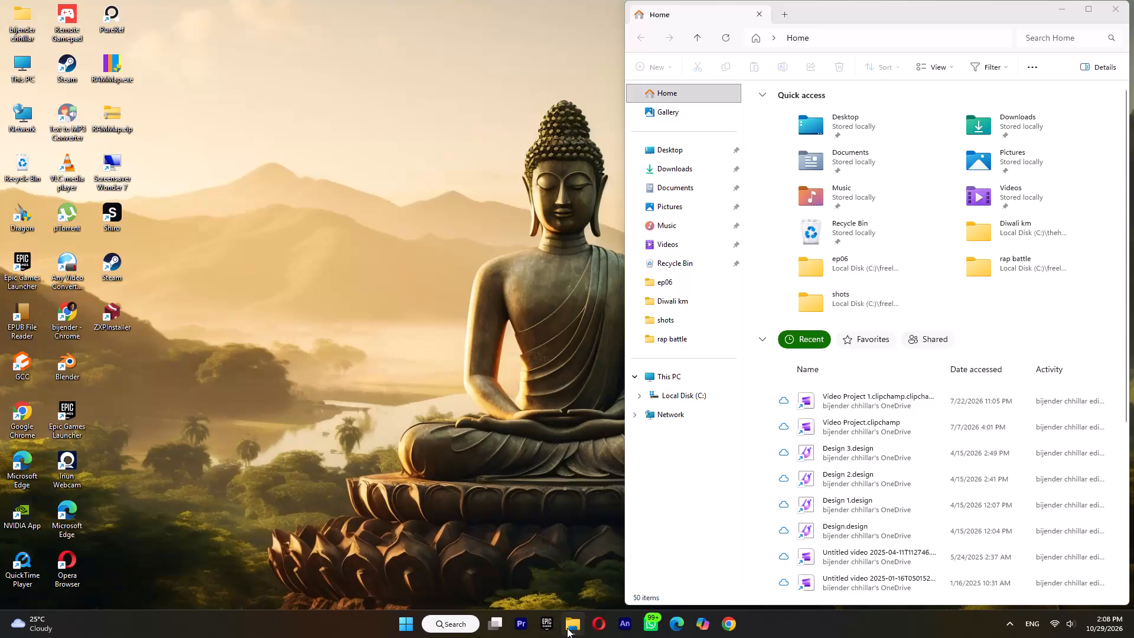
Minimize the open File Explorer window so that the desktop is clear.
left_click(568, 628)
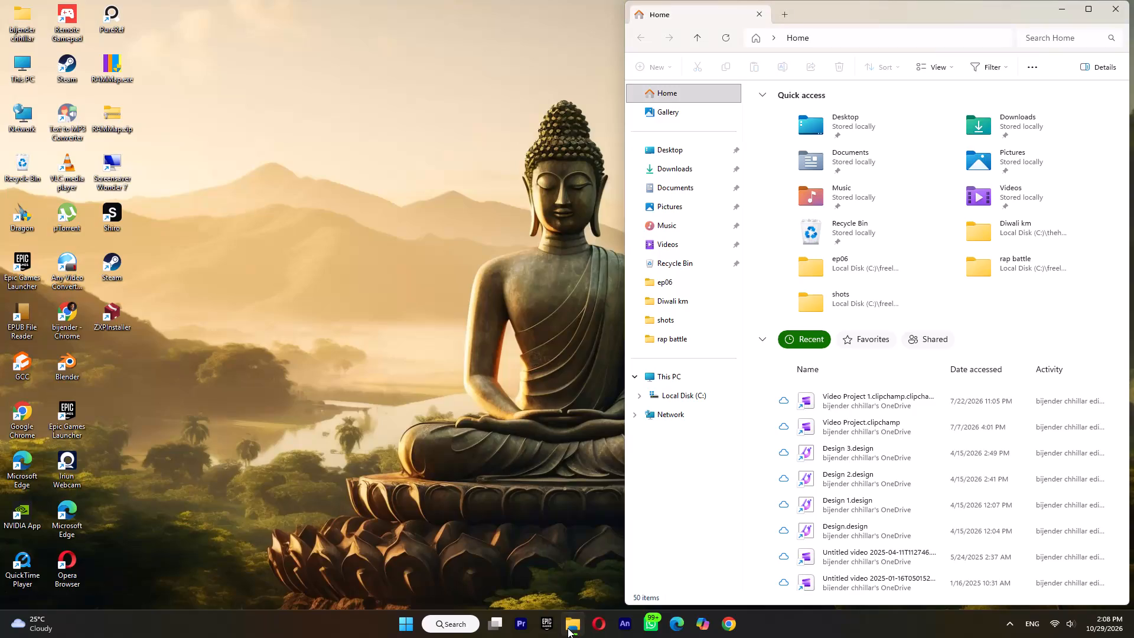
left_click(568, 628)
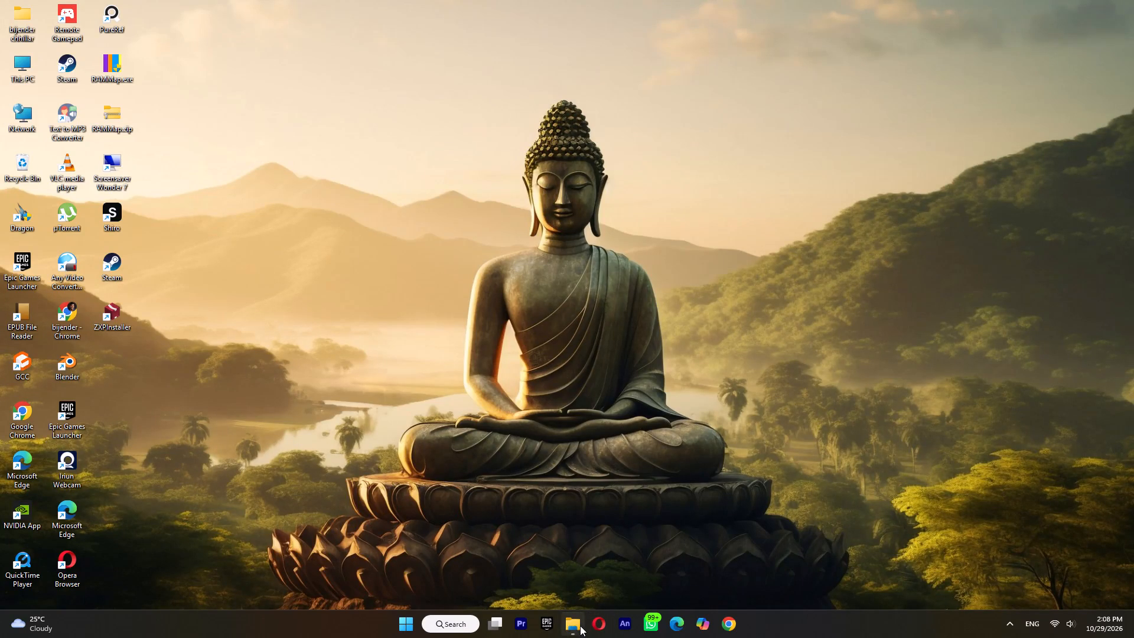
Open the shots folder inside the rap battle project folder in File Explorer.
left_click(580, 626)
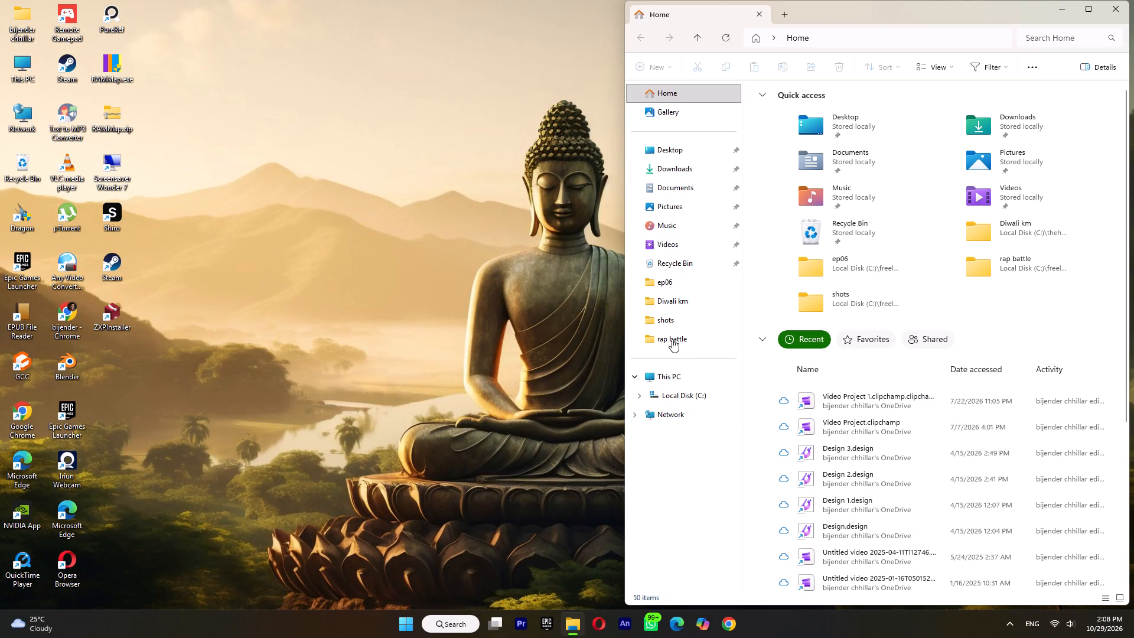
left_click(670, 332)
double_click(786, 154)
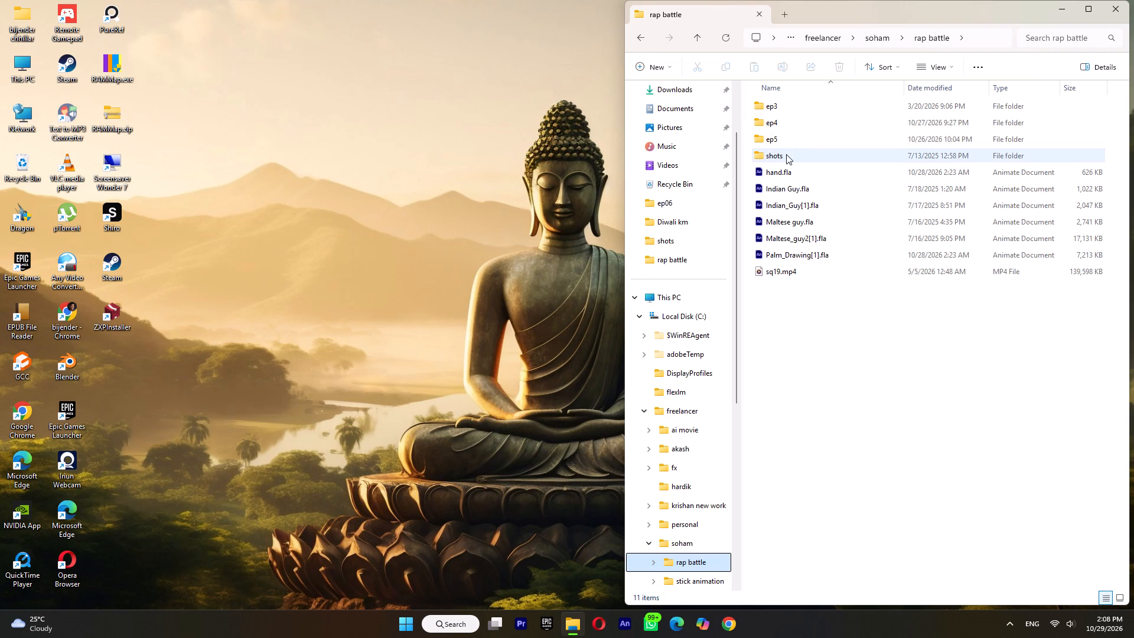
Launch Google Chrome alongside the open shots folder.
left_click(731, 632)
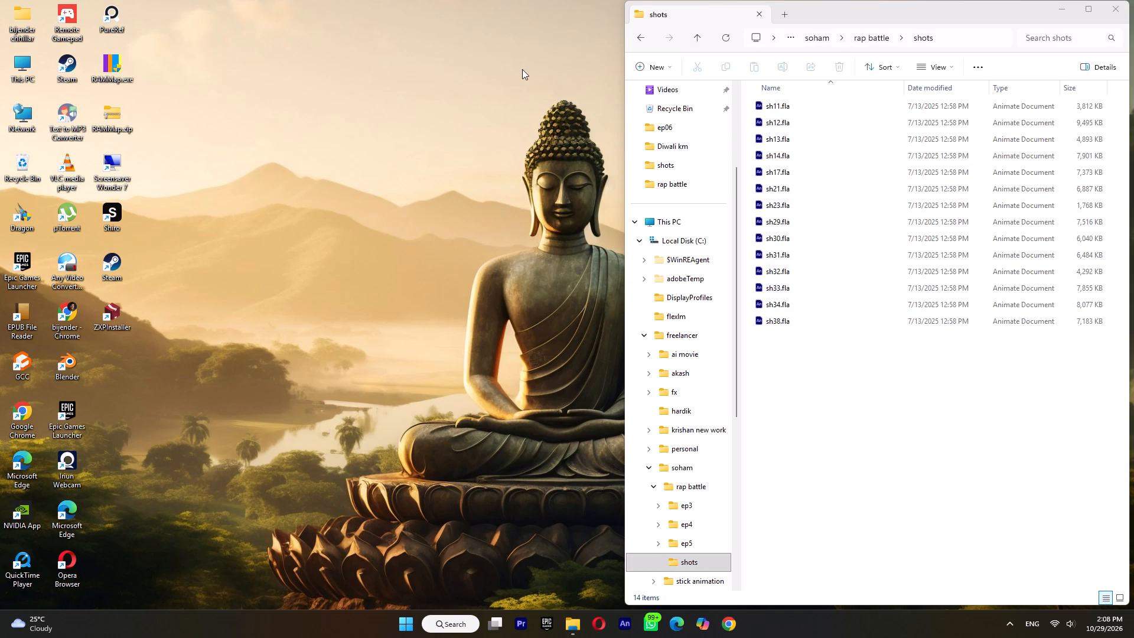
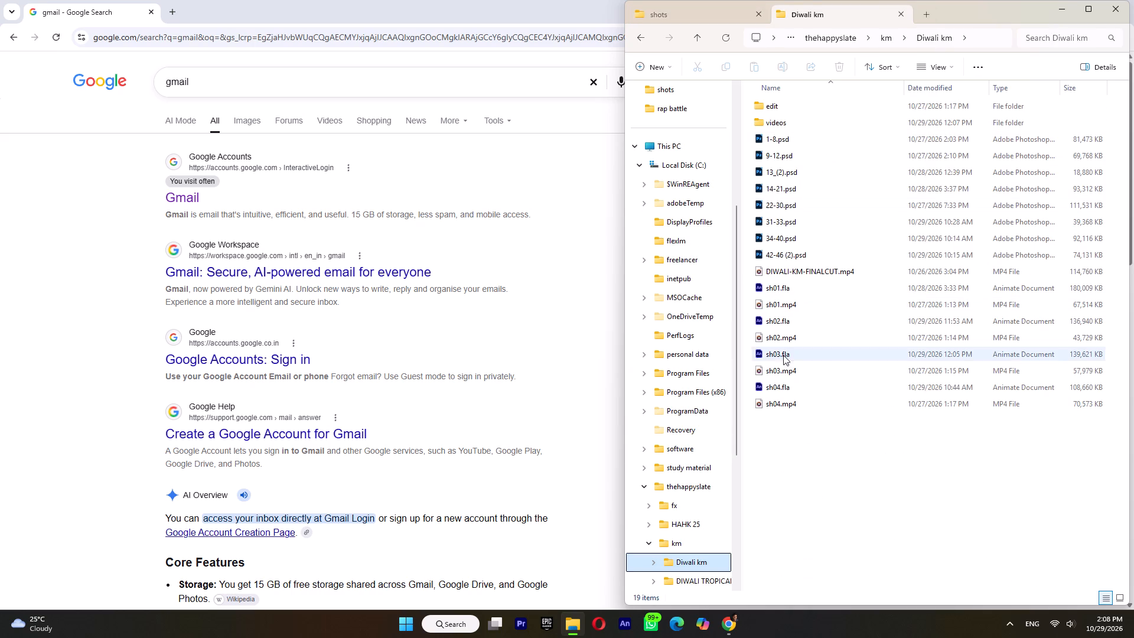
Open the Animate document sh03.fla from the Diwali km folder.
double_click(783, 355)
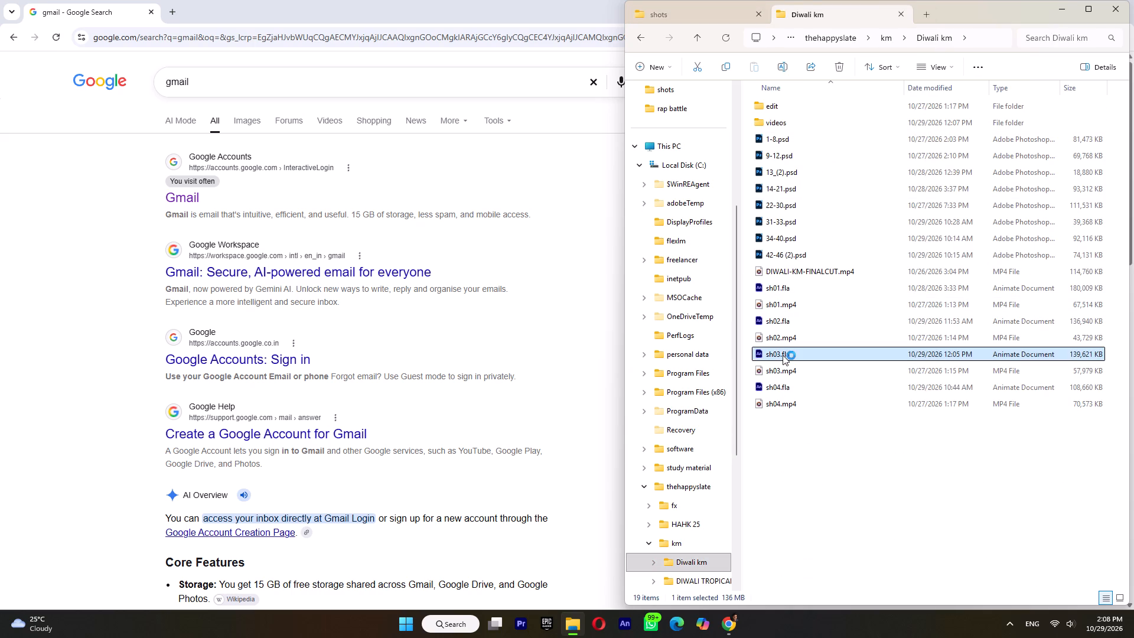
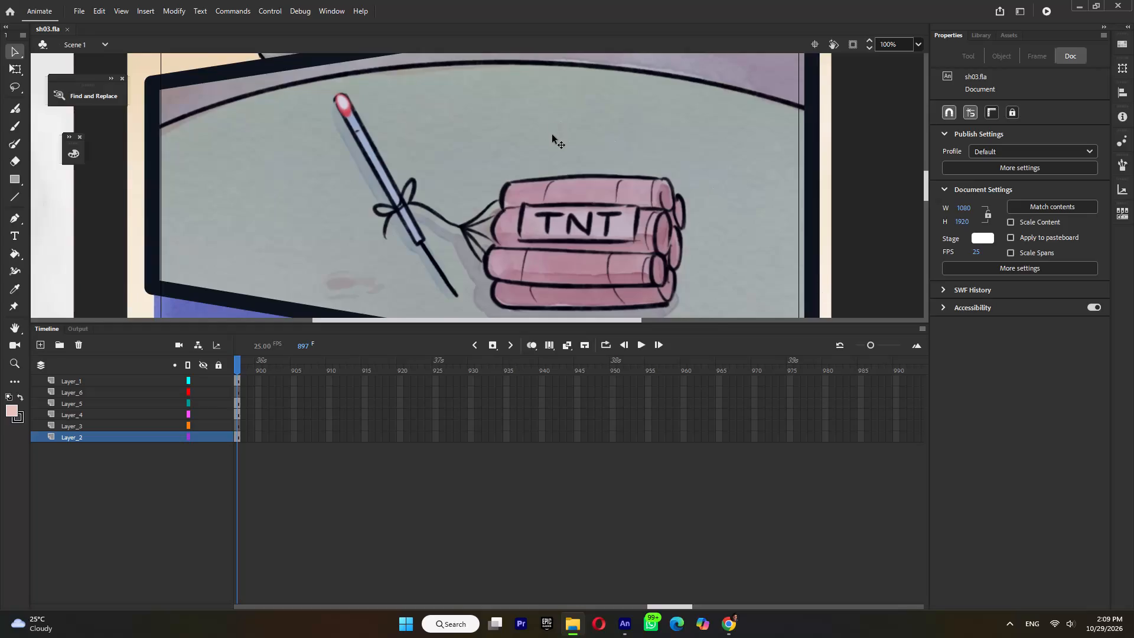
Play sh03.fla briefly from its first frame, stop playback and close the document.
scroll(553, 138, "down", 8, "ctrl")
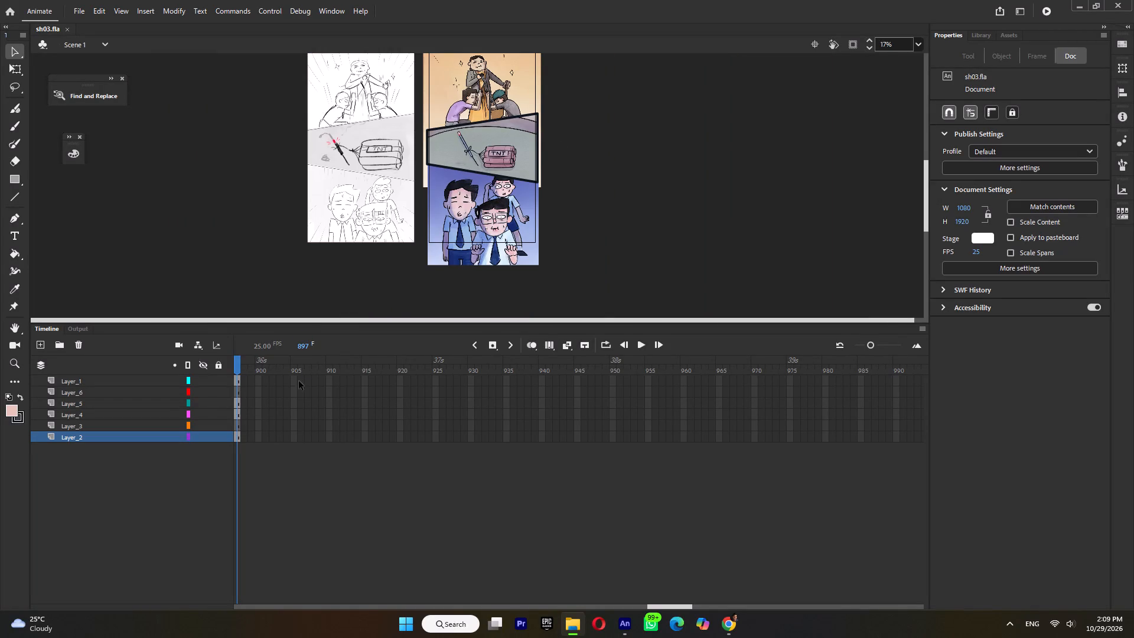
key("Return")
key("Return")
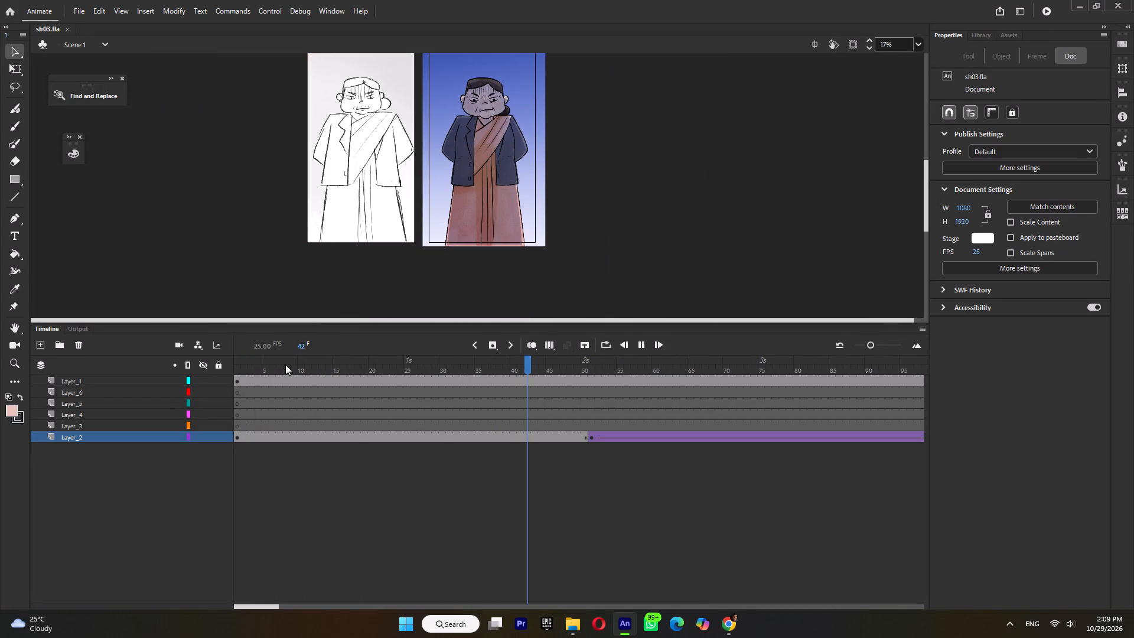
key("Return")
left_click(66, 28)
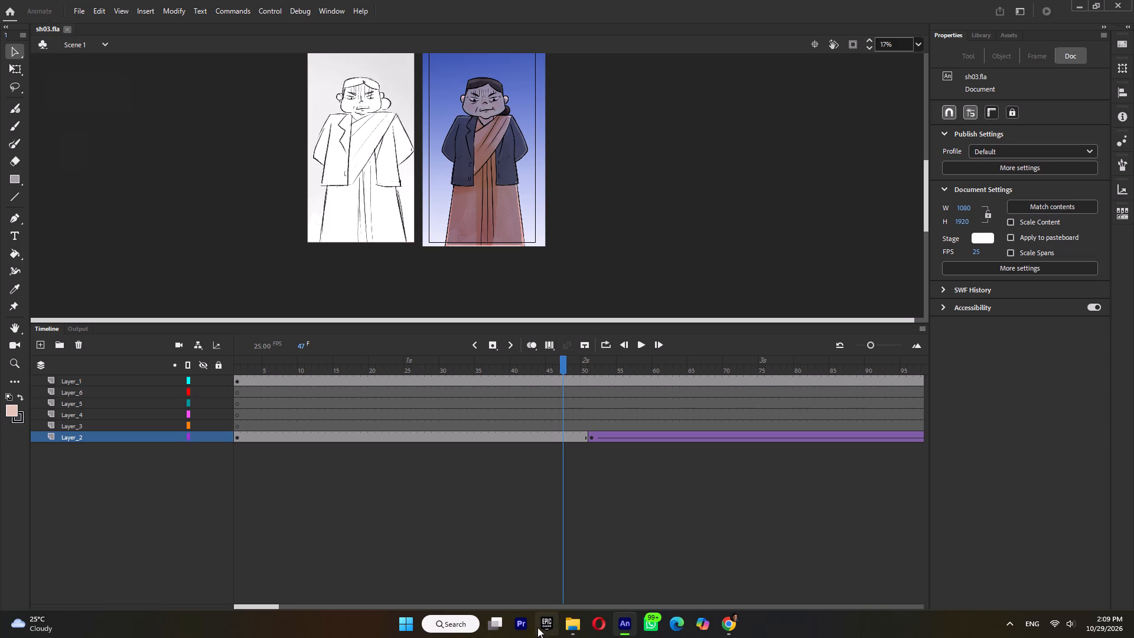
Check the videos folder, open sh01.fla from the Diwali km folder and postpone the system restart.
left_click(572, 627)
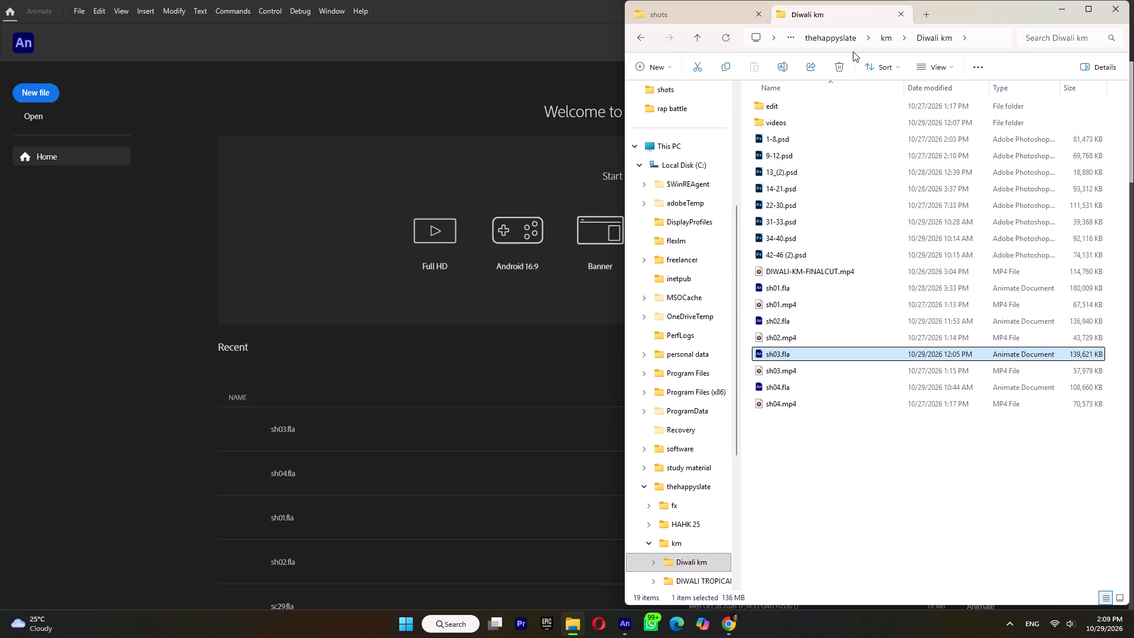
double_click(791, 118)
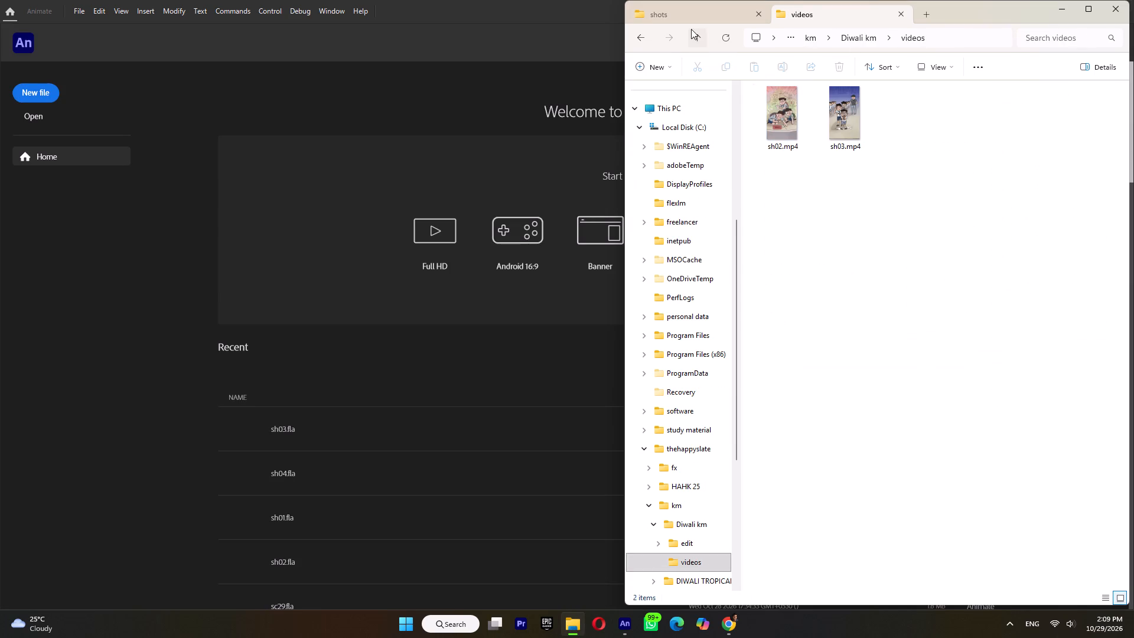
left_click(695, 37)
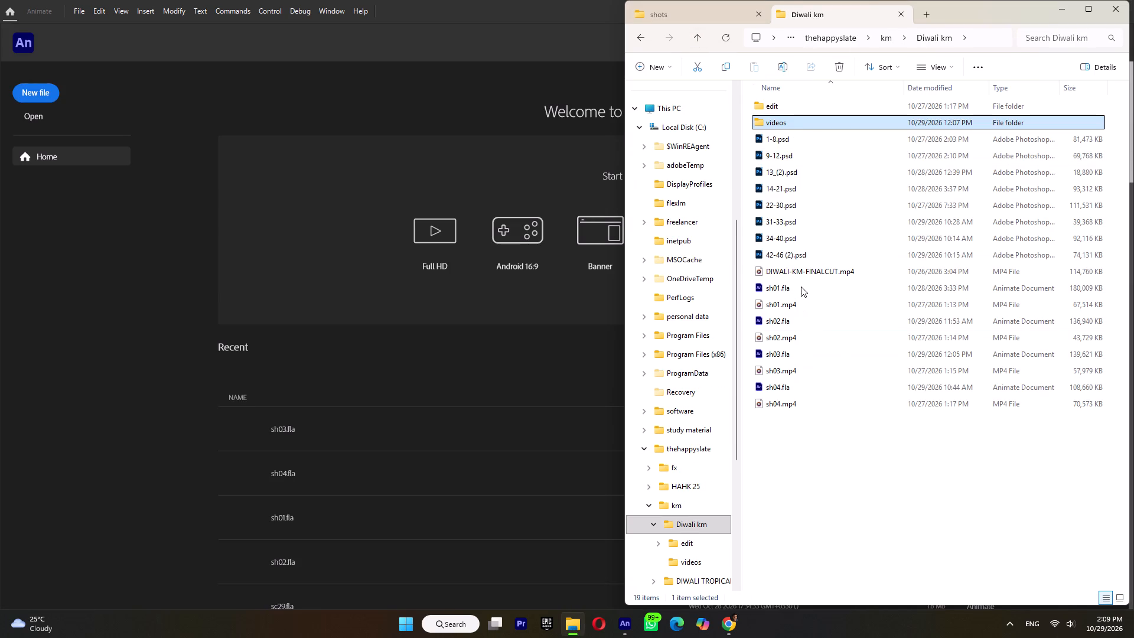
double_click(801, 287)
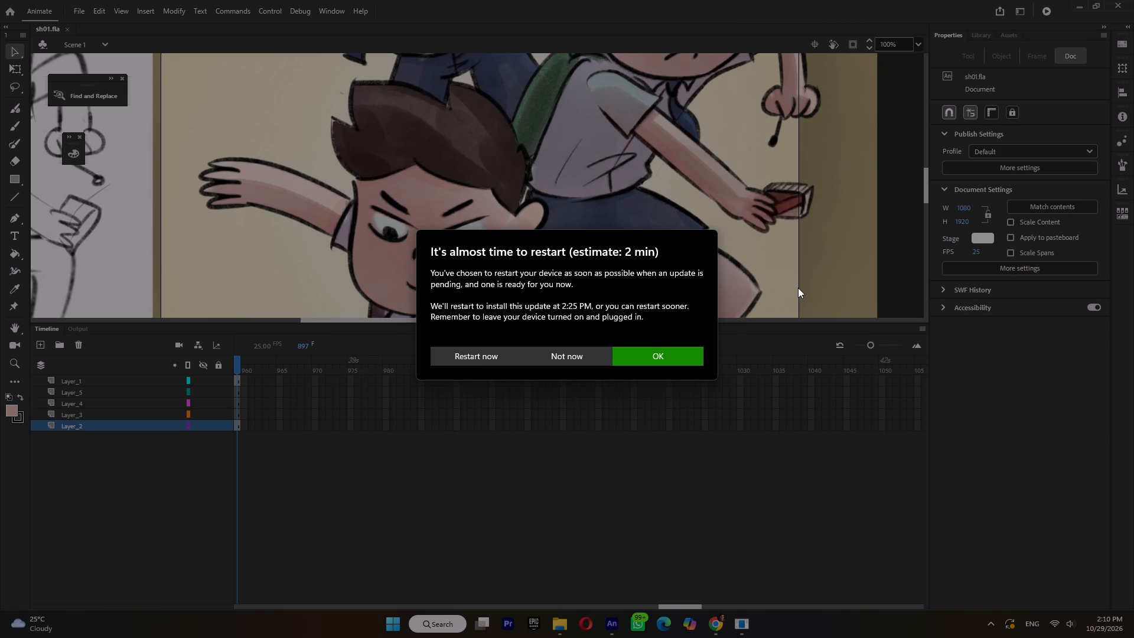
left_click(577, 356)
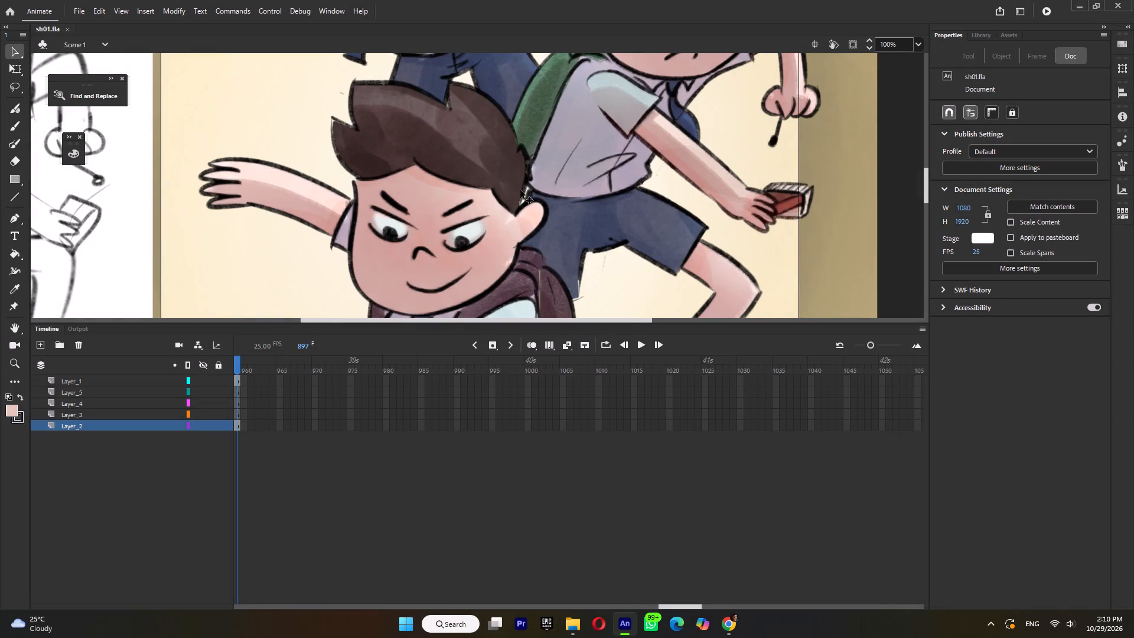
Play and scrub through the sh01.fla timeline from the first frame to review the opening shots on Layer_2.
scroll(520, 197, "down", 9, "ctrl")
key("Return")
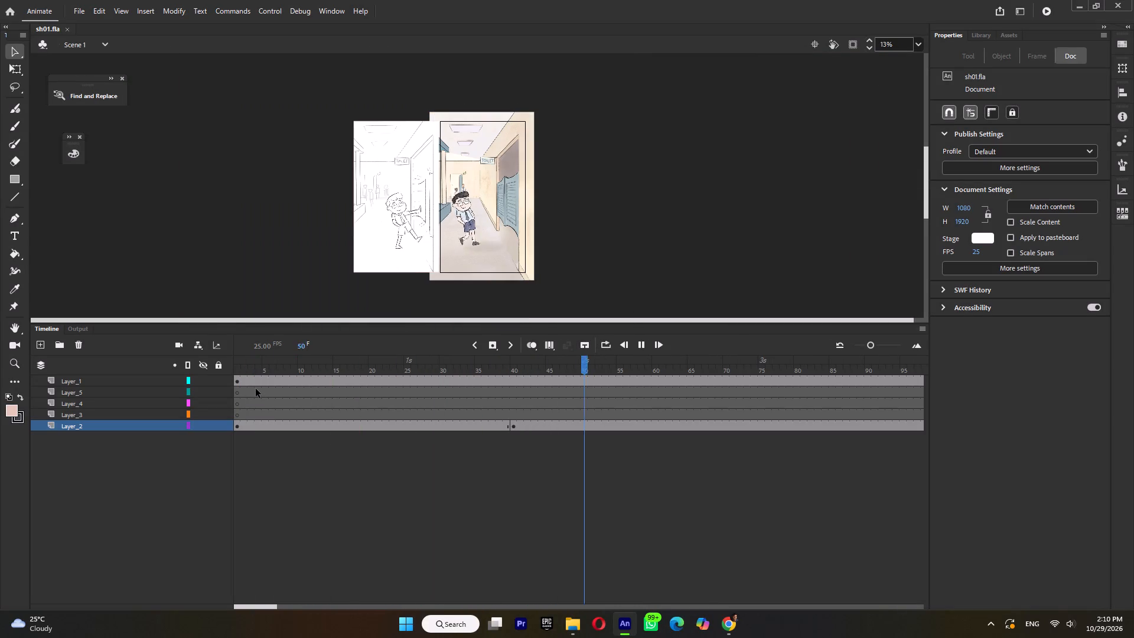
key("Return")
left_click_drag(279, 367, 227, 370)
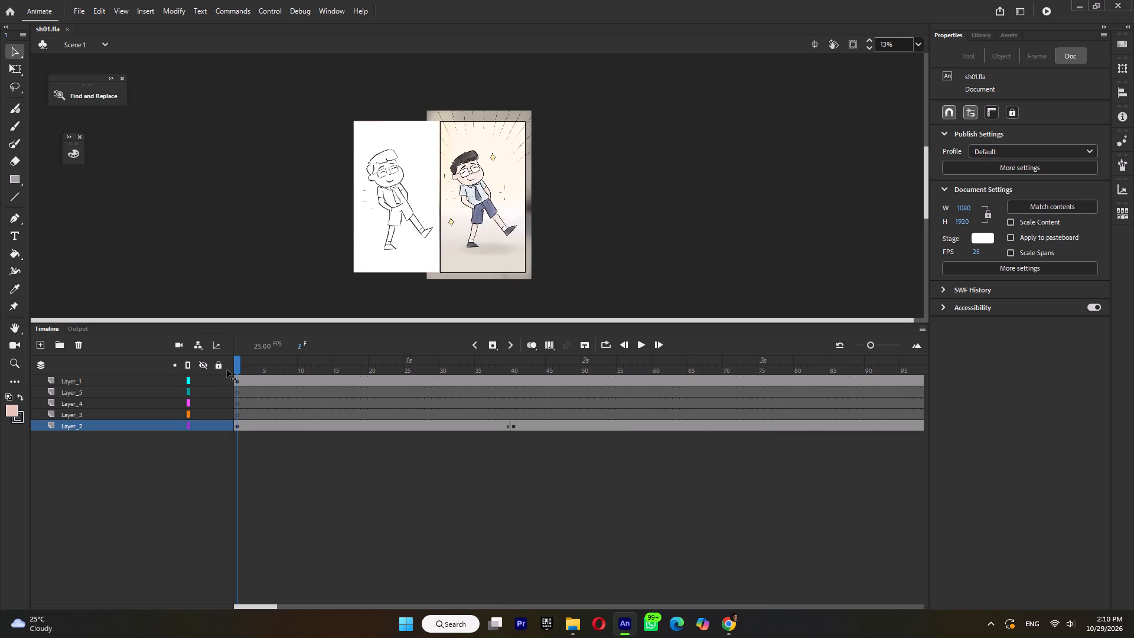
left_click_drag(227, 370, 745, 427)
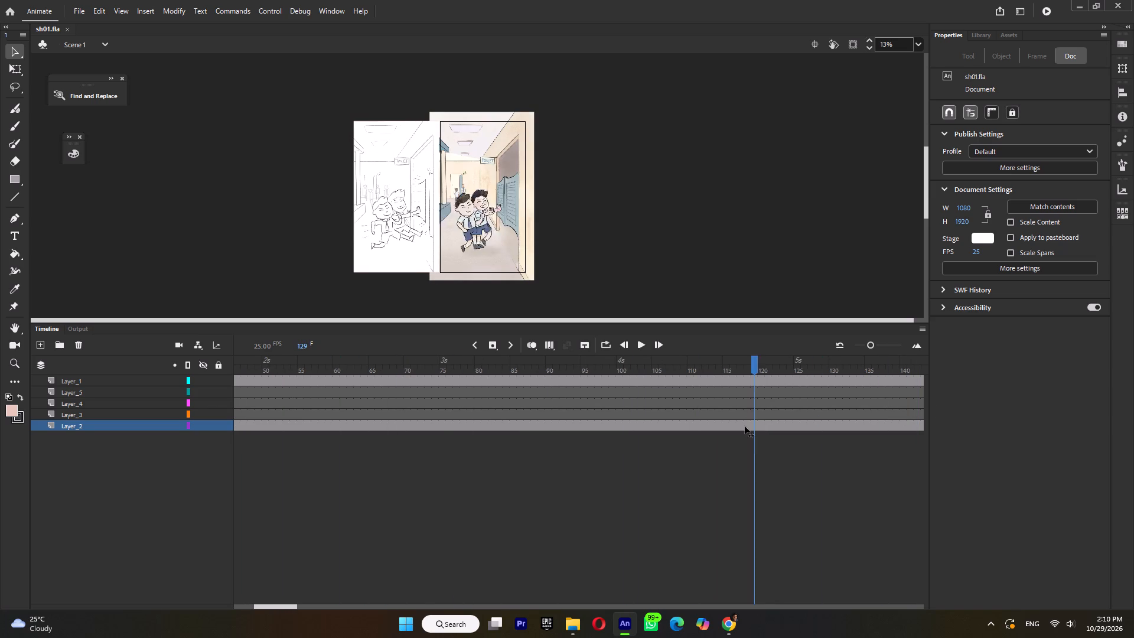
left_click_drag(745, 427, 938, 419)
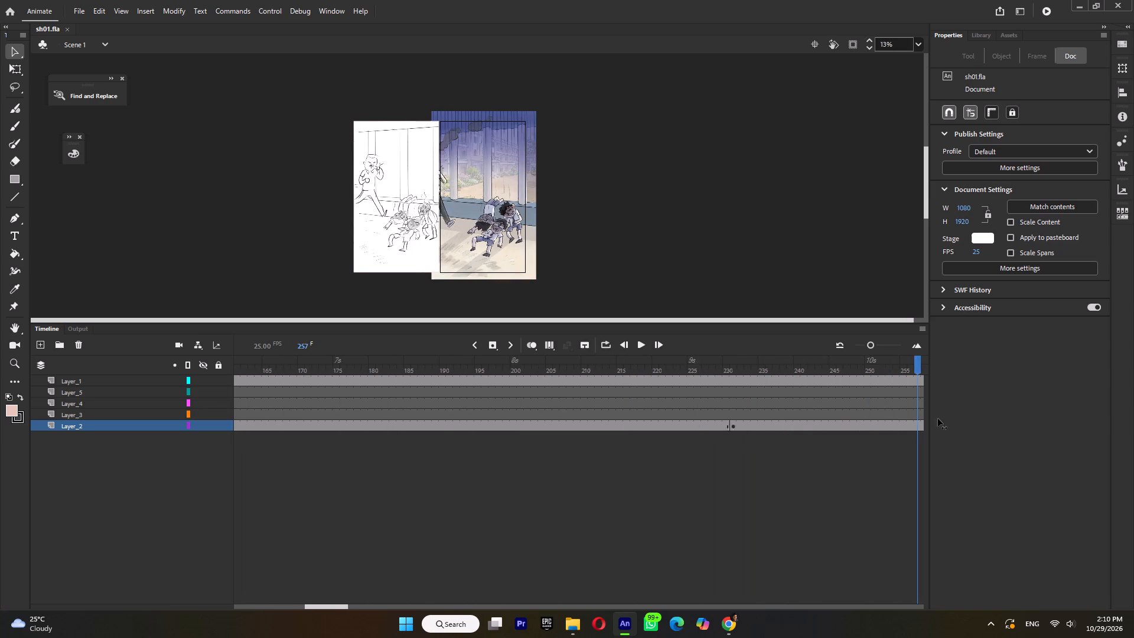
left_click_drag(938, 419, 757, 429)
Insert a Layer_2 keyframe at frame 230, at the end of the corridor shot, and nudge its artwork slightly left.
left_click(690, 425)
key("F6")
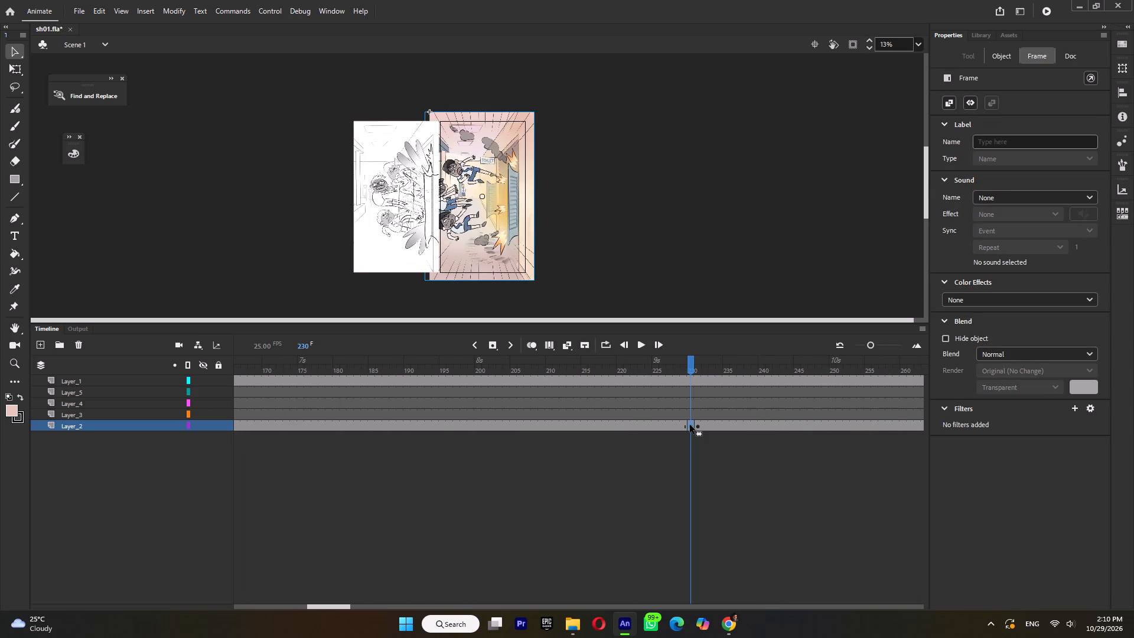
key("Left")
key("Left")
key("Left")
key("Left")
key("Left")
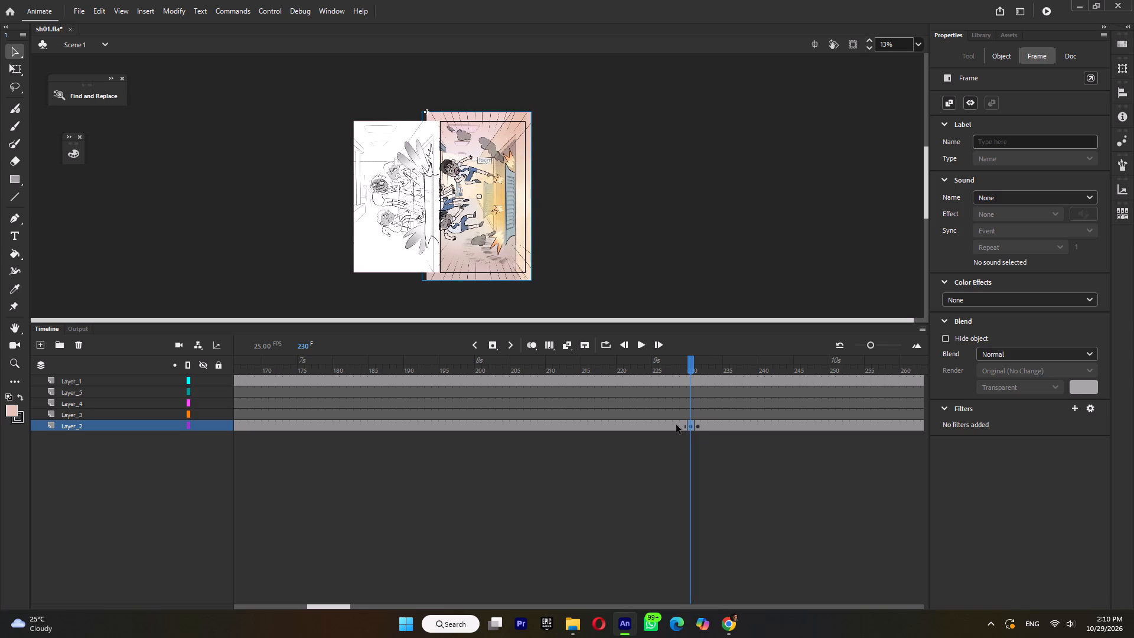
Offset the corridor shot's starting artwork slightly right and apply a classic tween to the Layer_2 span ending at frame 230.
left_click(675, 425)
key("ctrl+m")
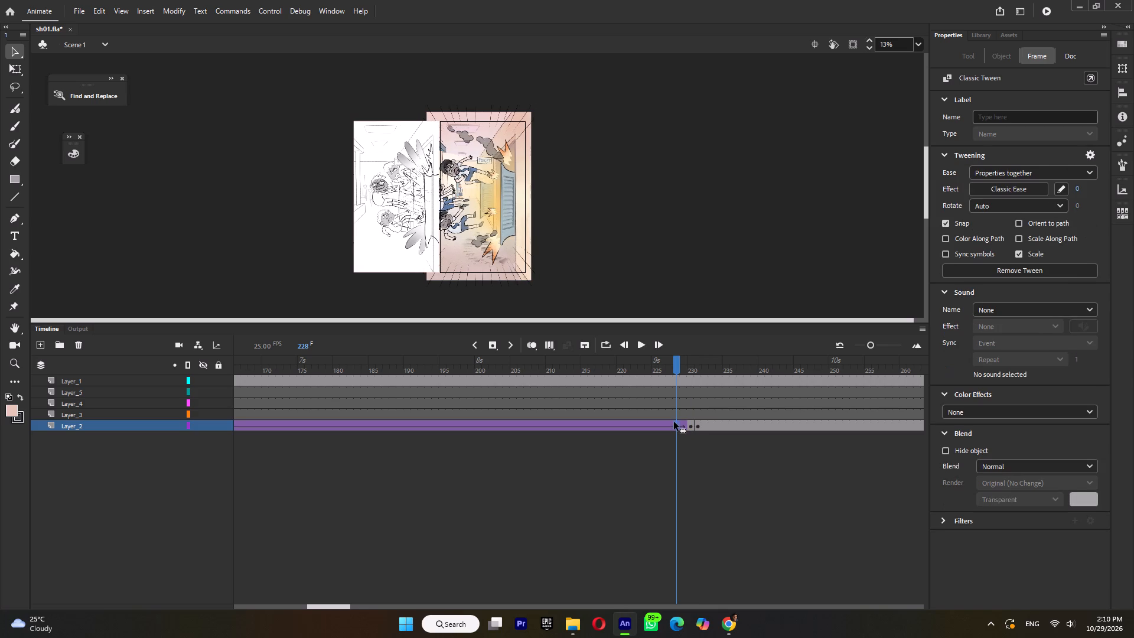
key("ctrl+m")
key("Right")
key("Right")
key("Right")
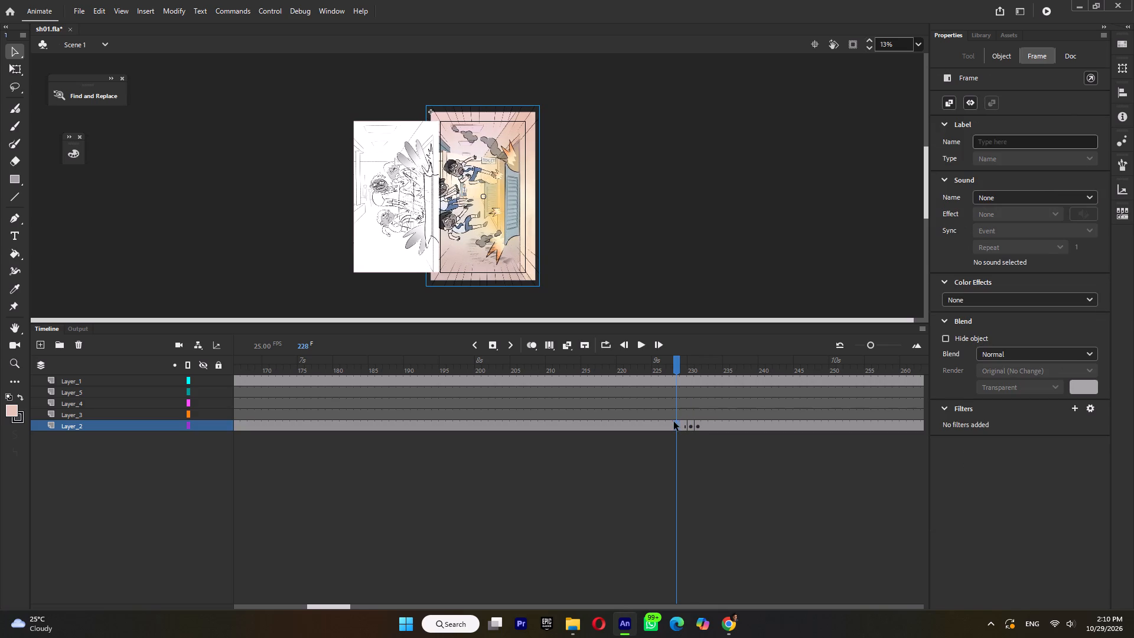
key("Right")
key("Right")
key("ctrl+m")
At the corridor shot's starting keyframe, frame 40 on Layer_2, nudge the artwork further right.
left_click_drag(613, 365, 535, 380)
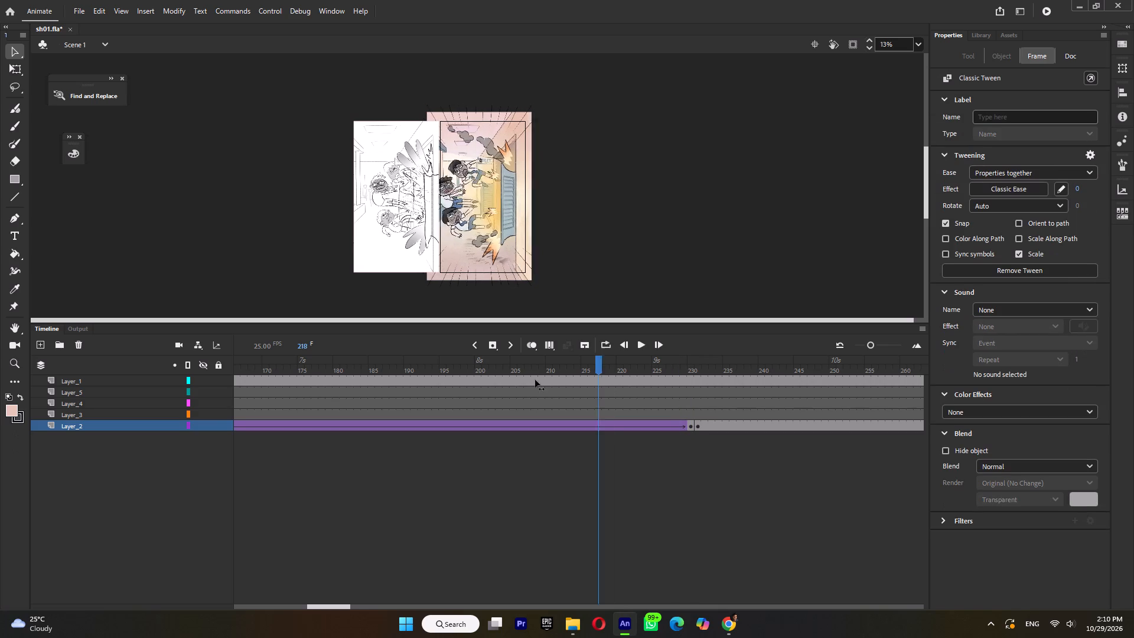
left_click_drag(535, 380, 265, 434)
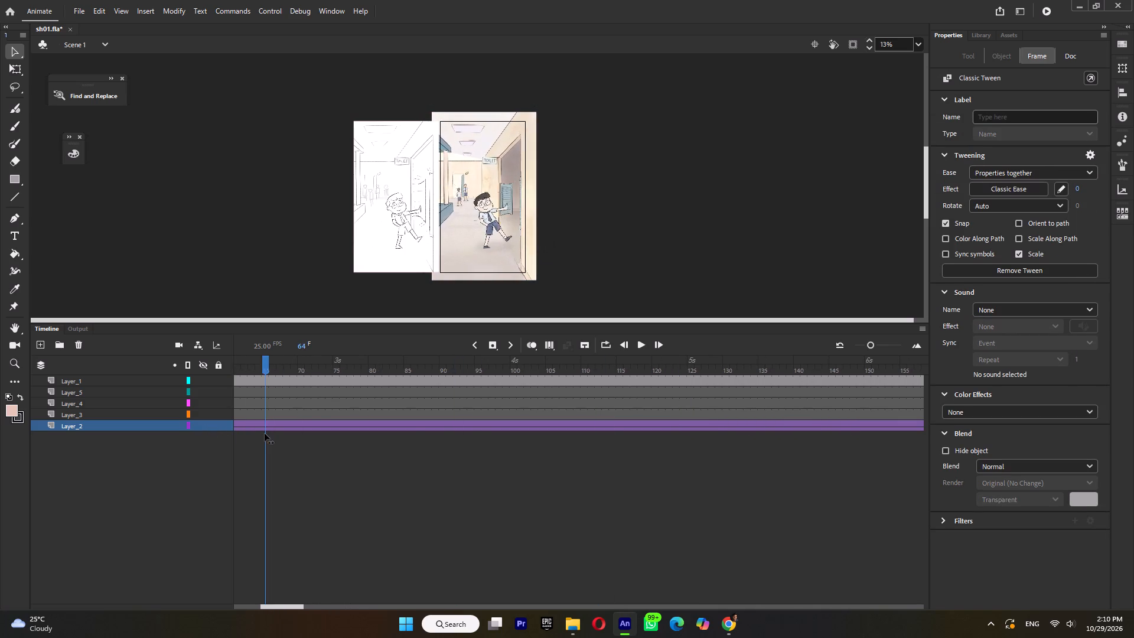
left_click_drag(265, 434, 535, 421)
left_click(515, 427)
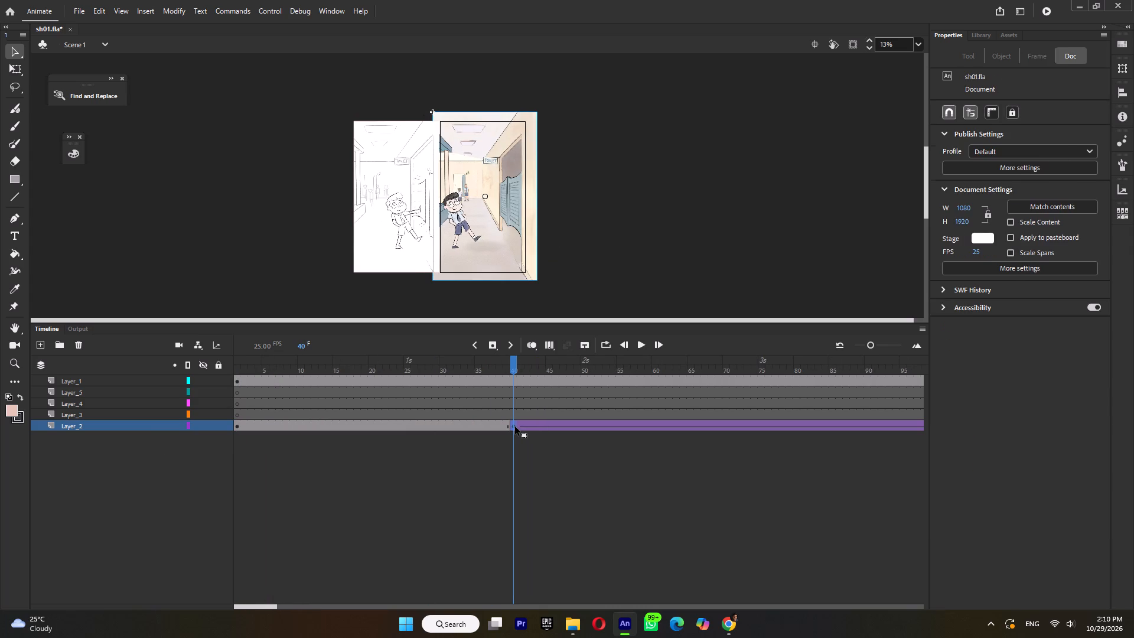
key("Right")
key("Right")
key("Right")
key("Right")
key("Right")
key("Right")
key("Right")
key("Left")
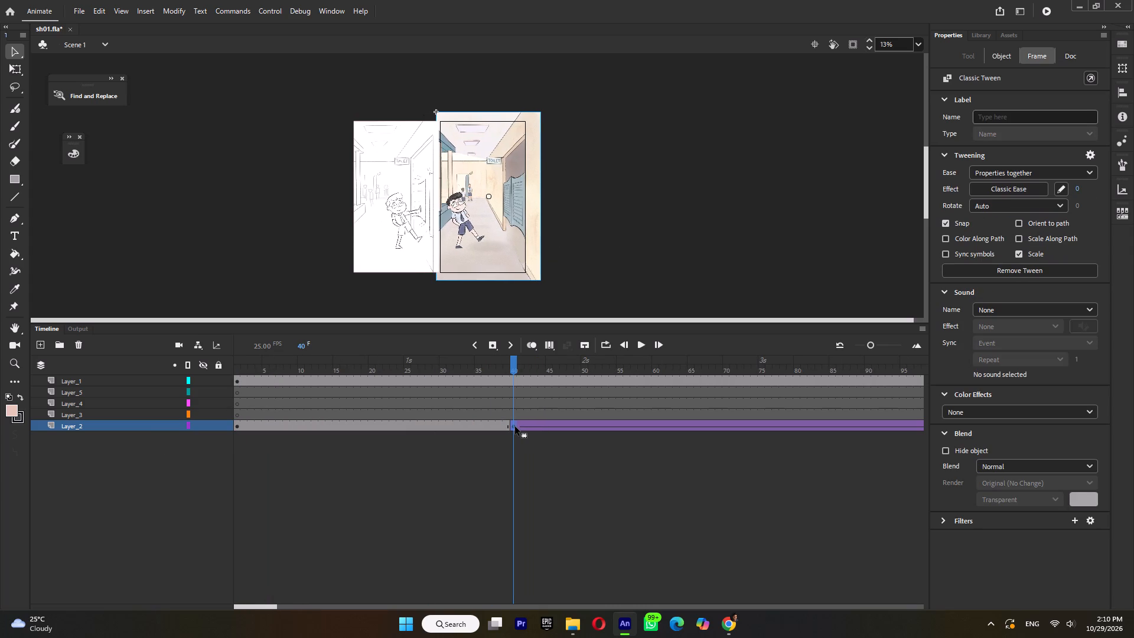
Nudge the frame 40 artwork back left by five small increments and play the corridor pan to check it.
key("Return")
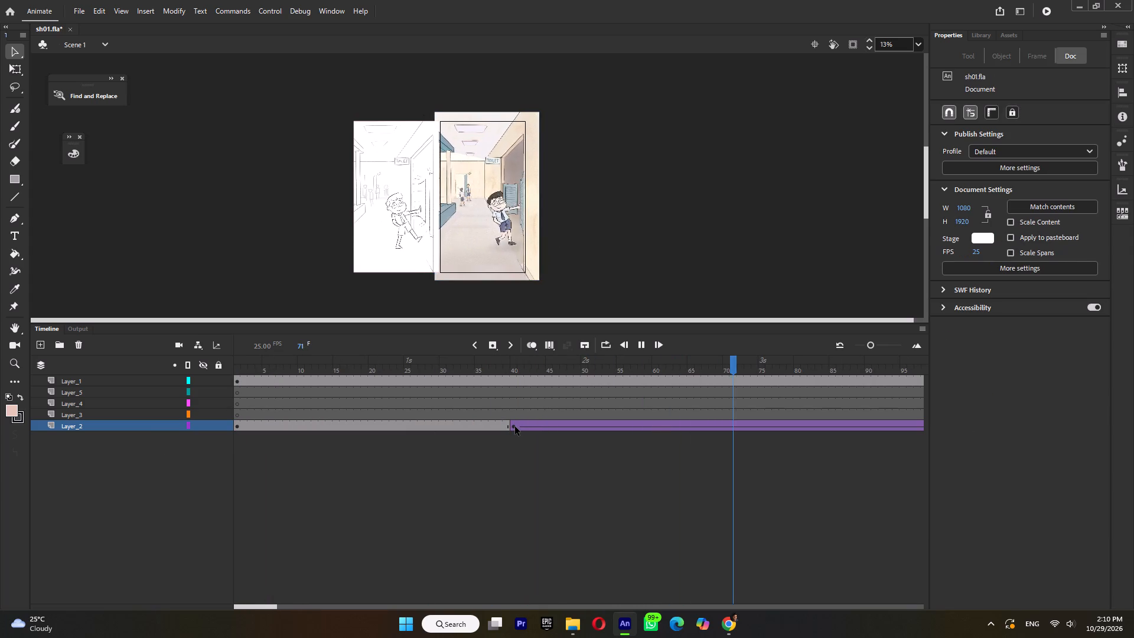
key("Return")
left_click(515, 427)
key("Left")
key("Left")
key("Left")
key("Left")
key("Left")
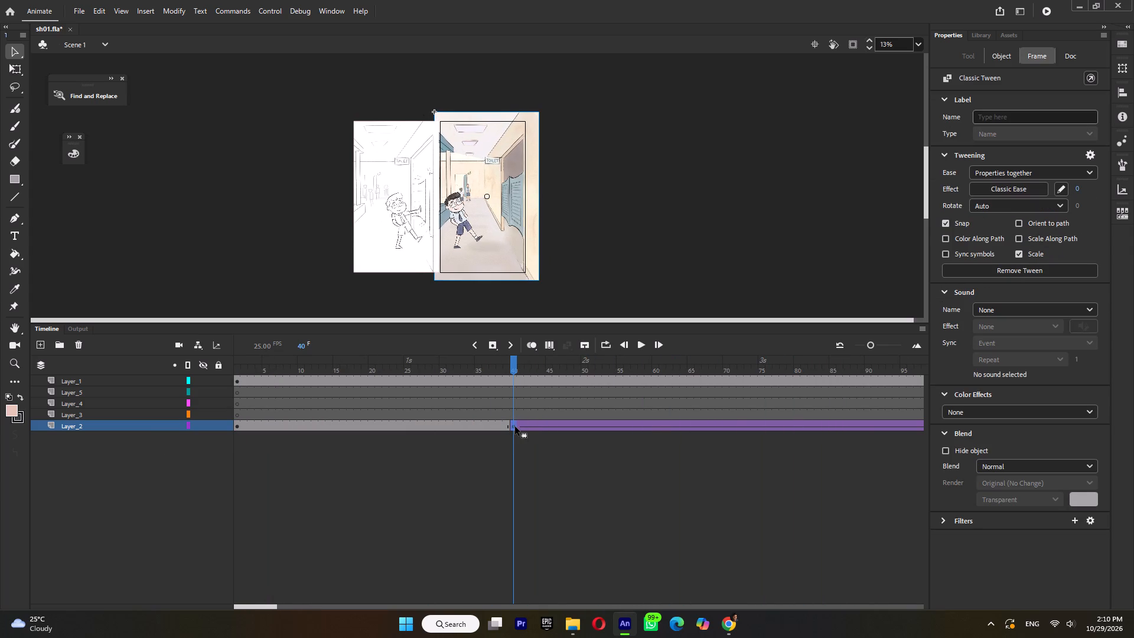
key("Return")
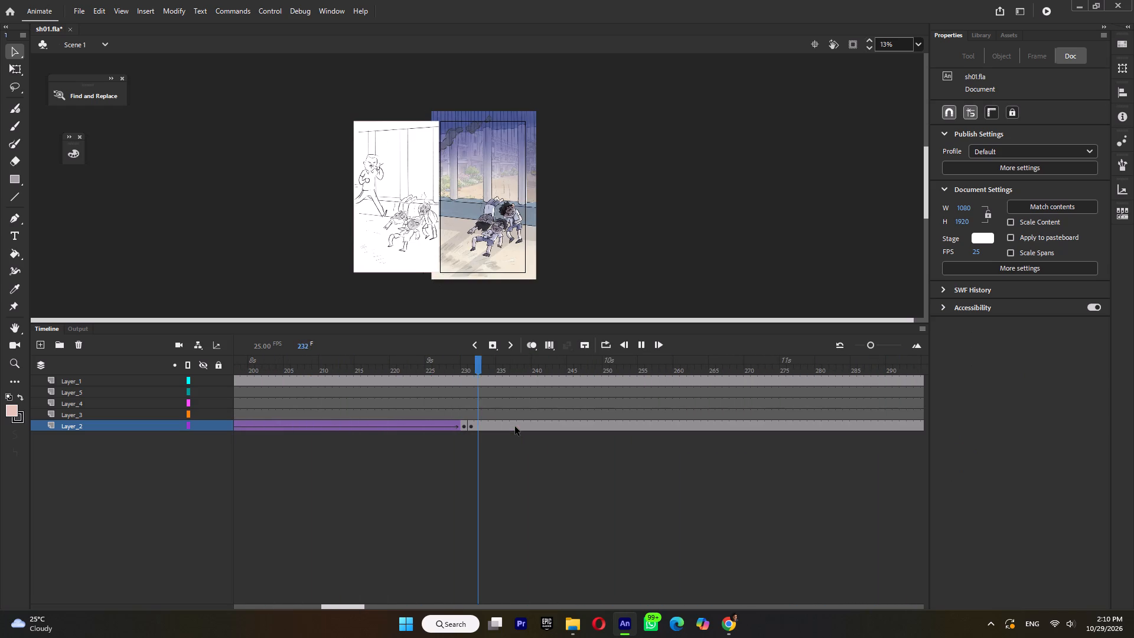
key("Return")
Insert a keyframe on Layer_2 at frame 345, at the end of the rainy shot with two men and the running children.
left_click_drag(474, 375, 493, 376)
left_click_drag(471, 364, 990, 407)
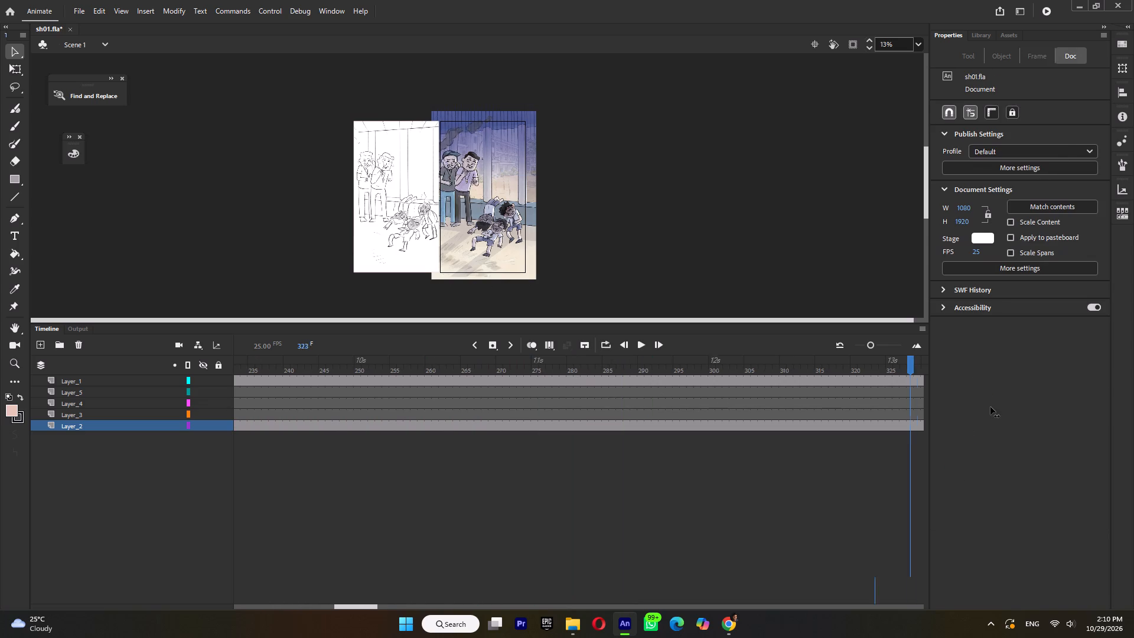
left_click_drag(990, 407, 665, 427)
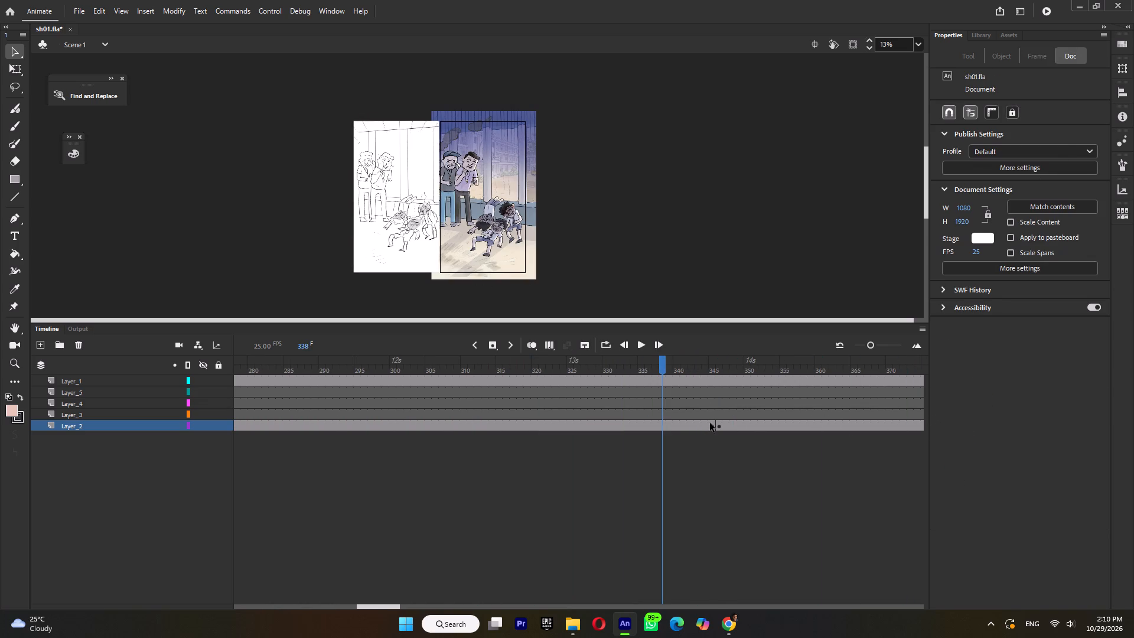
left_click(710, 423)
key("F6")
Shift the rainy shot's starting artwork right in the Layer_2 span before frame 345, adjusting the offset back and forth.
left_click(696, 424)
key("Right")
key("Right")
key("Right")
key("Right")
key("Right")
key("Right")
key("Right")
key("Right")
key("Right")
key("Right")
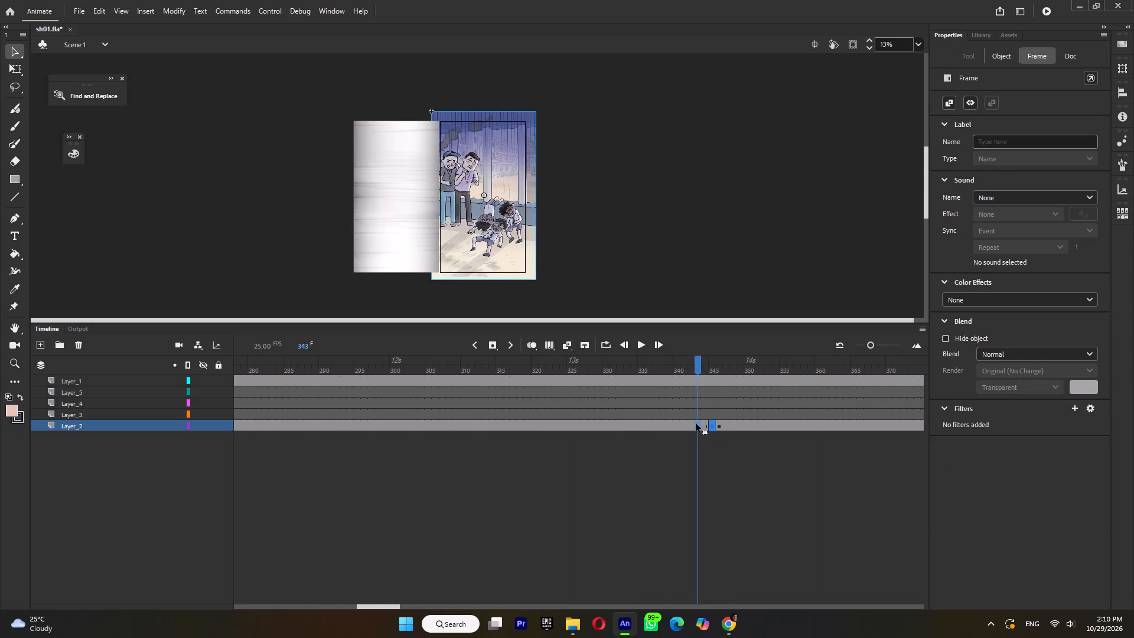
key("Right")
key("Right")
key("Right")
key("Right")
key("Right")
key("Right")
key("Right")
key("Right")
key("Right")
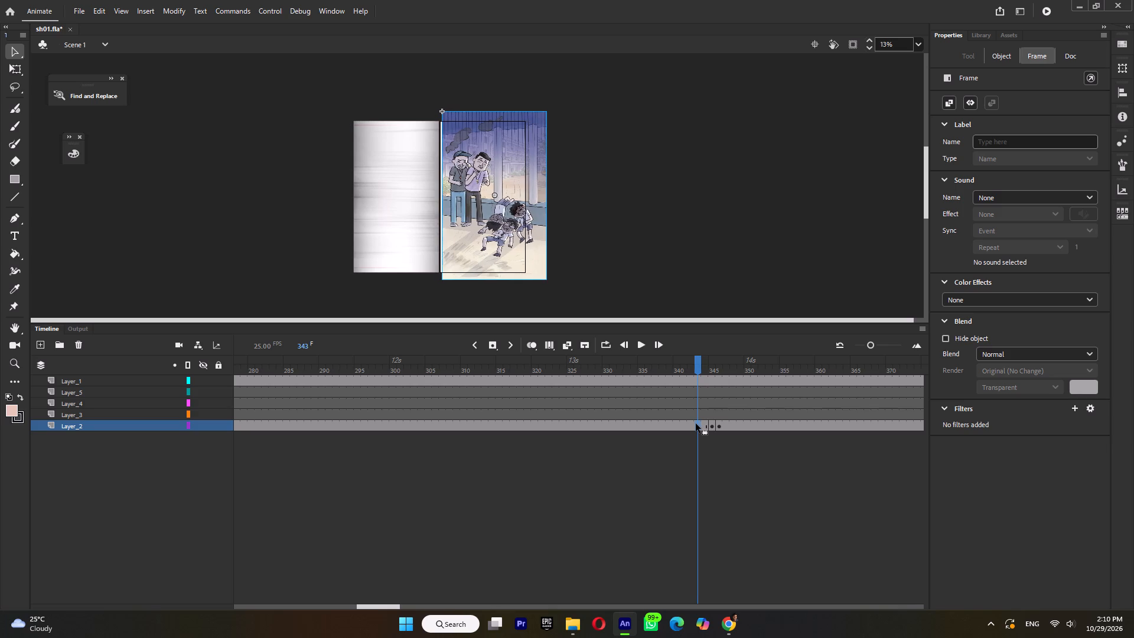
key("Left")
key("Left")
key("Left")
key("Left")
key("Left")
key("Left")
key("Left")
key("Left")
key("Left")
key("Right")
key("Right")
key("Right")
key("Right")
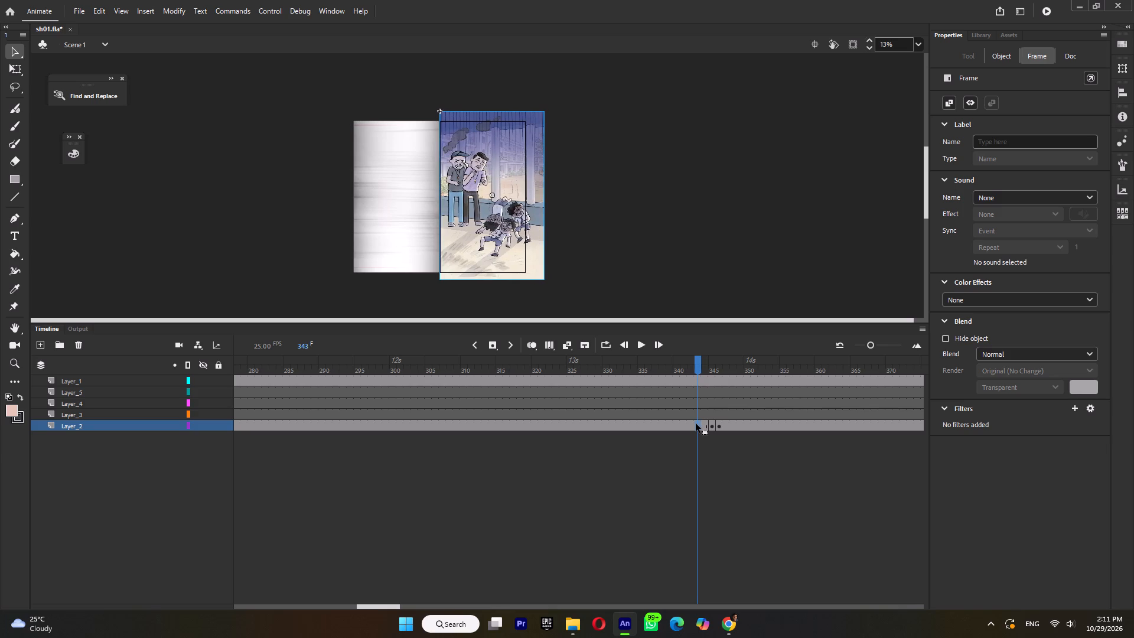
key("Left")
Apply a classic tween to the rainy shot's Layer_2 span and play it through into the next shot.
key("ctrl+m")
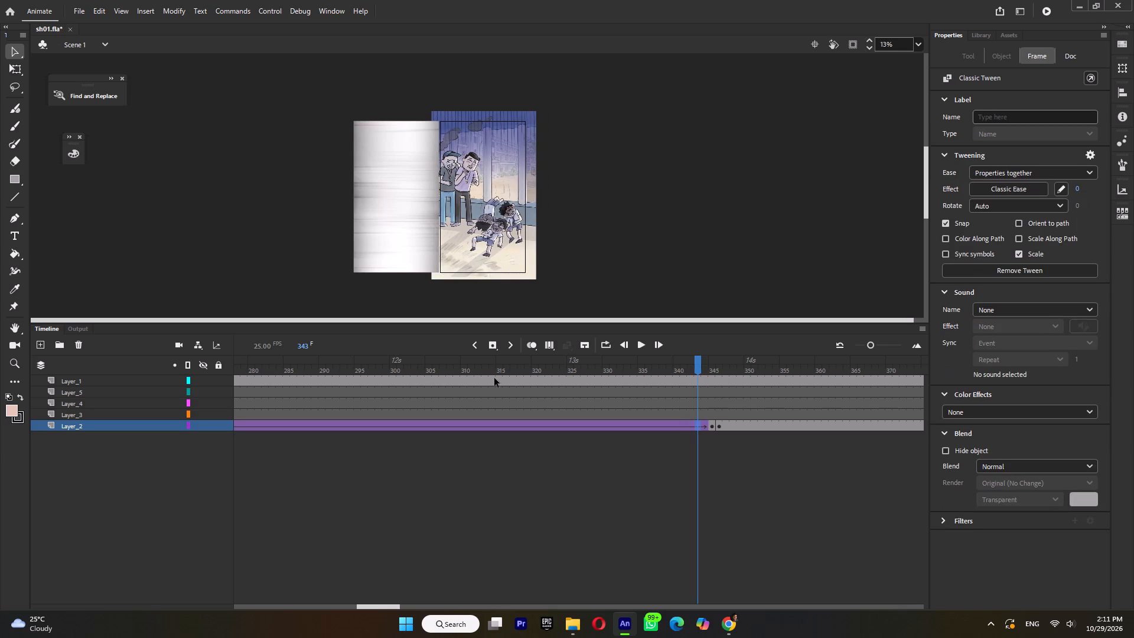
left_click(476, 370)
key("Return")
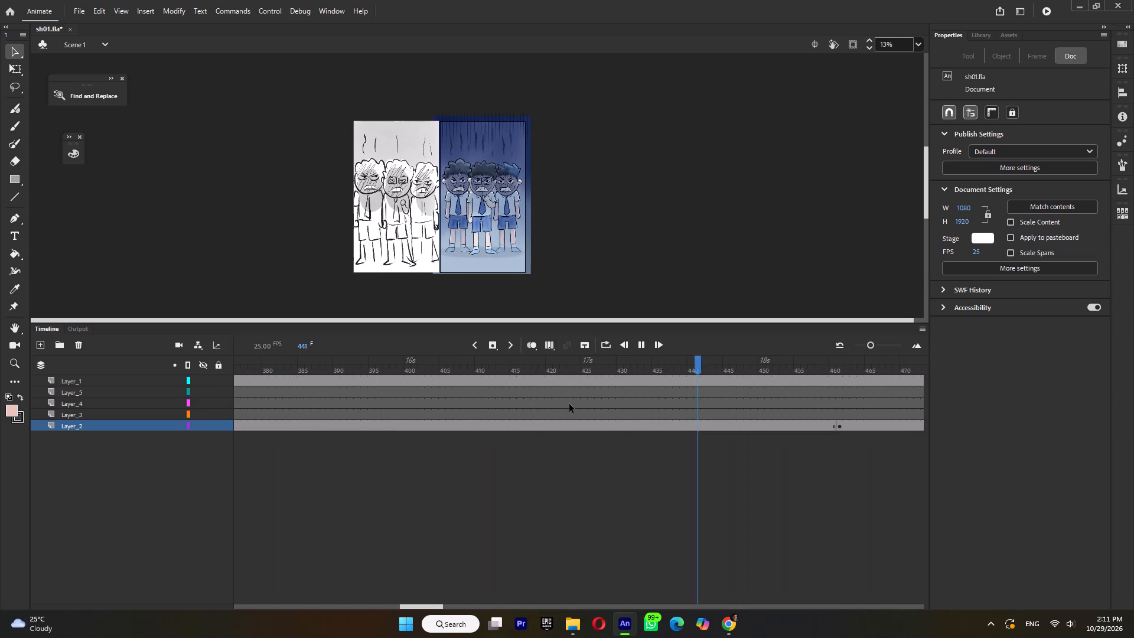
key("Return")
Add a Layer_2 keyframe at frame 460 and nudge the three-boys artwork three increments right at the start and left at the end.
left_click(832, 422)
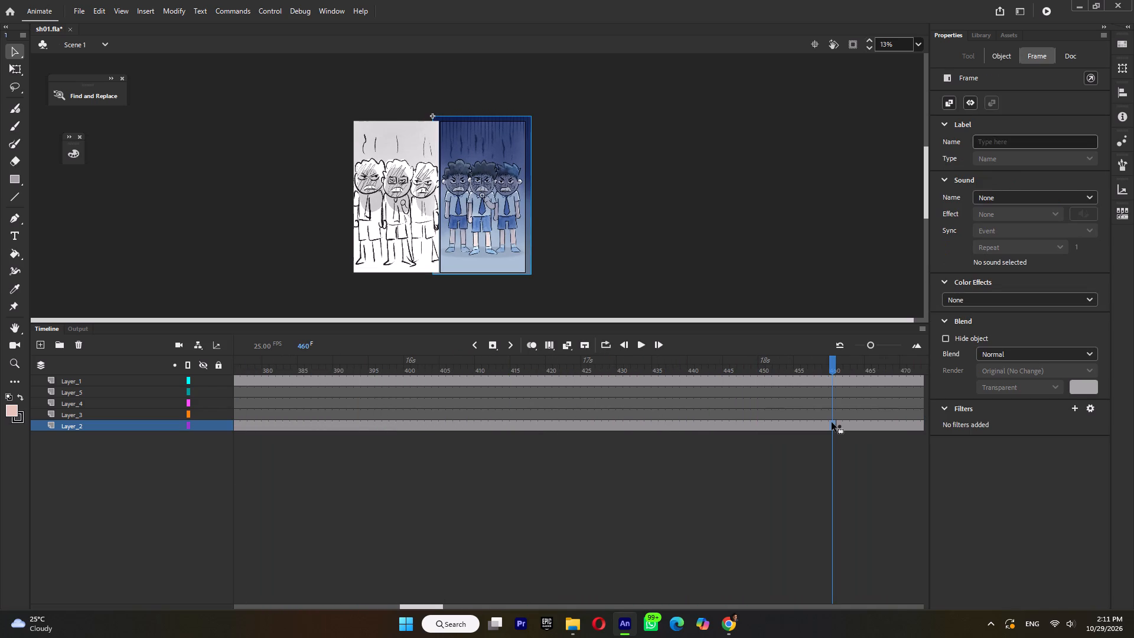
key("F6")
left_click(813, 424)
key("Right")
key("Right")
key("Right")
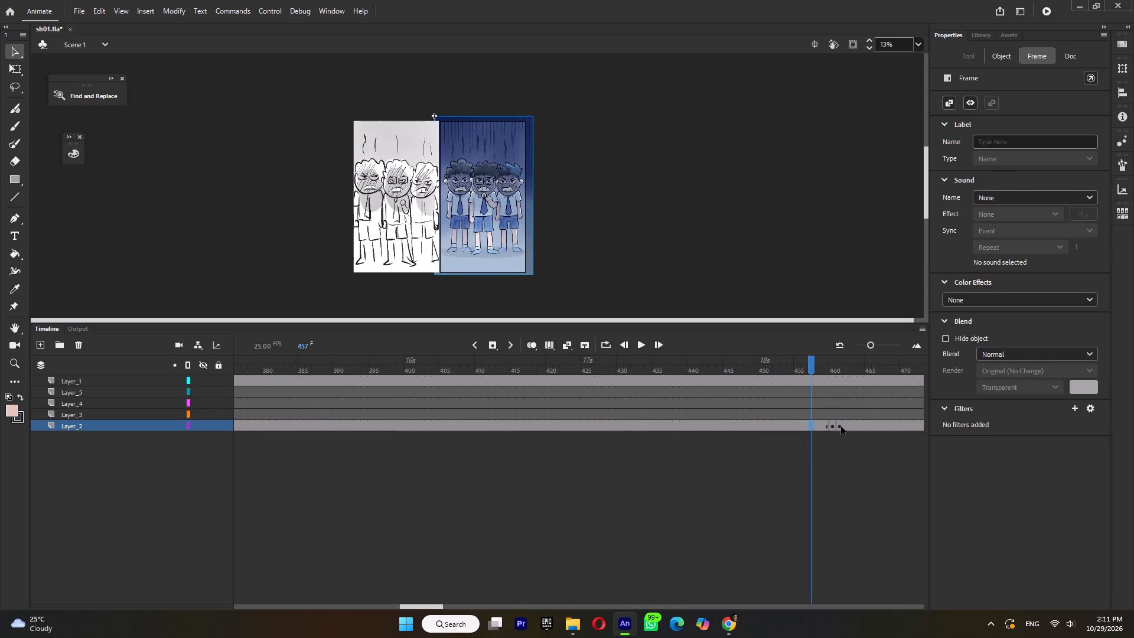
left_click(830, 427)
key("Left")
key("Left")
key("Left")
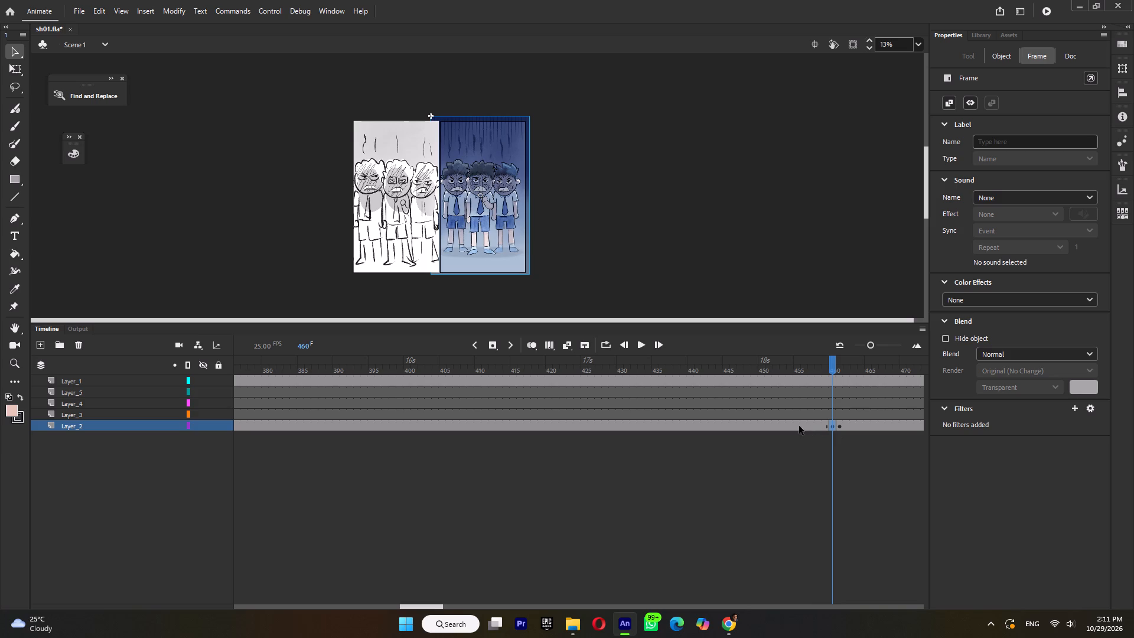
Apply a classic tween to the three-boys shot's span before frame 460 on Layer_2 and play it back.
left_click(794, 426)
key("ctrl+m")
key("Return")
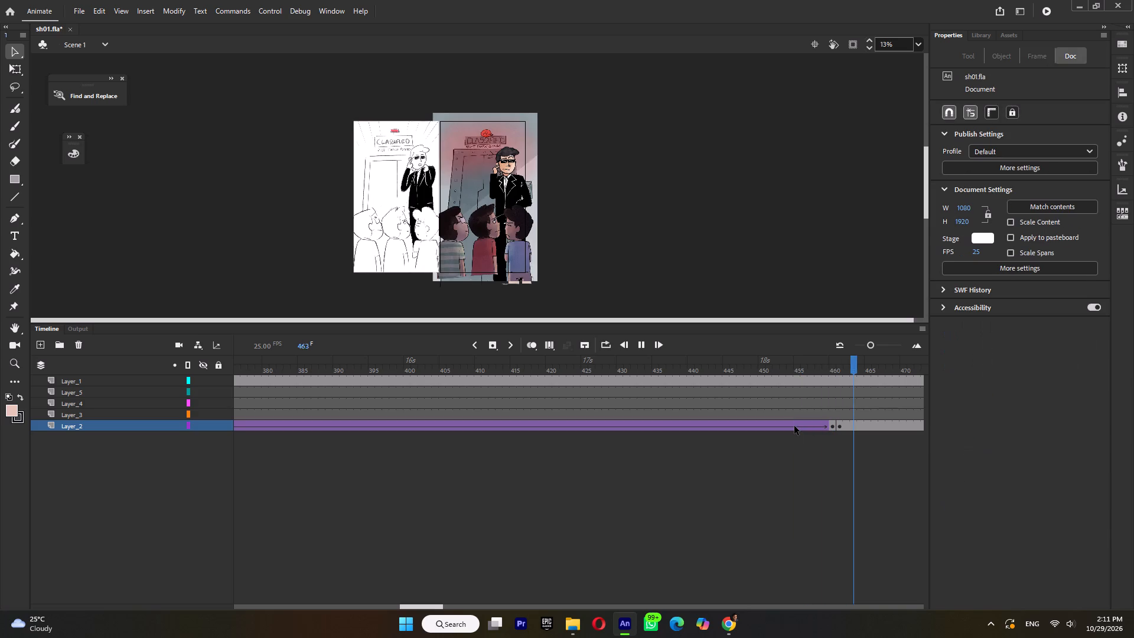
Add a Layer_2 keyframe at frame 514 and nudge the suited-man-and-boys artwork six increments left there.
key("Return")
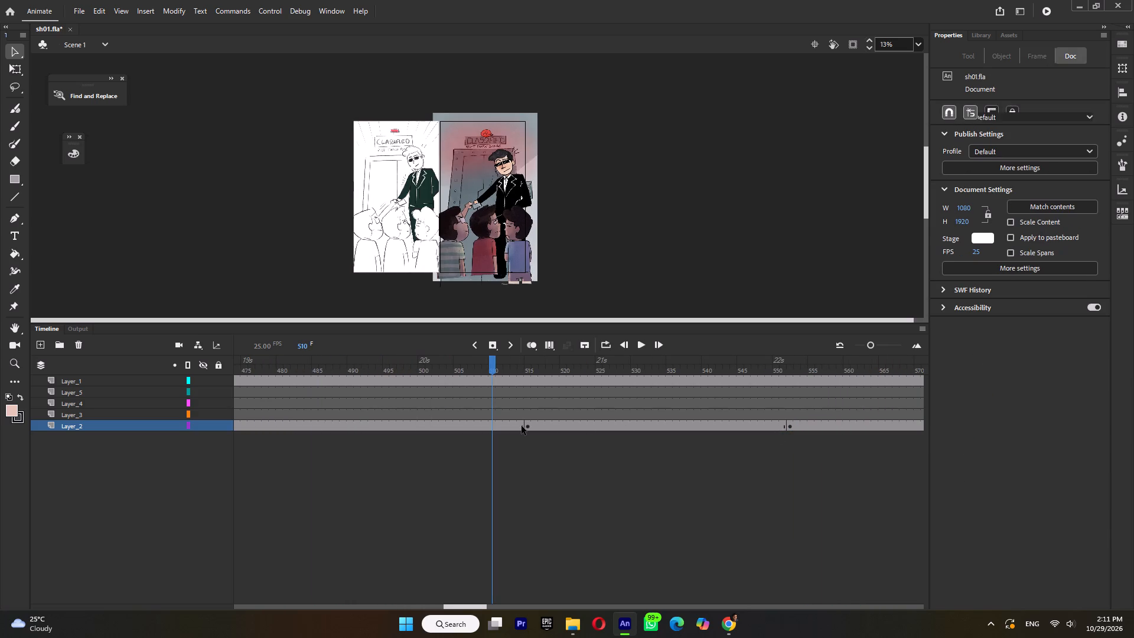
left_click_drag(426, 361, 581, 425)
left_click(659, 424)
left_click(660, 424)
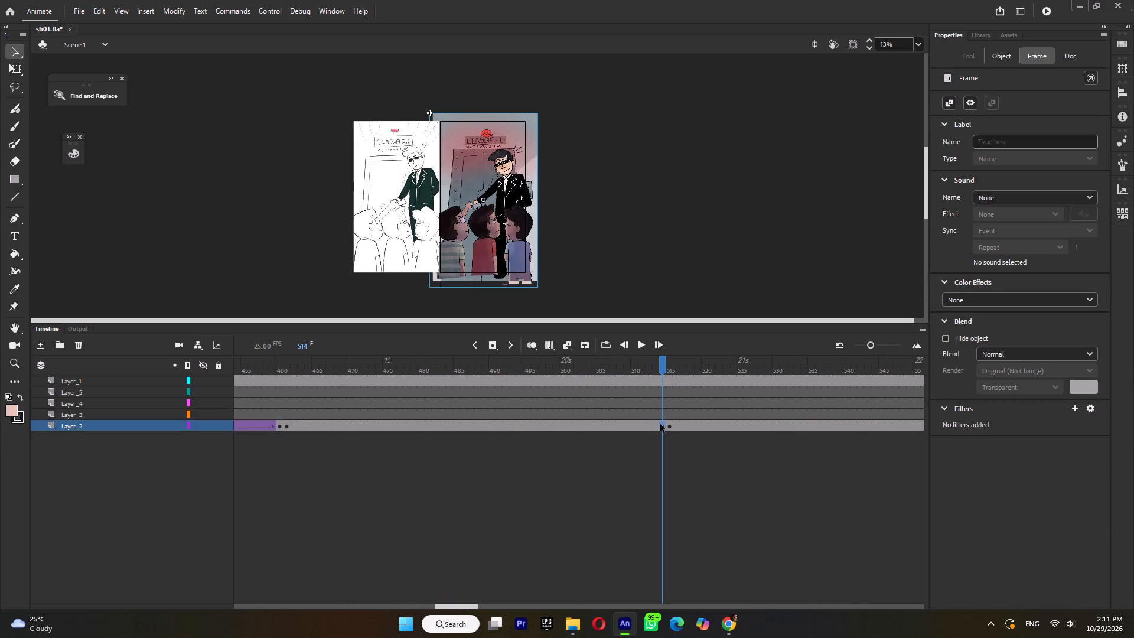
key("F6")
left_click(644, 427)
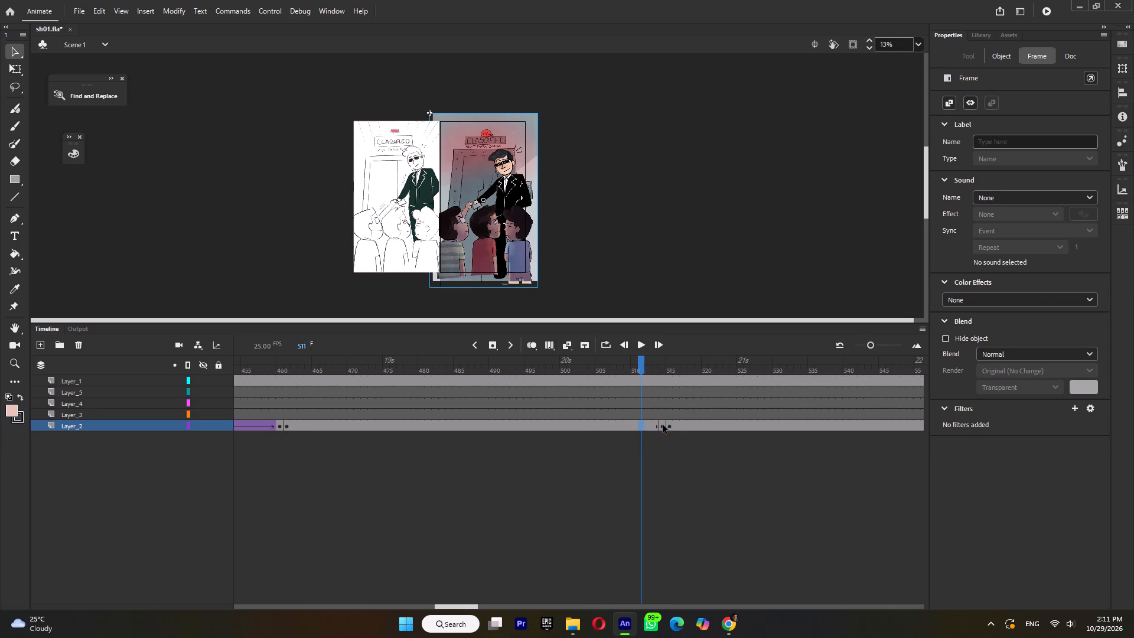
left_click(664, 424)
key("Left")
key("Left")
key("Left")
key("Left")
key("Left")
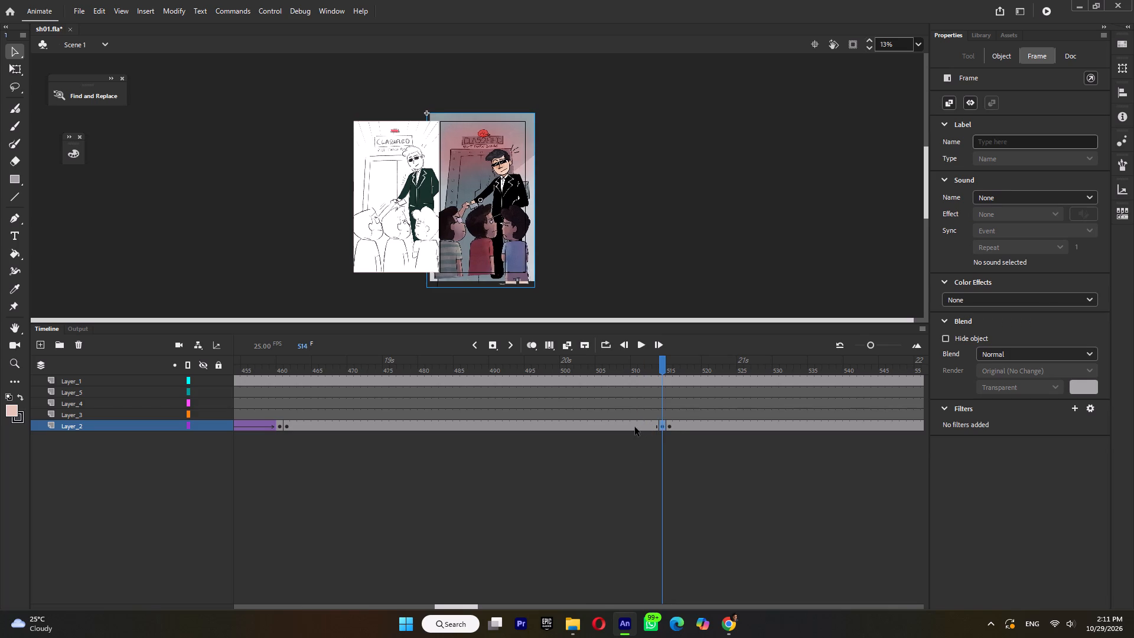
key("Left")
Apply a classic tween to the suited-man shot's Layer_2 span before frame 514 and play it through the next shot.
left_click(635, 427)
key("ctrl+m")
key("Return")
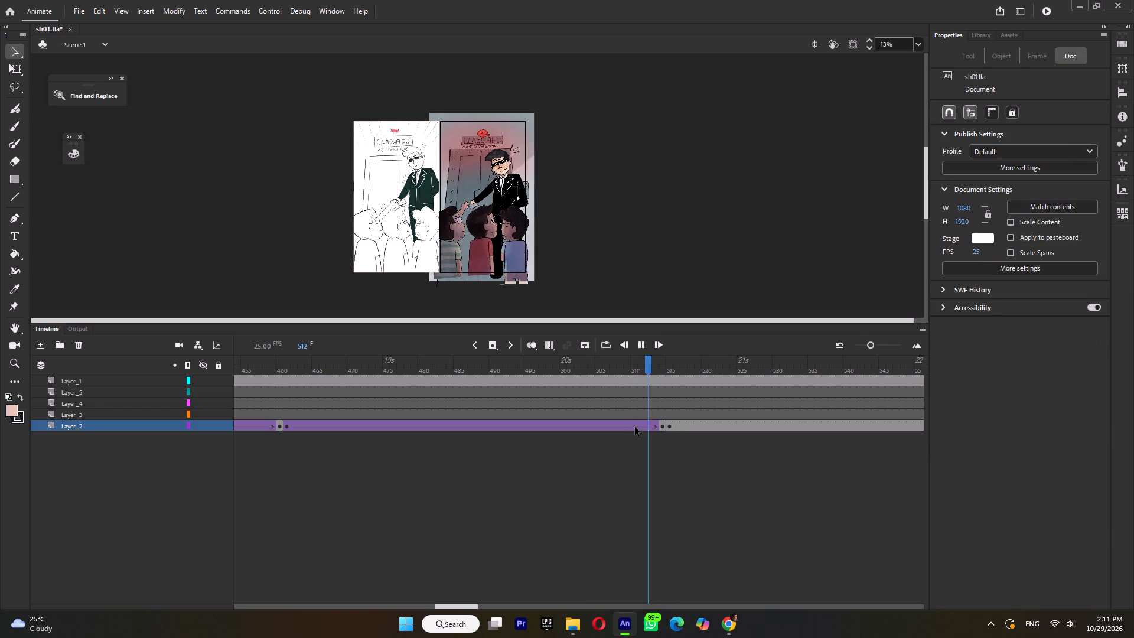
key("Return")
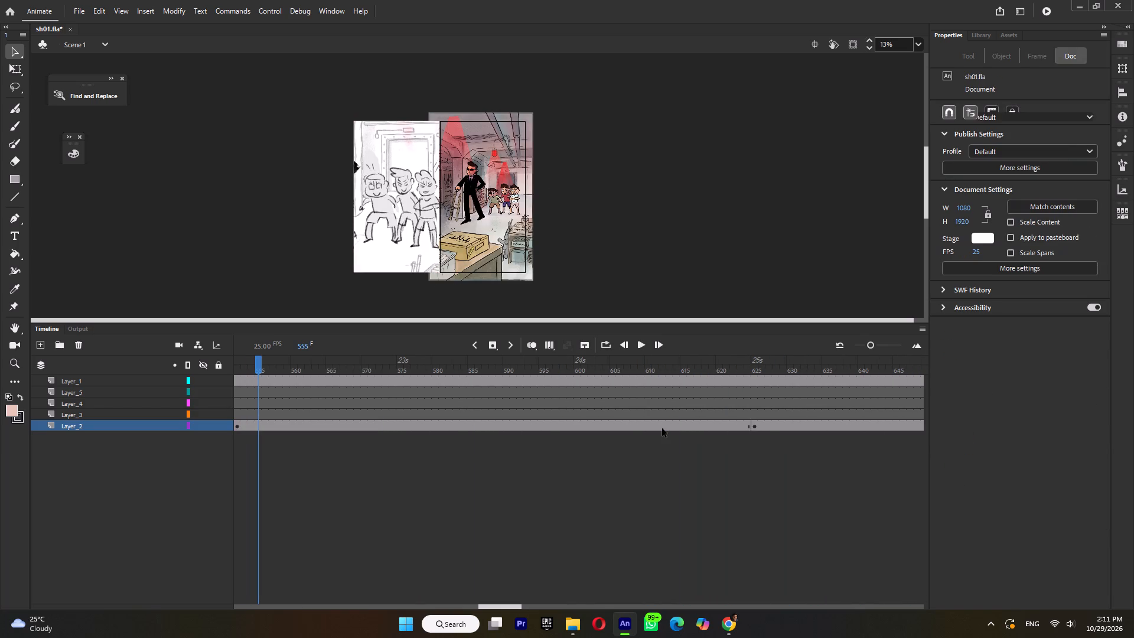
Add a Layer_2 keyframe at frame 551 and nudge the card-scanner artwork three increments left there.
left_click_drag(253, 359, 330, 401)
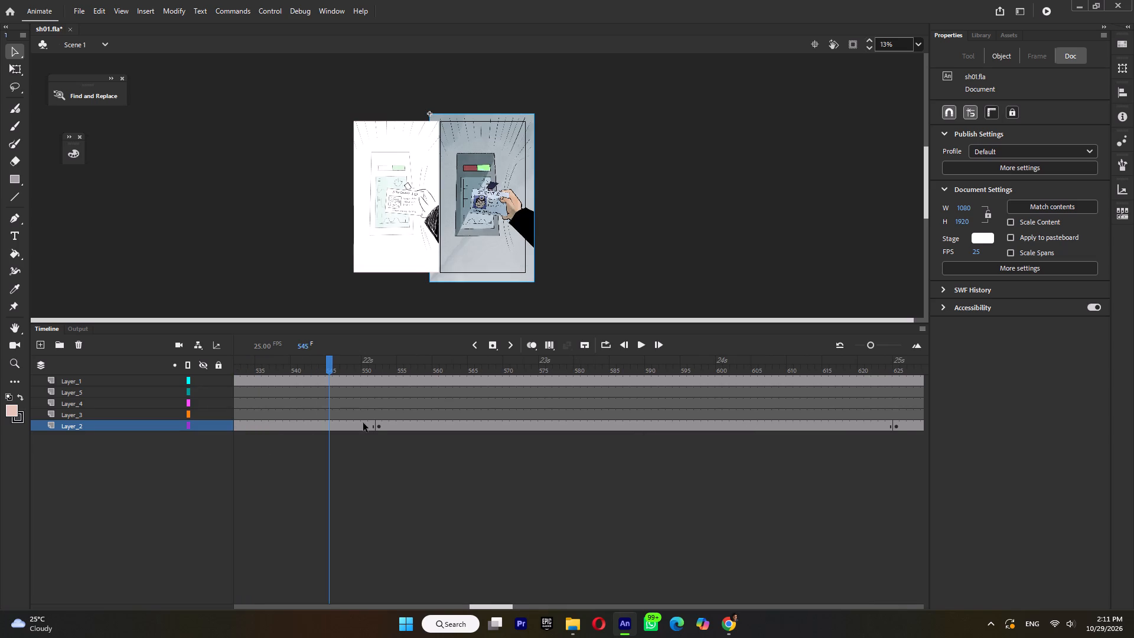
left_click(370, 425)
key("F6")
key("Left")
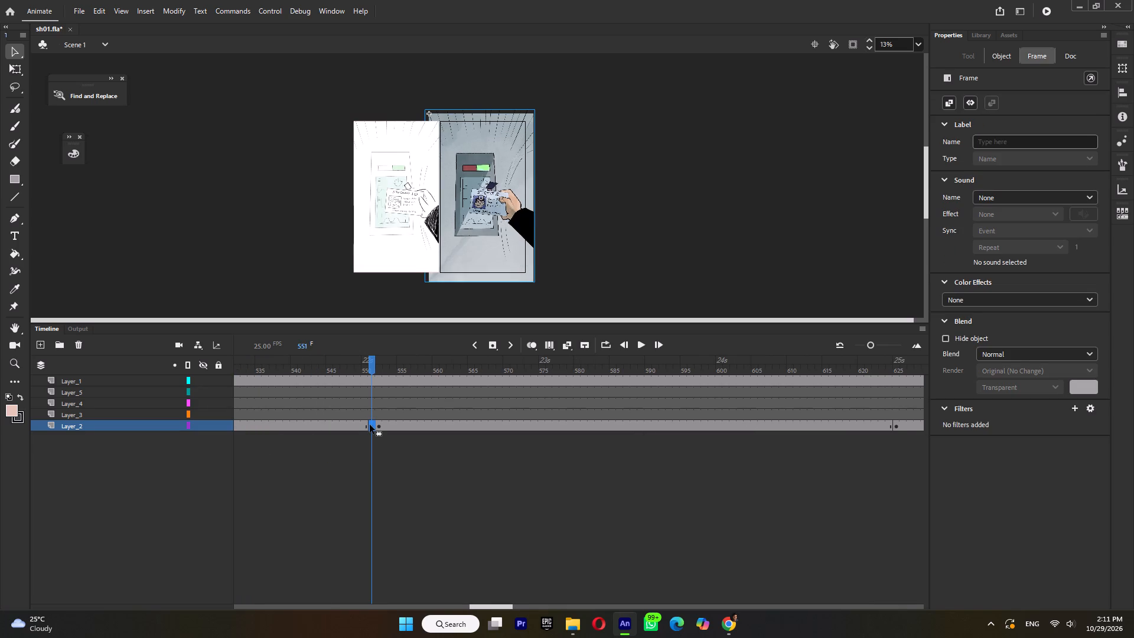
key("Left")
key("Left")
Apply a classic tween to the card-scanner shot's Layer_2 span before frame 551 and play it into the next shot.
left_click(346, 426)
key("ctrl+m")
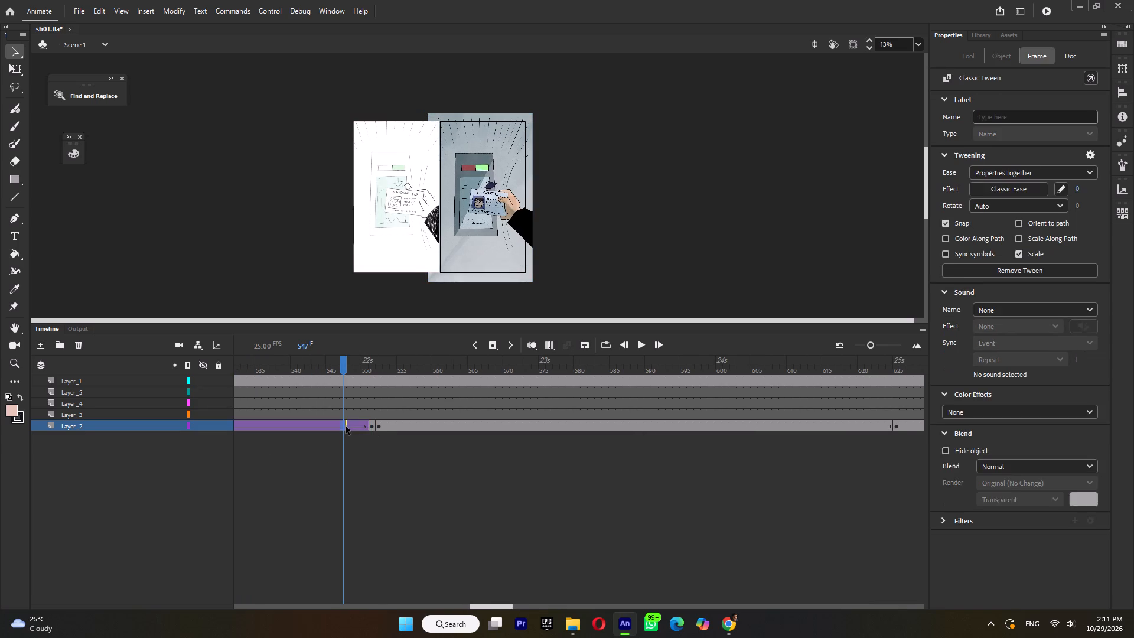
key("Return")
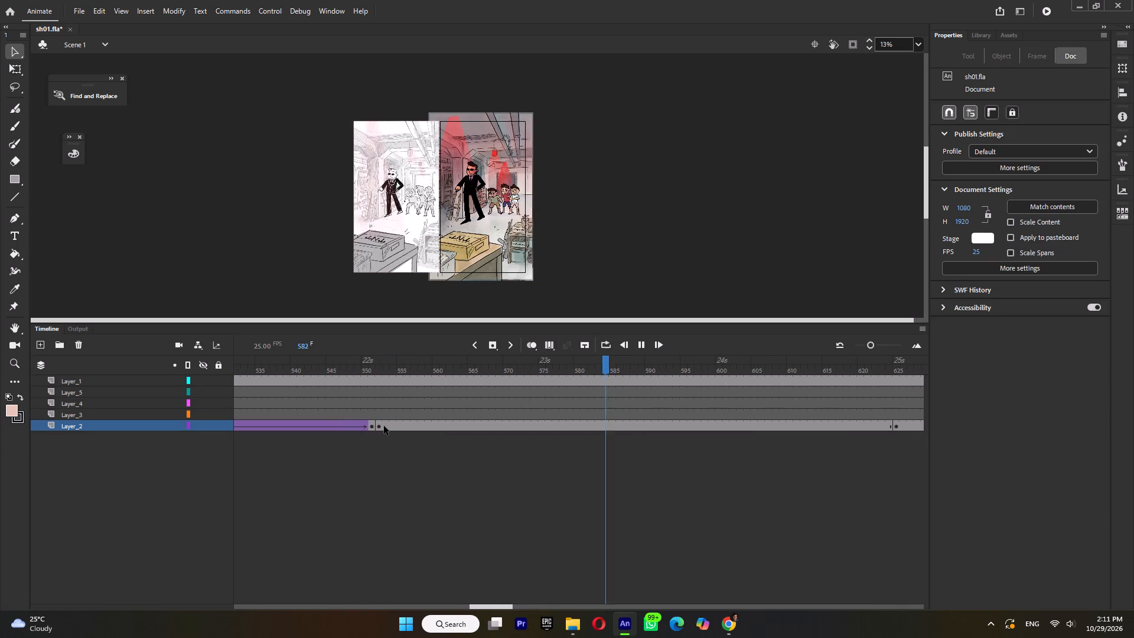
key("Return")
Add a Layer_2 keyframe at frame 582 in the TNT storeroom shot, where the sketch reference shows the full room.
left_click_drag(378, 368, 522, 405)
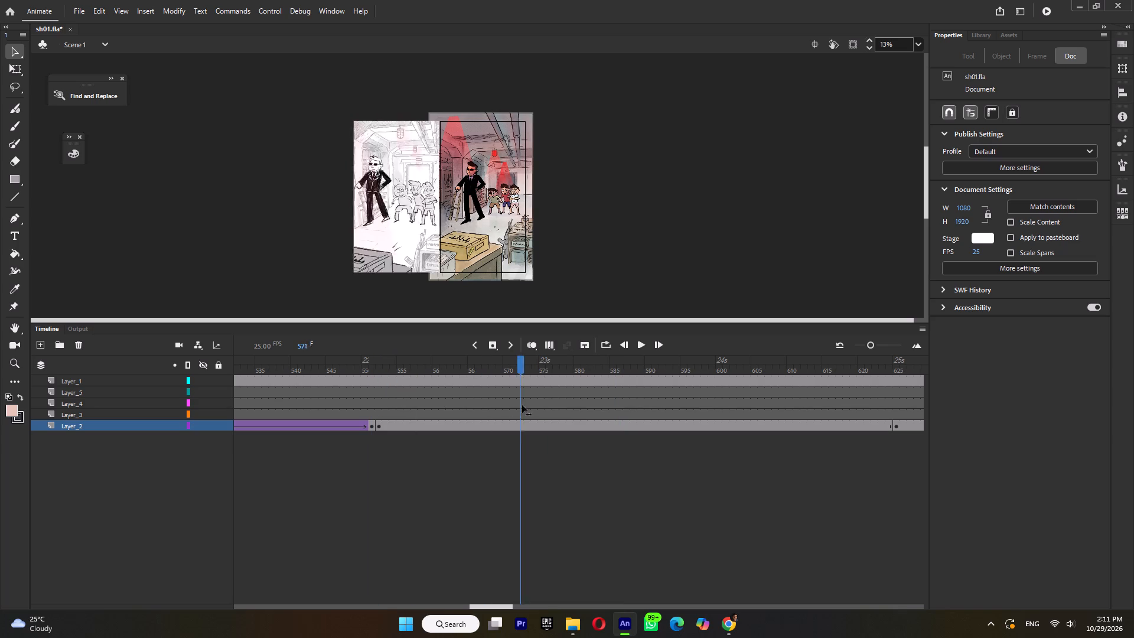
left_click_drag(522, 405, 591, 415)
left_click(591, 425)
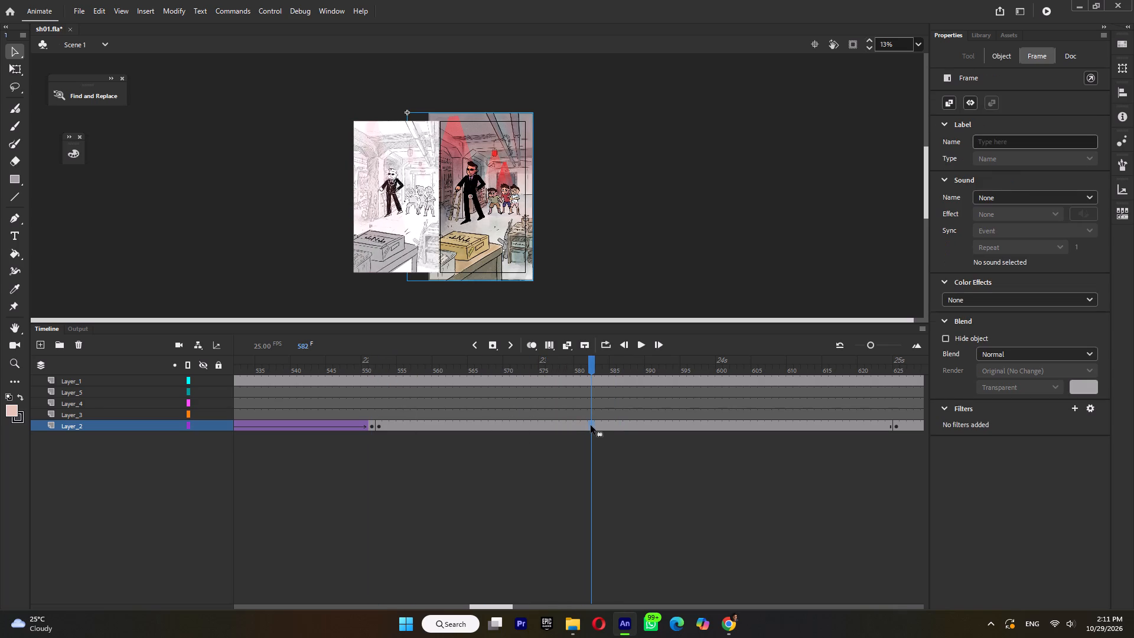
key("F6")
At frame 552, enlarge the storeroom artwork to about 2969 by 3973 and shift it left to frame the three boys.
left_click(551, 425)
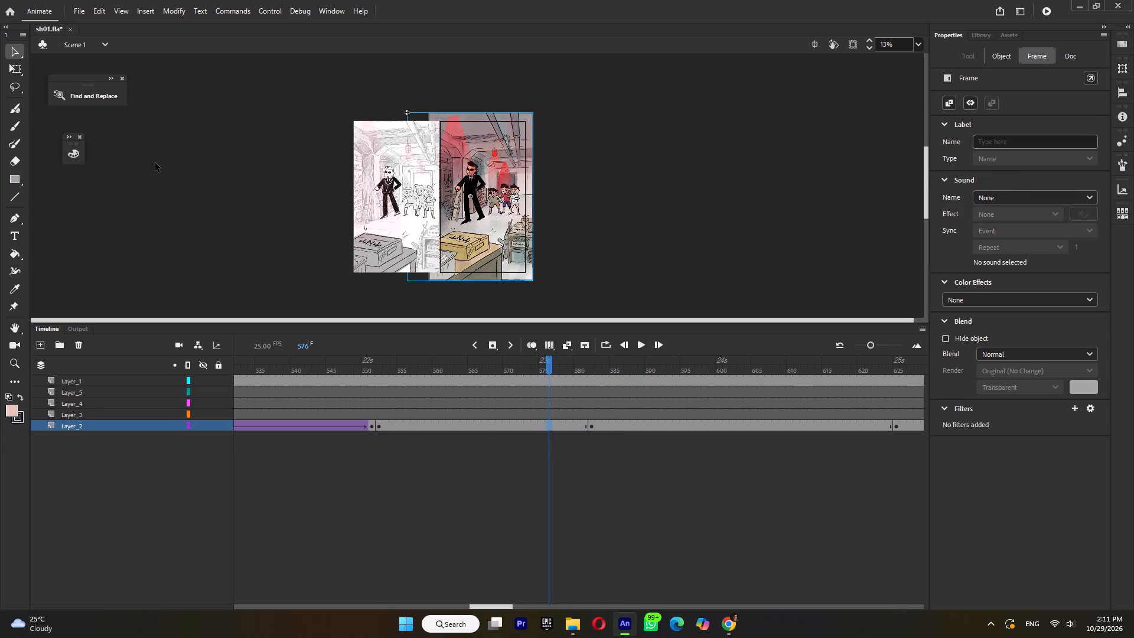
left_click(378, 427)
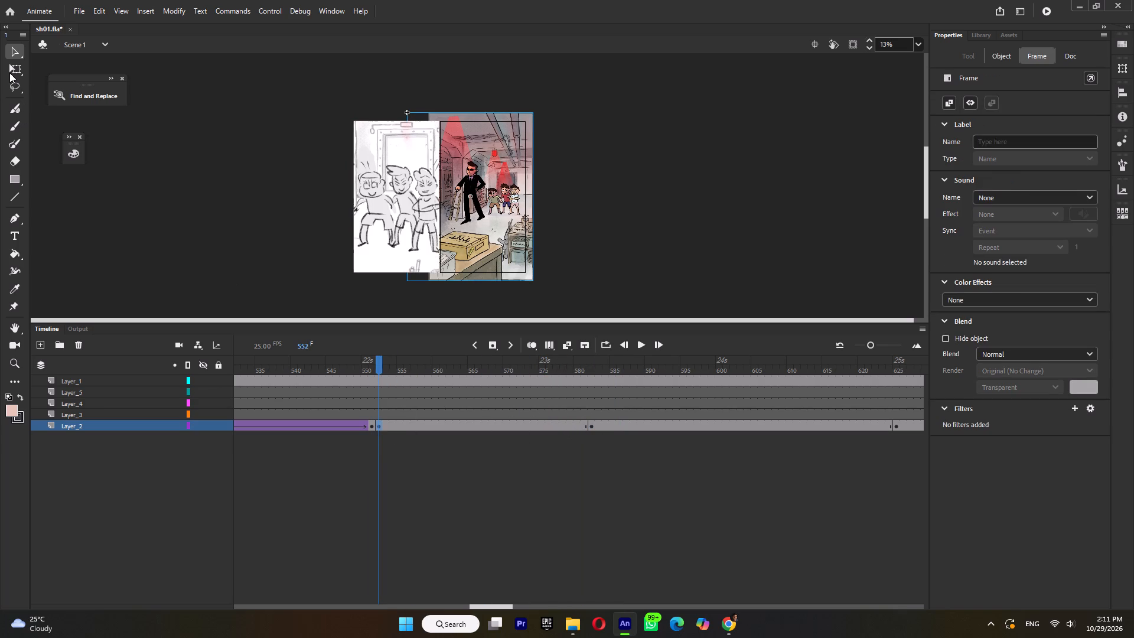
left_click(11, 71)
left_click_drag(534, 112, 563, 80, "shift")
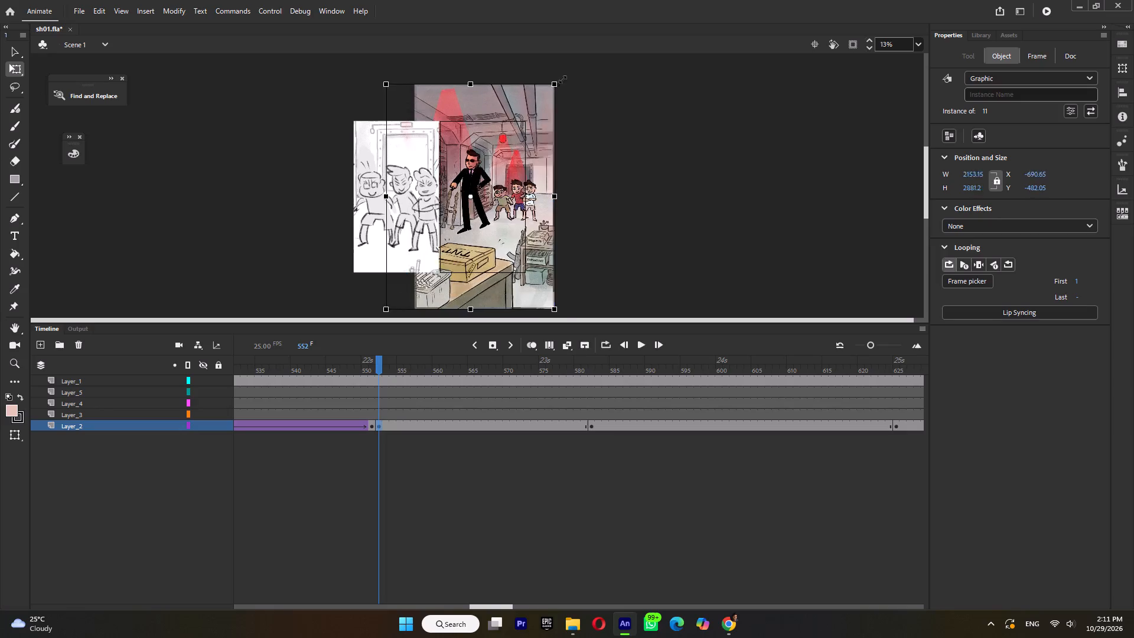
left_click_drag(563, 80, 589, 58, "shift")
left_click_drag(540, 144, 539, 144)
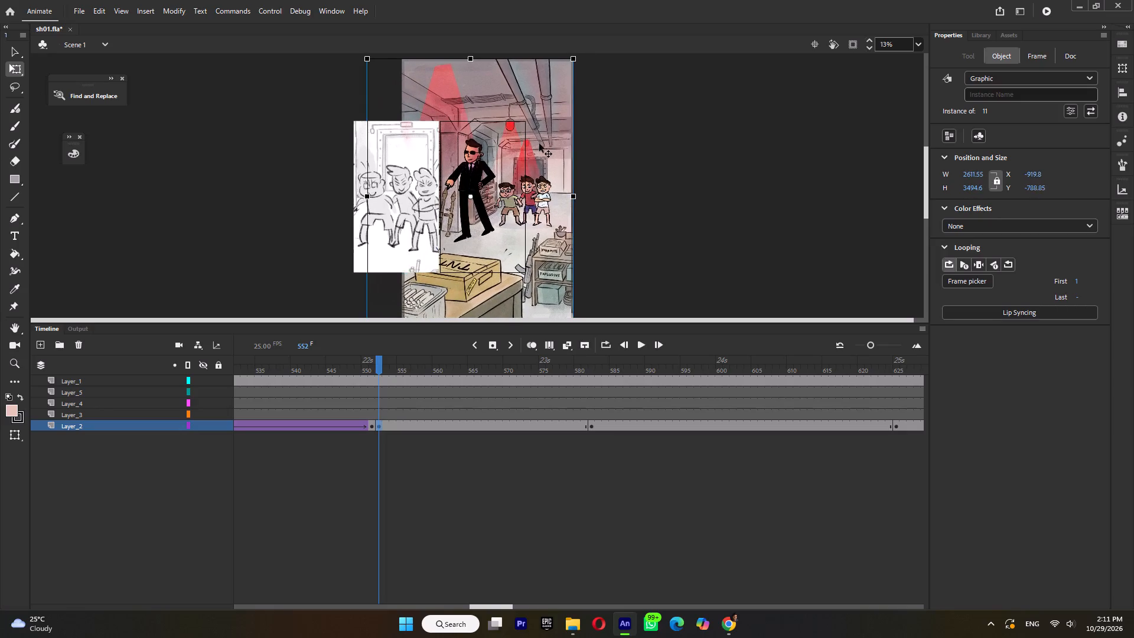
left_click_drag(539, 144, 497, 144)
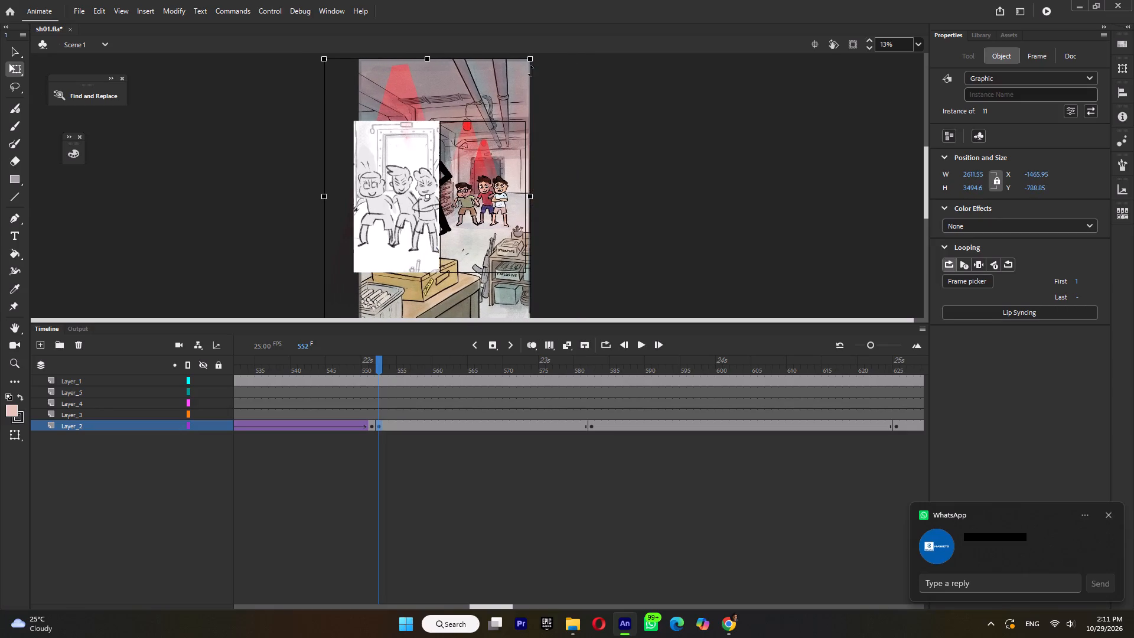
left_click_drag(529, 58, 546, 40, "shift")
left_click_drag(524, 80, 510, 82)
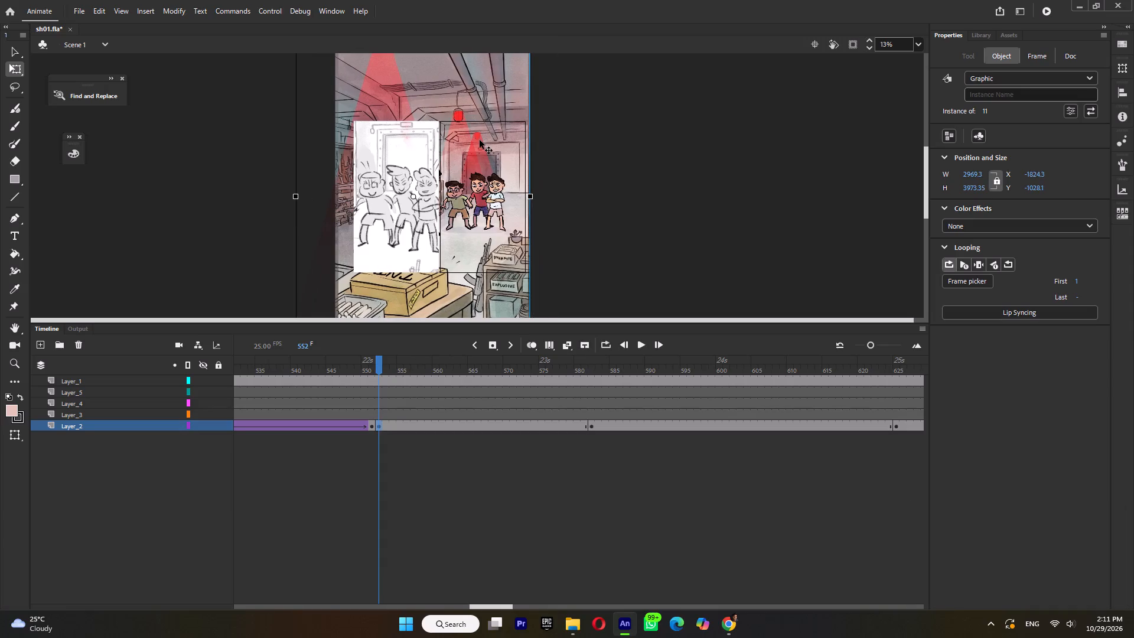
Open symbol 11 and examine its lighting layers by toggling the visibility of Layer_29_copy_2, Layer_30 and Layer_29.
left_click(480, 140)
left_click(480, 140)
left_click(400, 93)
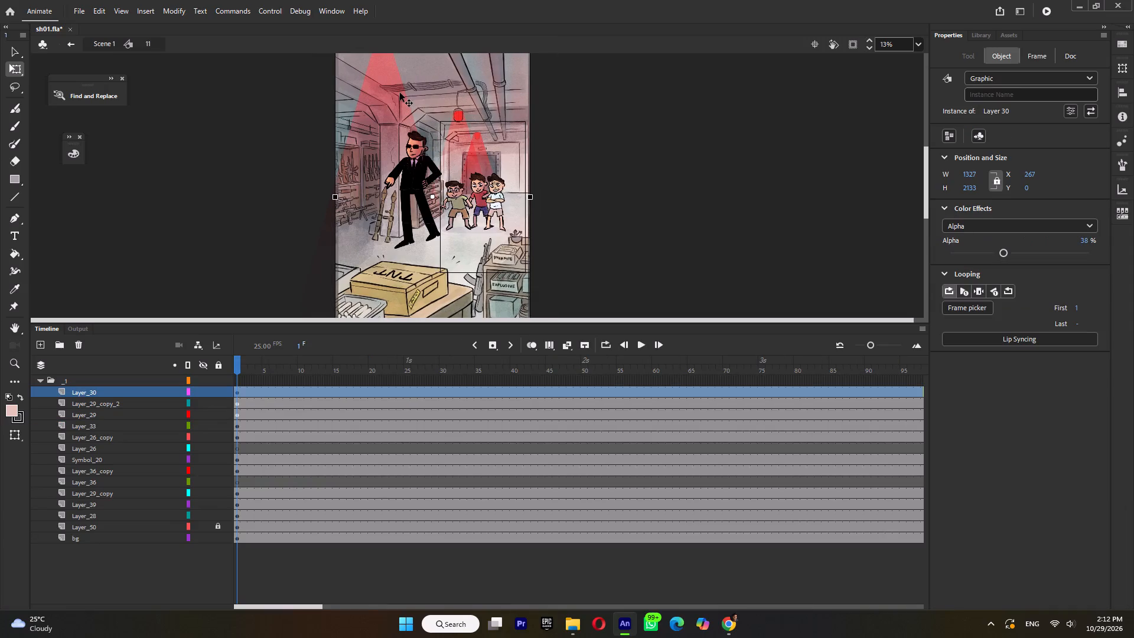
left_click(1031, 51)
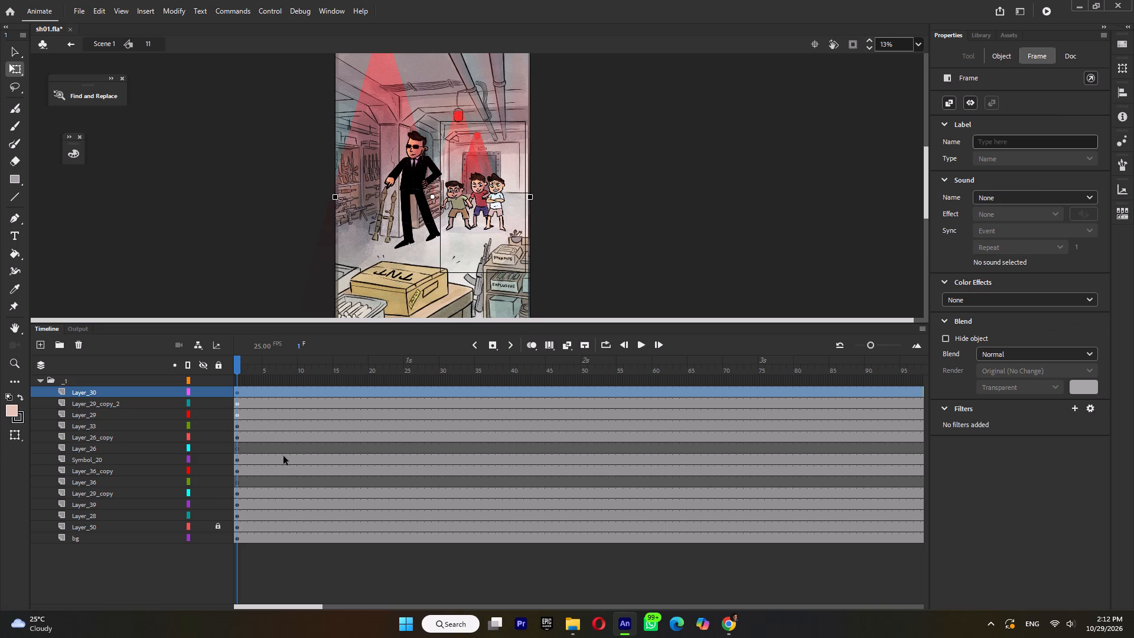
left_click(203, 403)
left_click(203, 403)
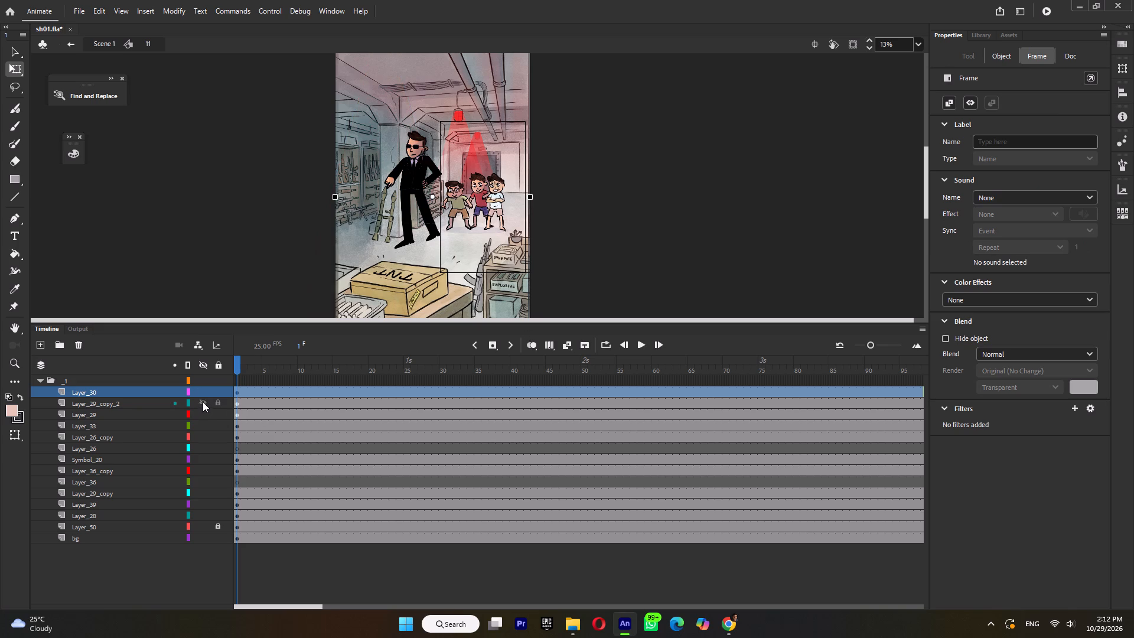
left_click(201, 390)
left_click(201, 390)
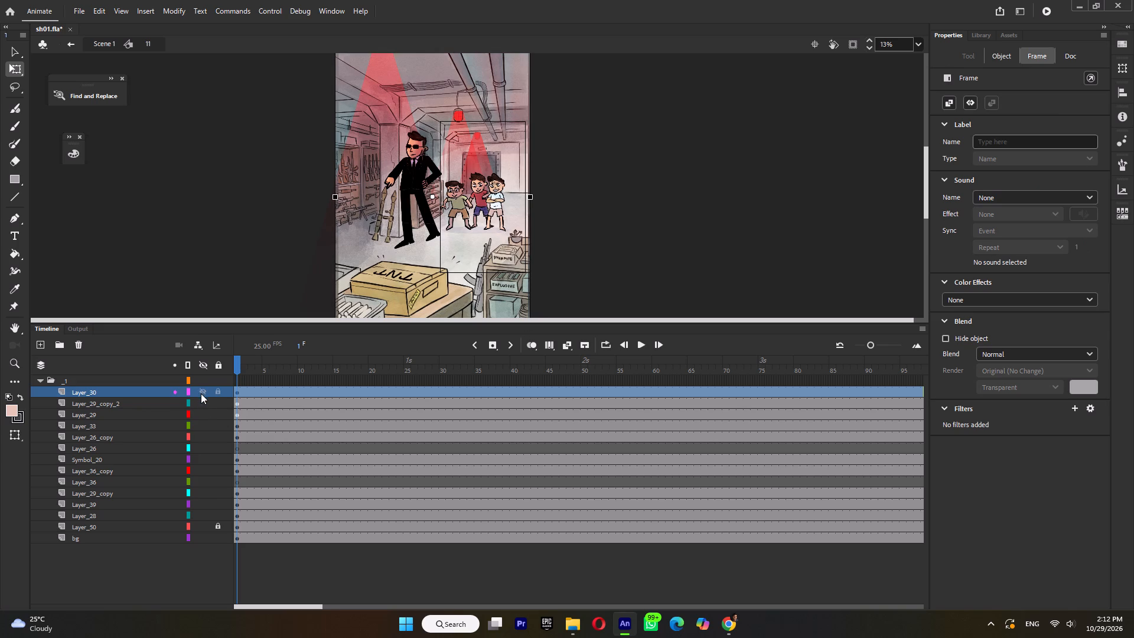
left_click(145, 403)
left_click(142, 412)
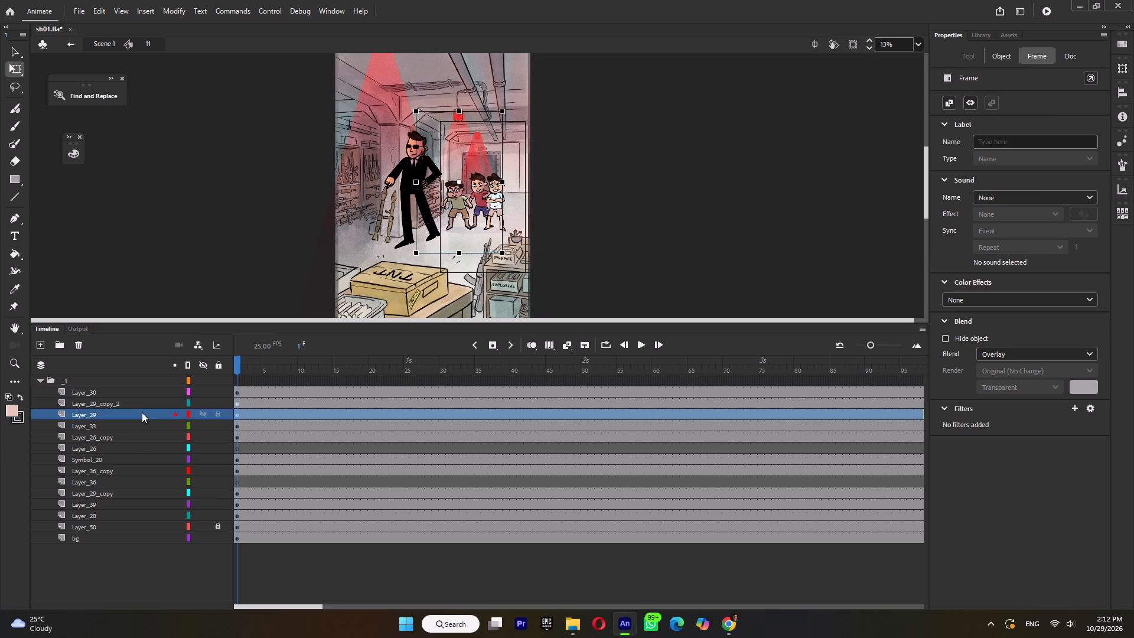
left_click(201, 411)
left_click(201, 411)
Hide Layer_29 and Layer_30 inside symbol 11 and select the red light cone above the three boys.
left_click(203, 412)
left_click(477, 141)
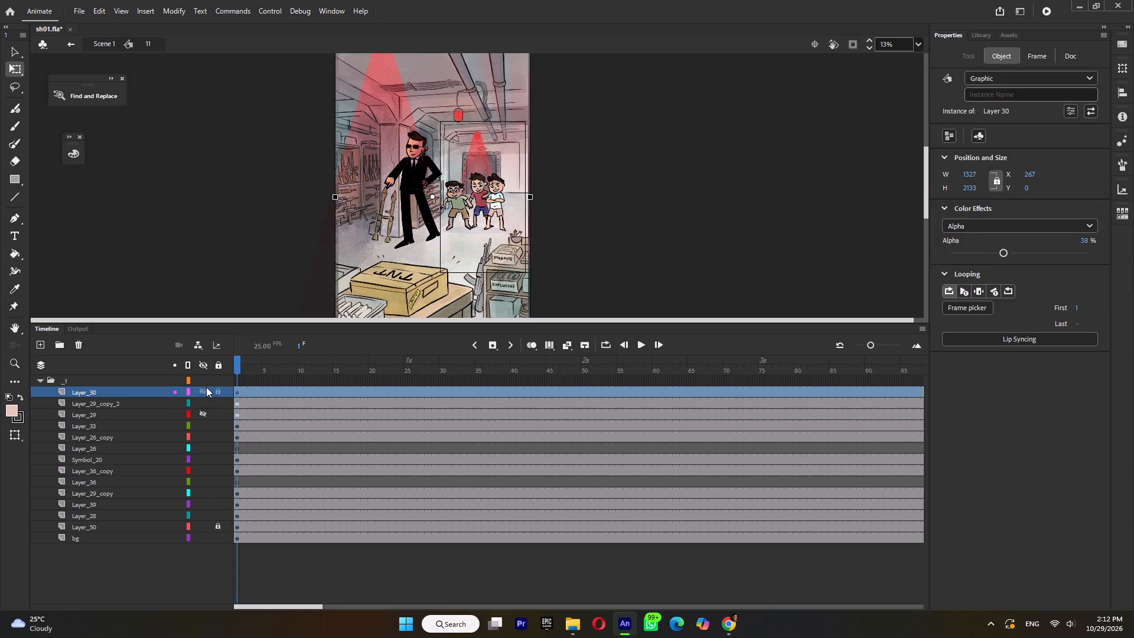
left_click(202, 390)
left_click(484, 139)
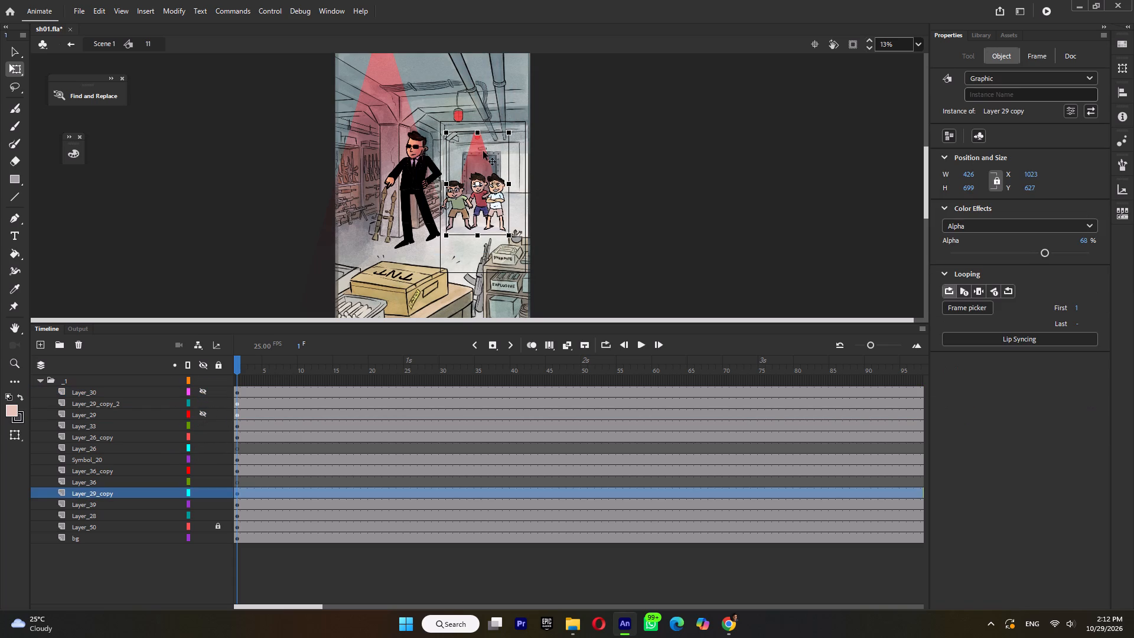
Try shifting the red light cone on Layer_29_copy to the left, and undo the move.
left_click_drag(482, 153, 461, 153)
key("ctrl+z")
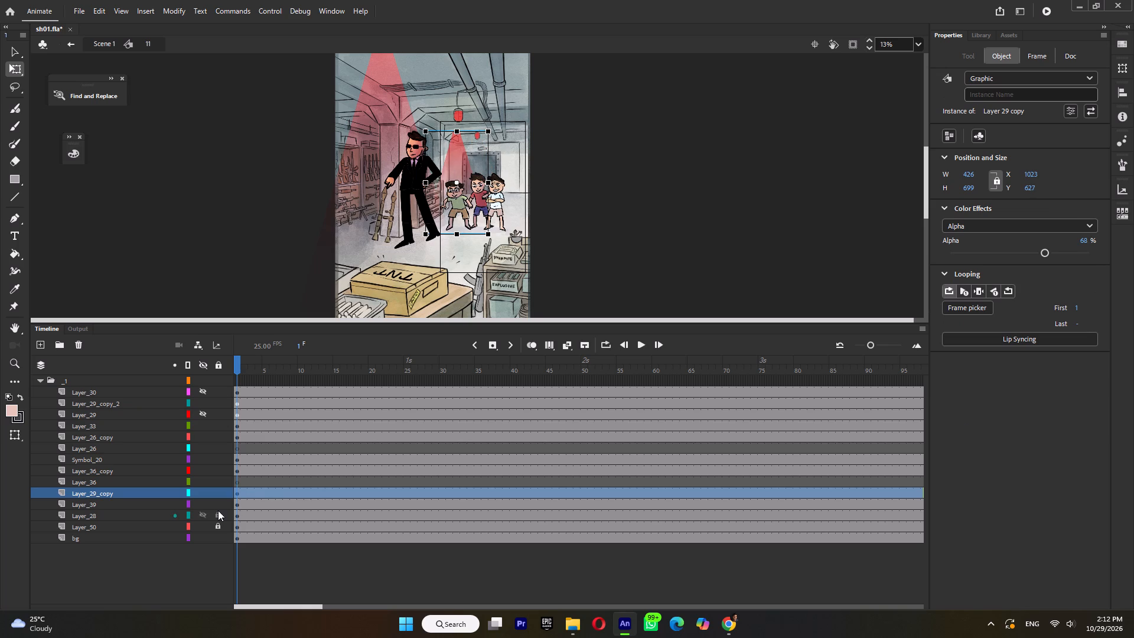
Try Multiply, and settle on Overlay as the blend mode for Layer_29_copy's frame, and return to Scene 1.
left_click(1050, 57)
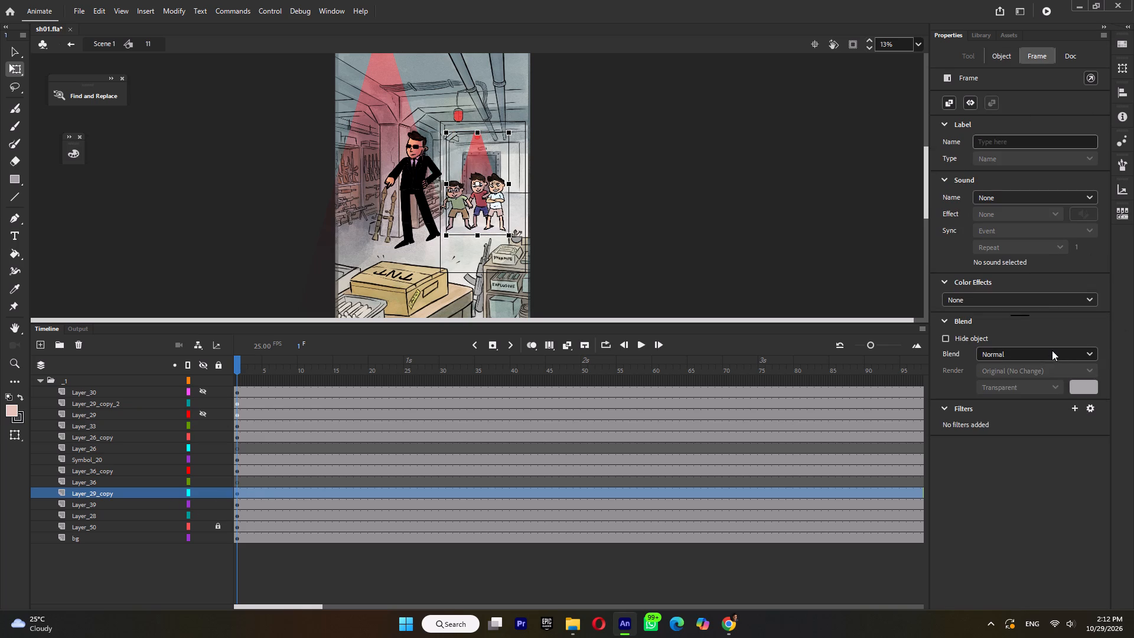
left_click(1052, 350)
left_click(1015, 422)
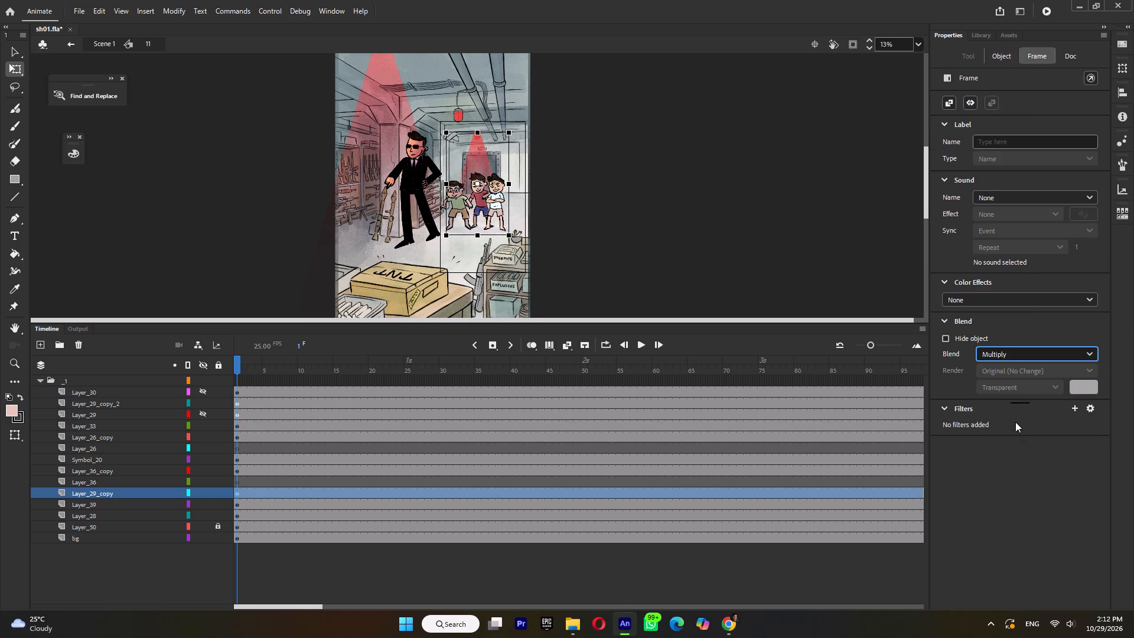
left_click(1032, 347)
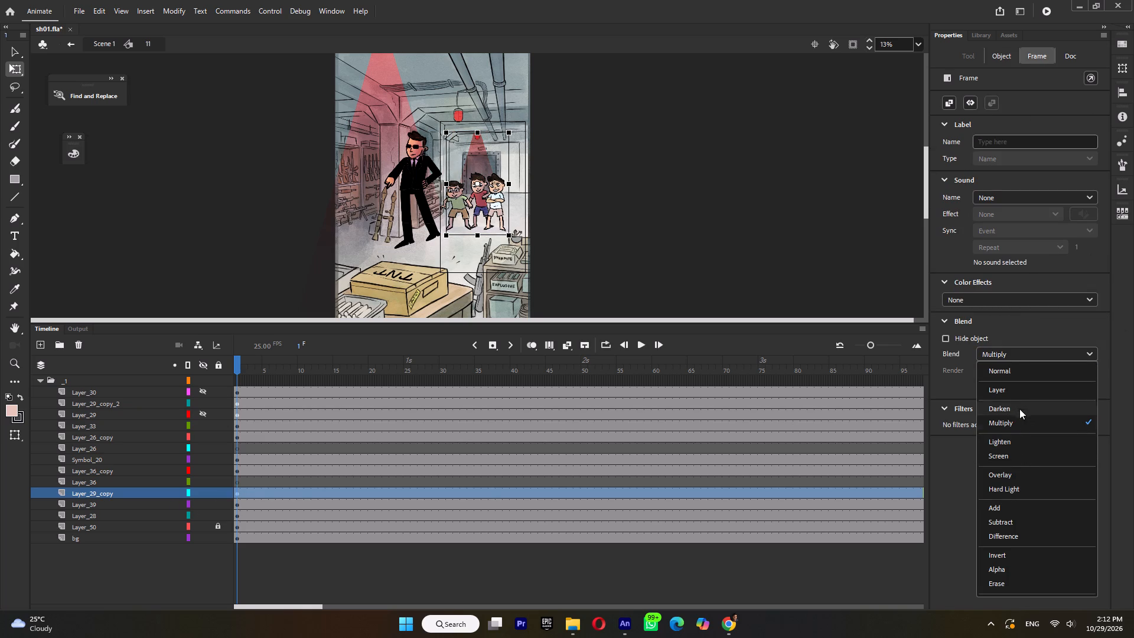
left_click(1019, 477)
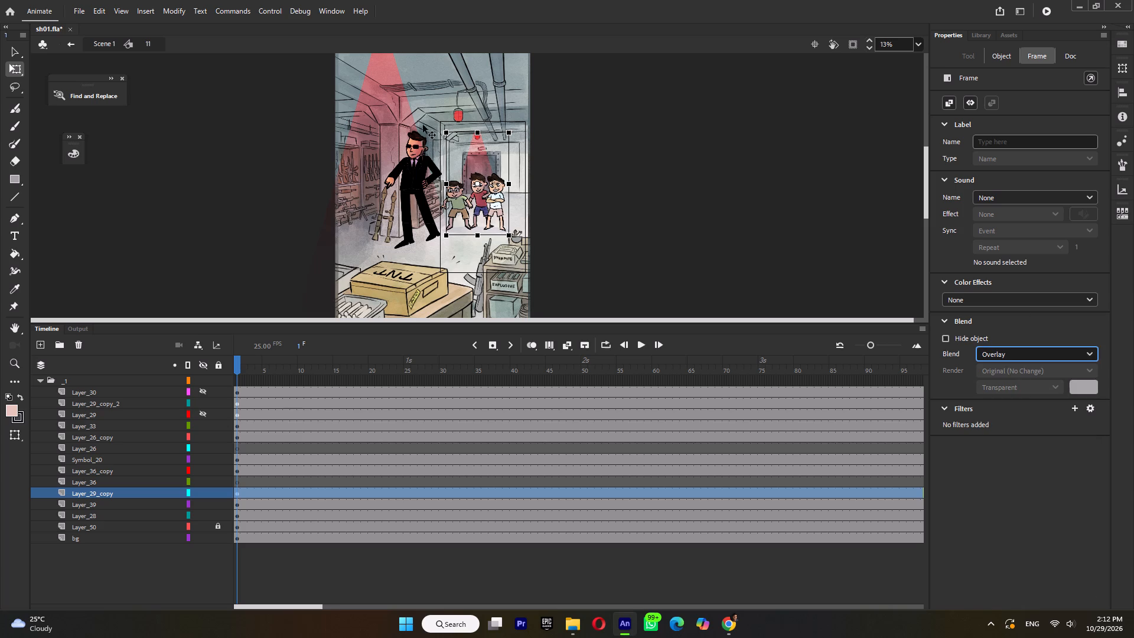
left_click(106, 45)
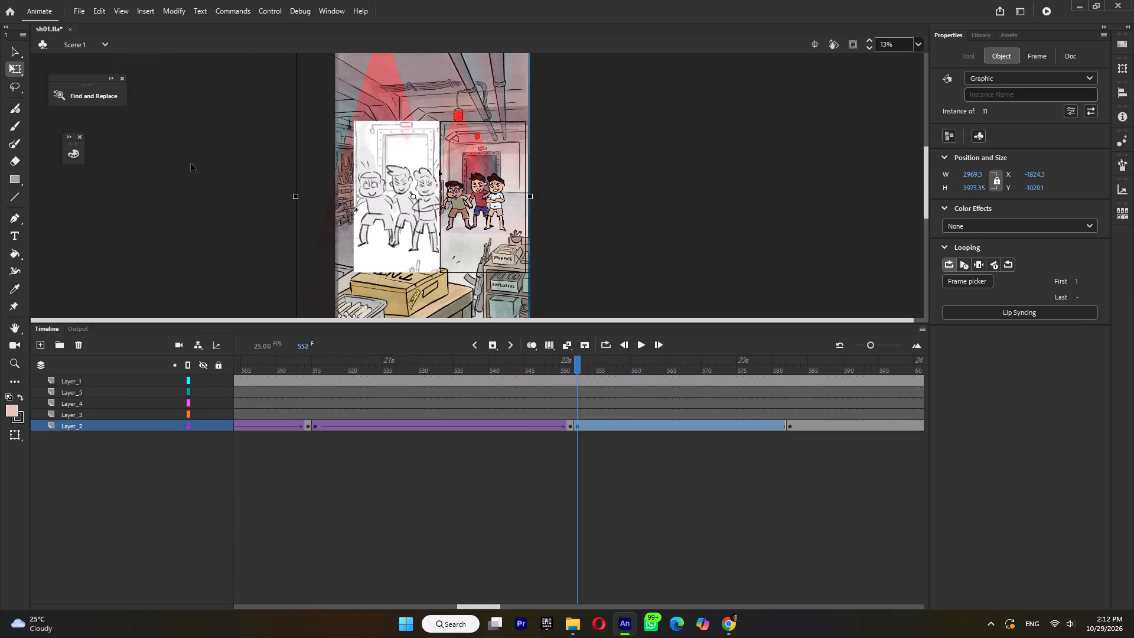
Apply a classic tween to the storeroom shot's Layer_2 span from frame 552 to 582 and play it back.
key("Return")
key("Return")
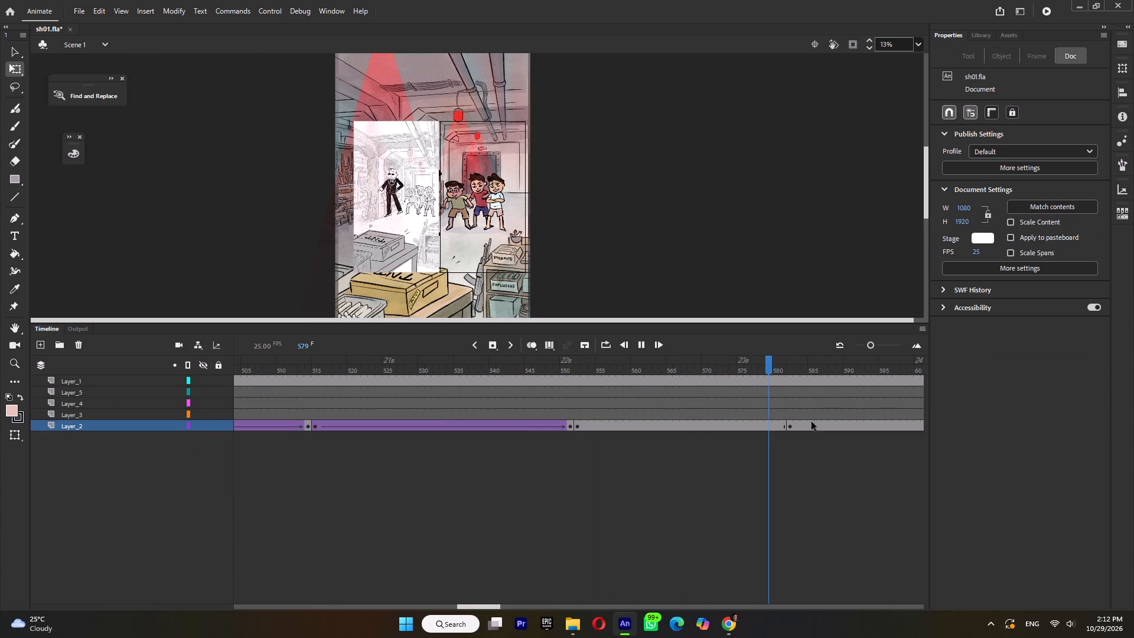
left_click(791, 428)
left_click(754, 422)
key("ctrl+m")
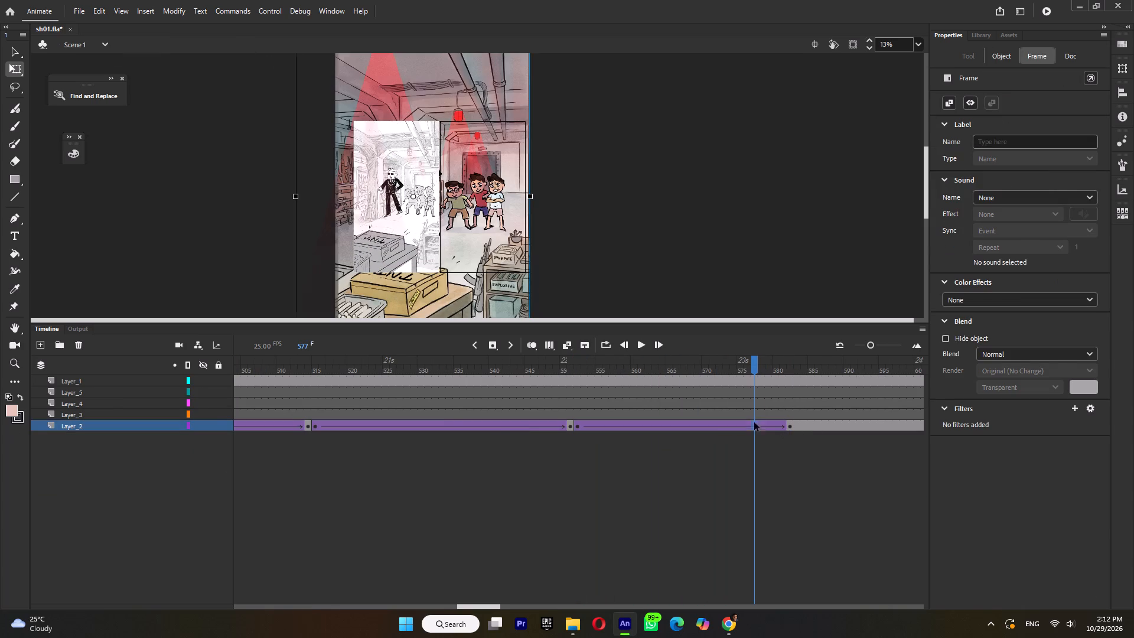
left_click(562, 359)
key("Return")
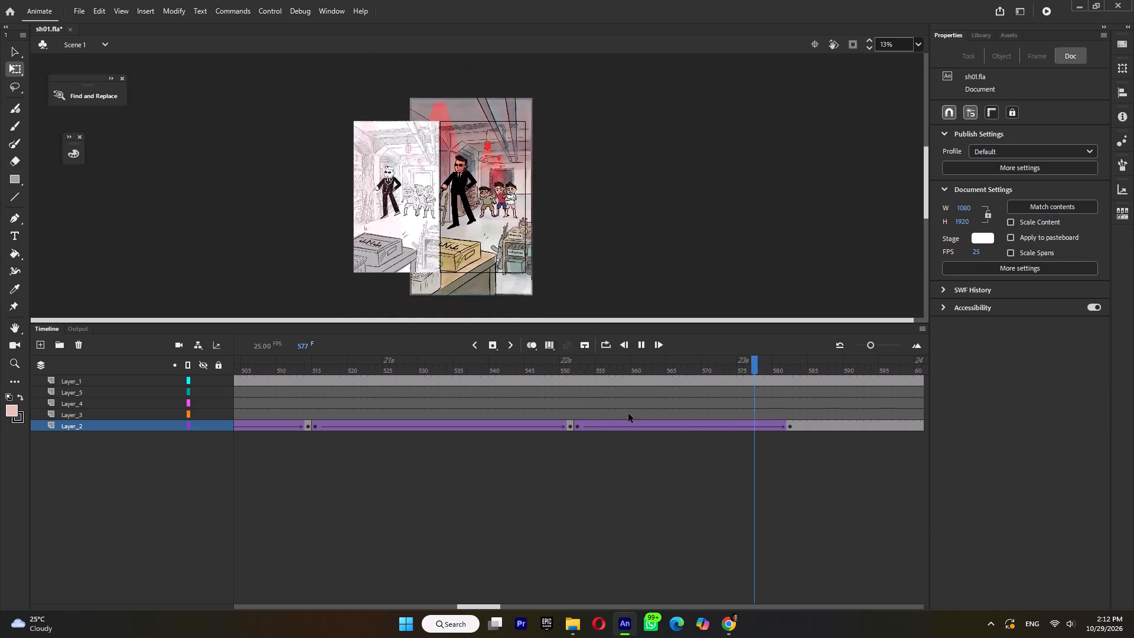
Keyframe Layer_2 at frame 624, nudge the storeroom artwork slightly right there, classic-tween the span from frame 582, and play it back.
key("Return")
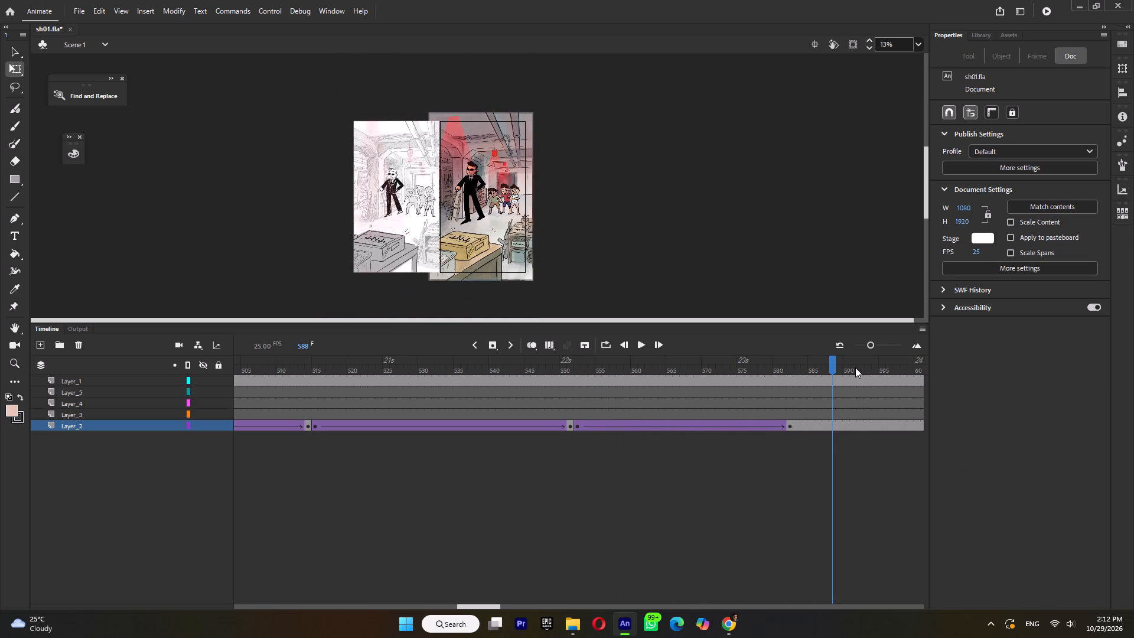
left_click_drag(851, 364, 845, 407)
left_click(836, 425)
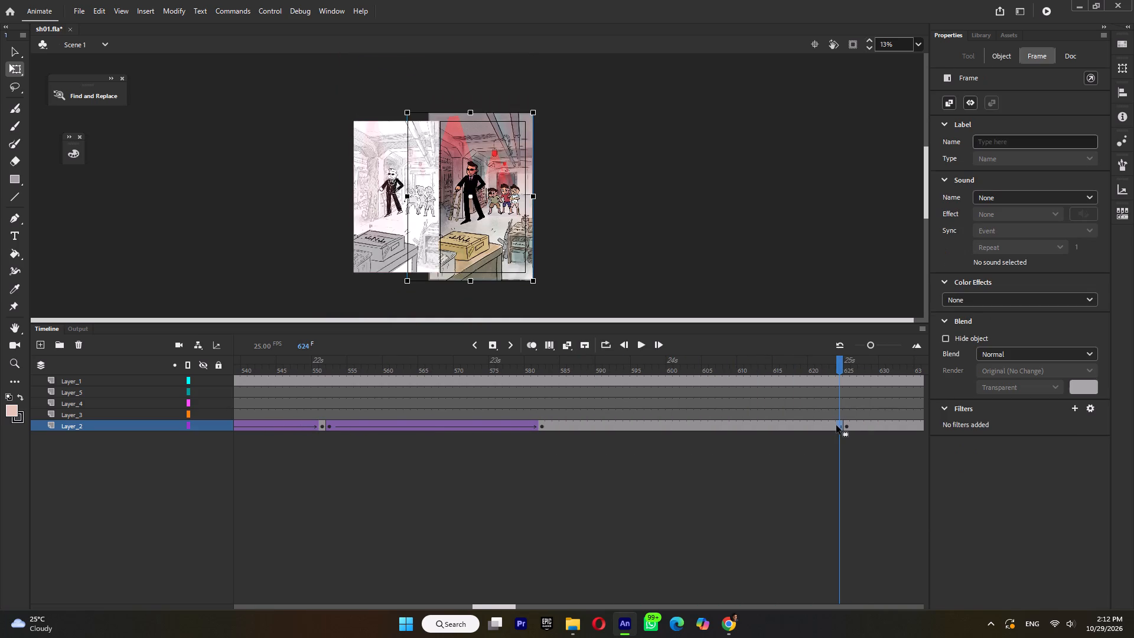
key("F6")
key("Right")
key("Right")
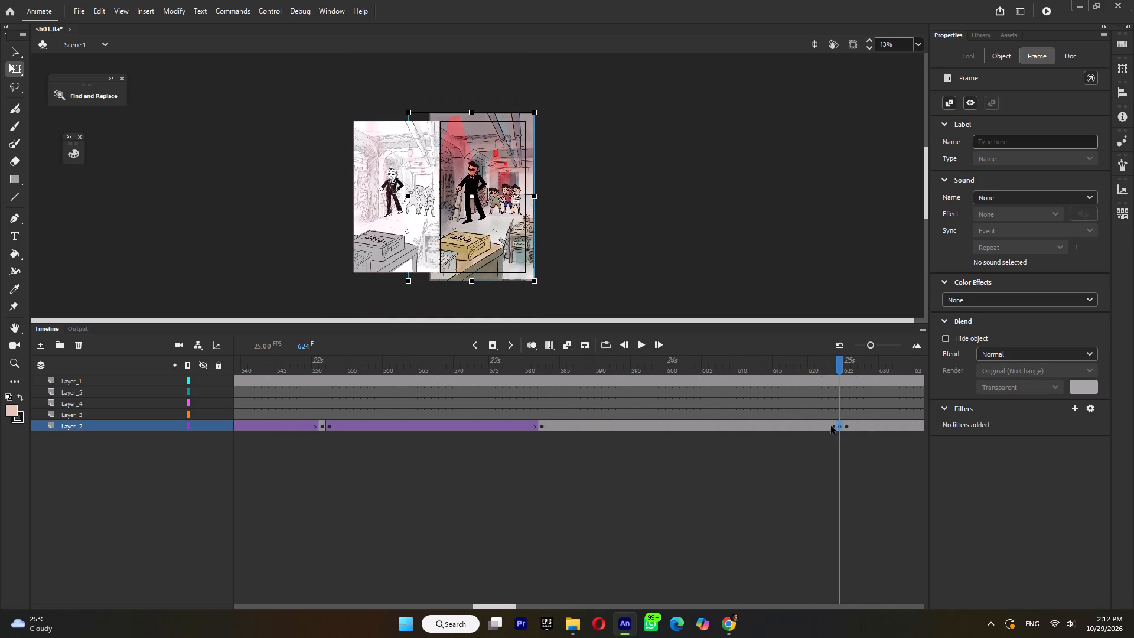
key("Right")
left_click(803, 424)
key("ctrl+m")
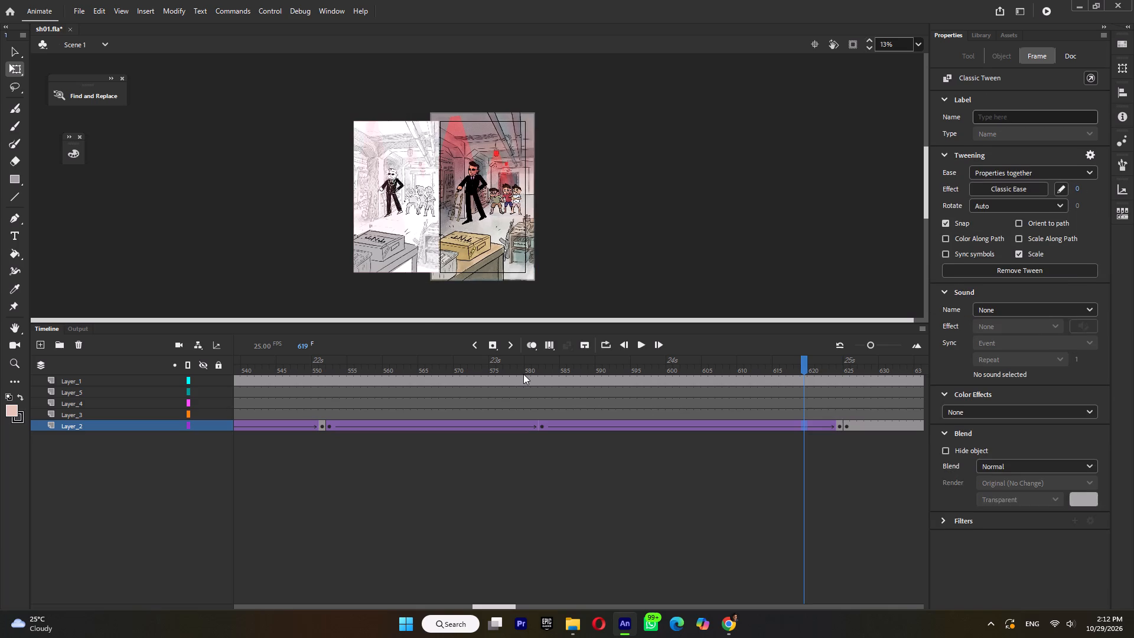
left_click(523, 374)
key("Return")
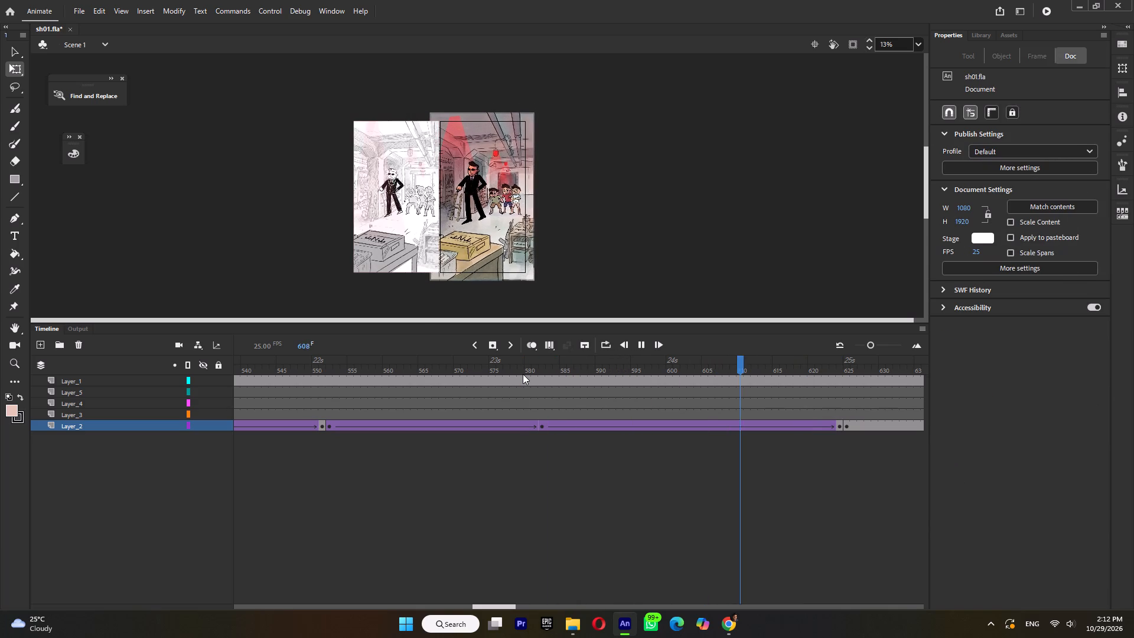
key("Return")
key("Return")
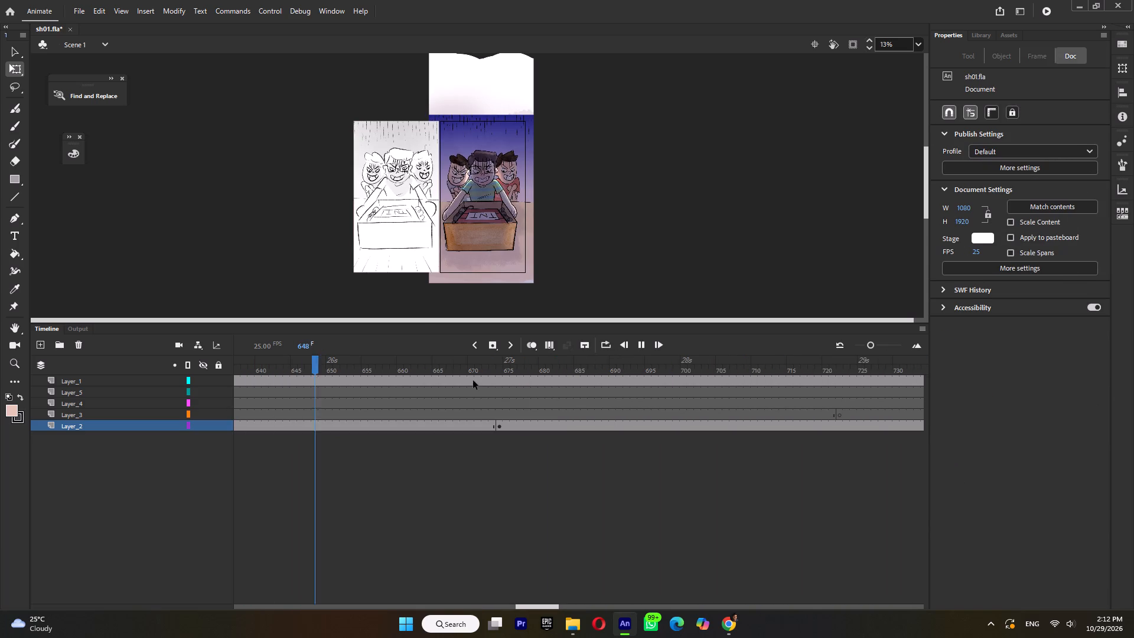
key("Return")
Keyframe Layer_2 at frame 673, nudge the boys-with-box artwork slightly left at the span's start, classic-tween frames 625 to 673, and play back.
left_click(491, 425)
key("F6")
left_click(481, 425)
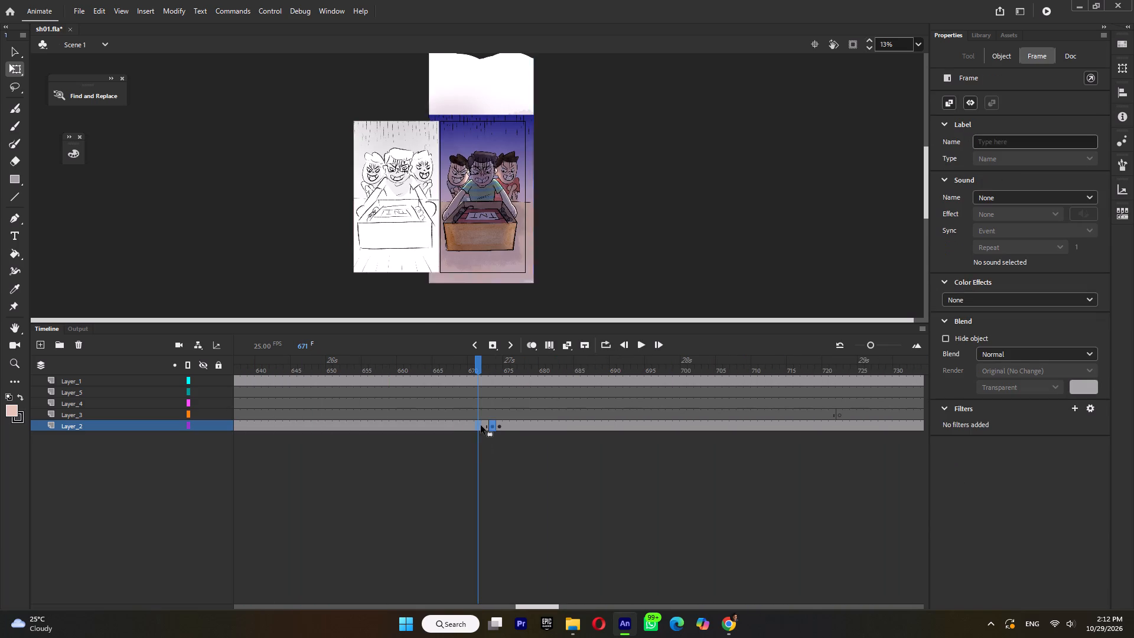
key("Left")
key("Left")
key("Left")
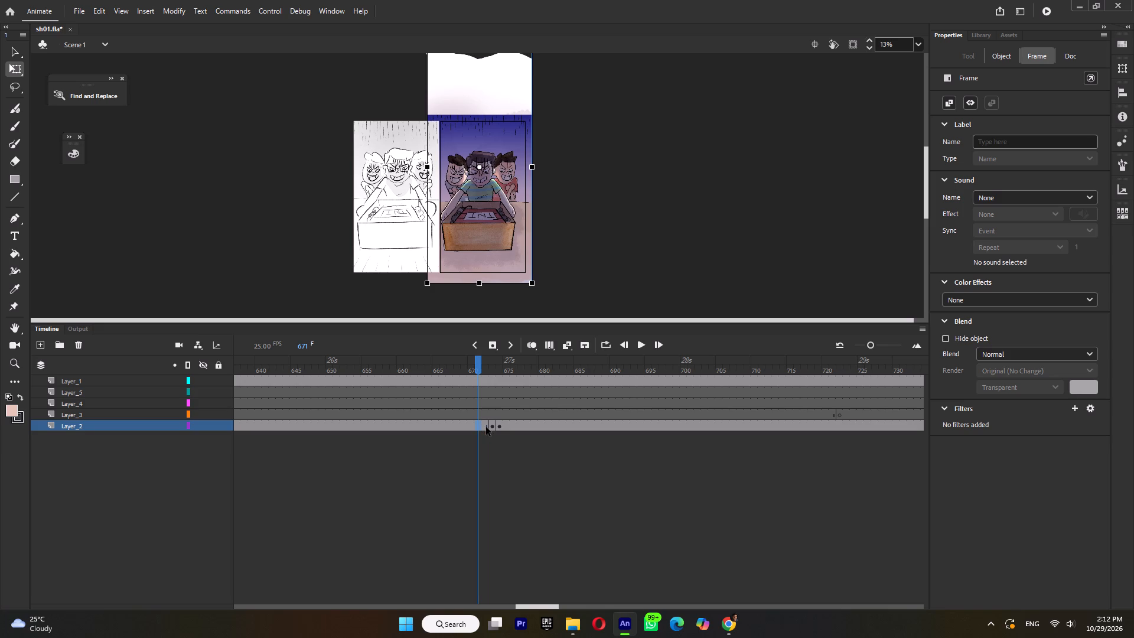
key("ctrl+m")
left_click_drag(373, 359, 185, 373)
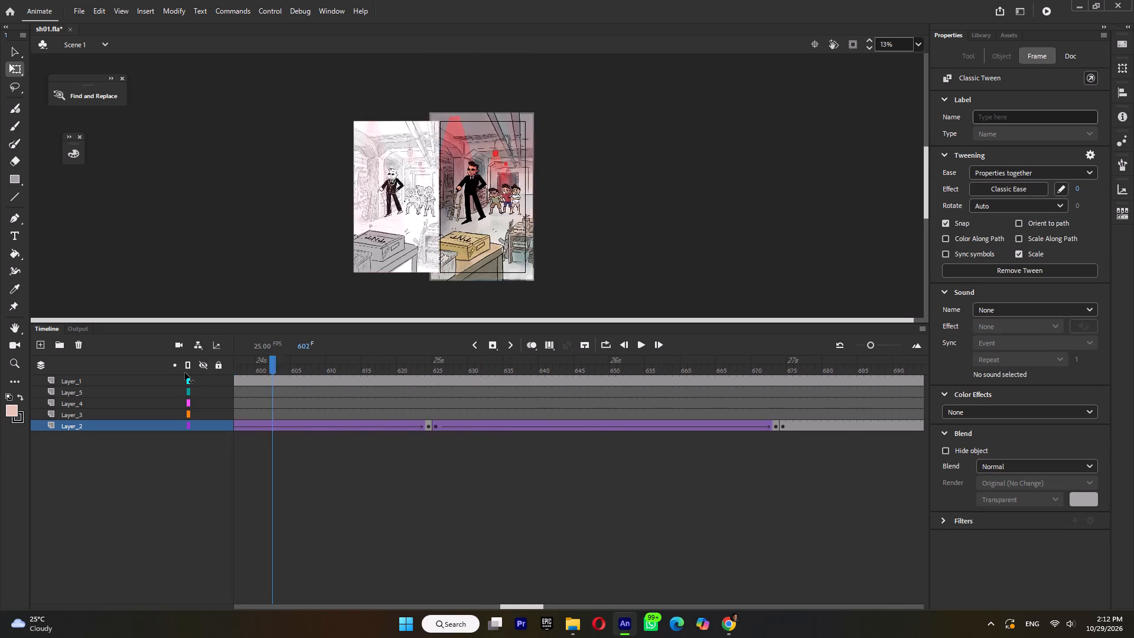
left_click_drag(185, 373, 531, 396)
key("Return")
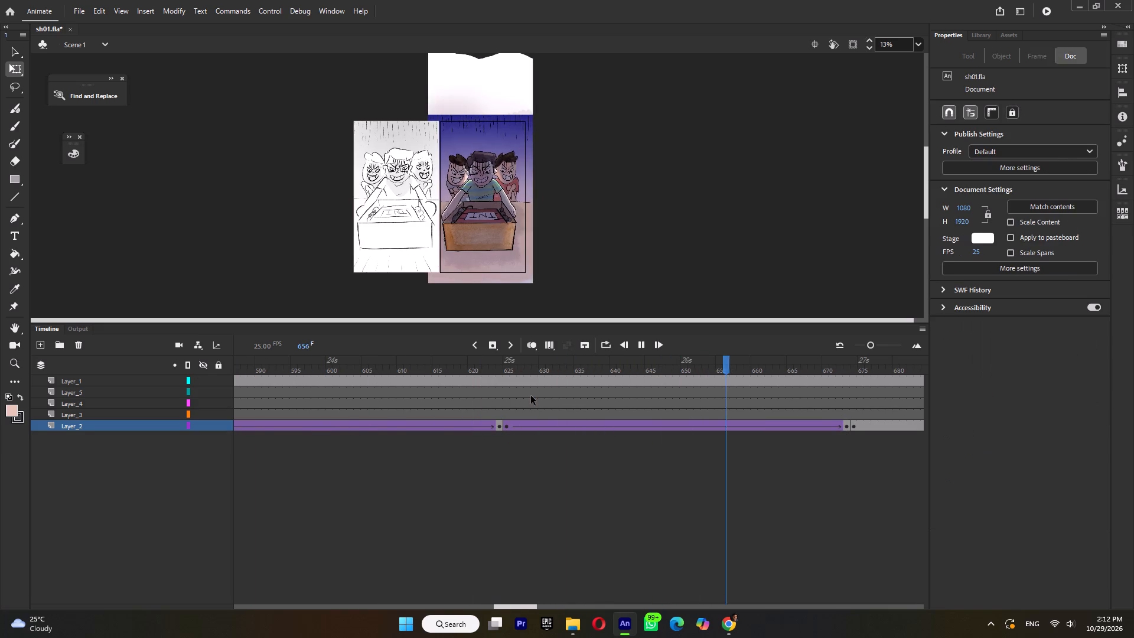
key("Return")
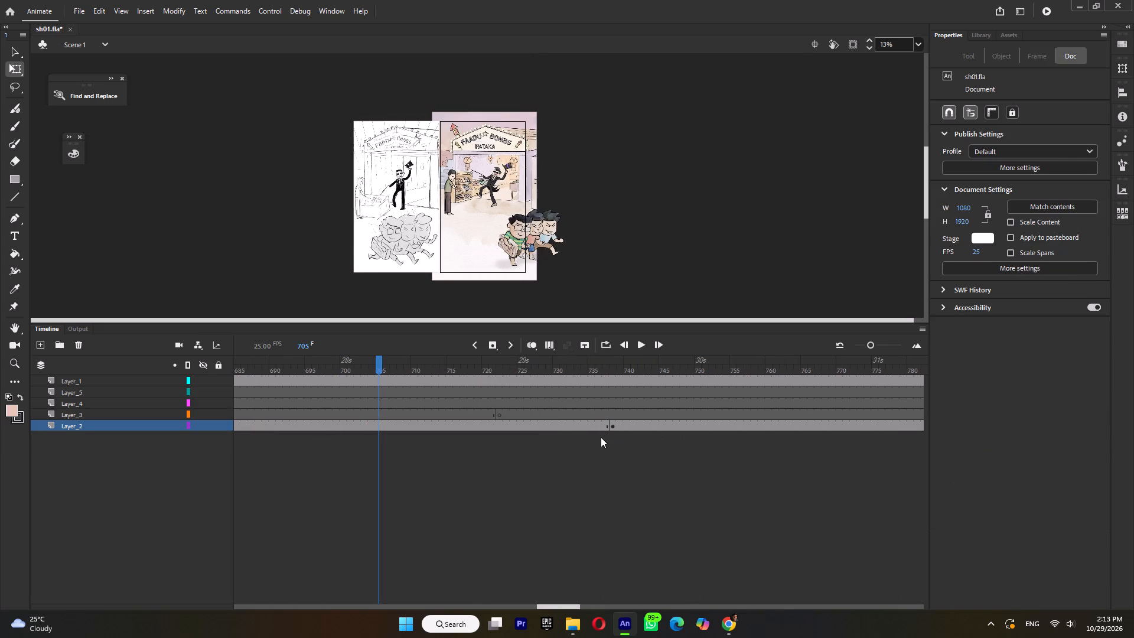
Keyframe Layer_2 at frame 737 and nudge the Faadu Bombs gate shot slightly left there.
left_click(605, 423)
key("F6")
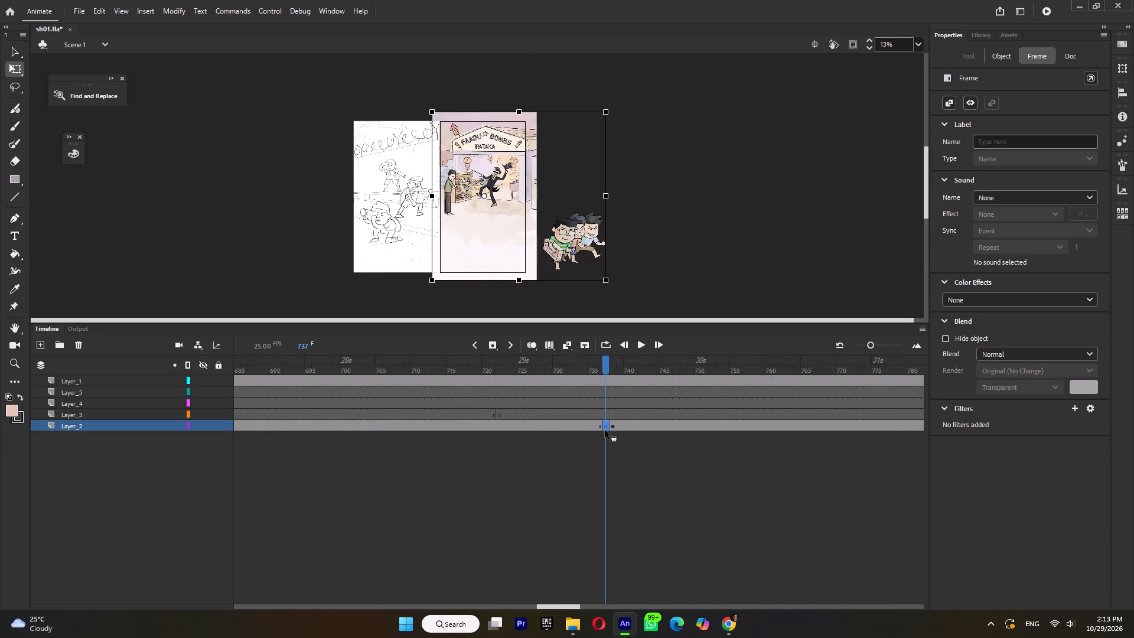
key("Left")
key("Left")
key("Left")
key("Left")
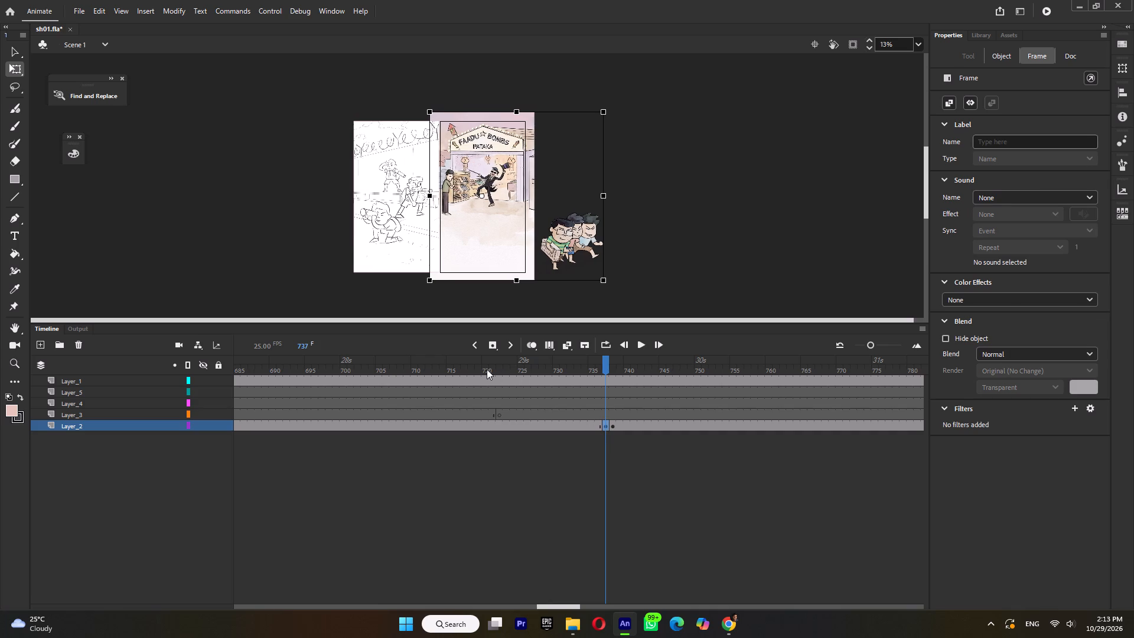
Place the schoolboys-by-the-wall shot from Layer_2 onto Layer_3 starting at frame 722, and clear it from Layer_2 at frame 738.
left_click_drag(484, 375, 553, 390)
left_click_drag(507, 364, 479, 376)
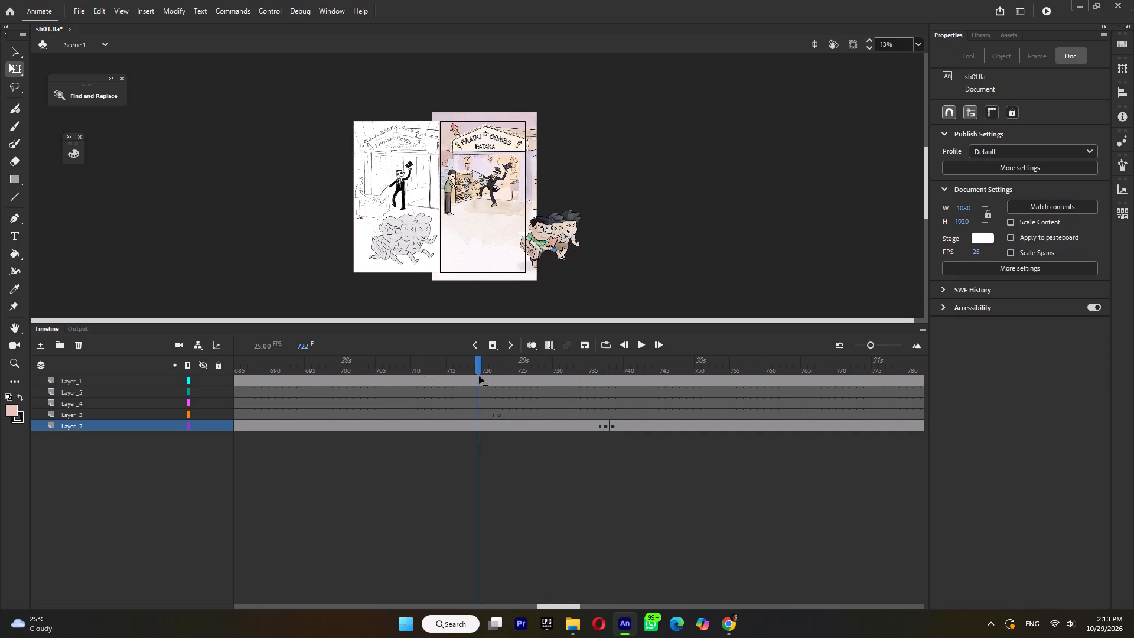
left_click_drag(479, 376, 698, 398)
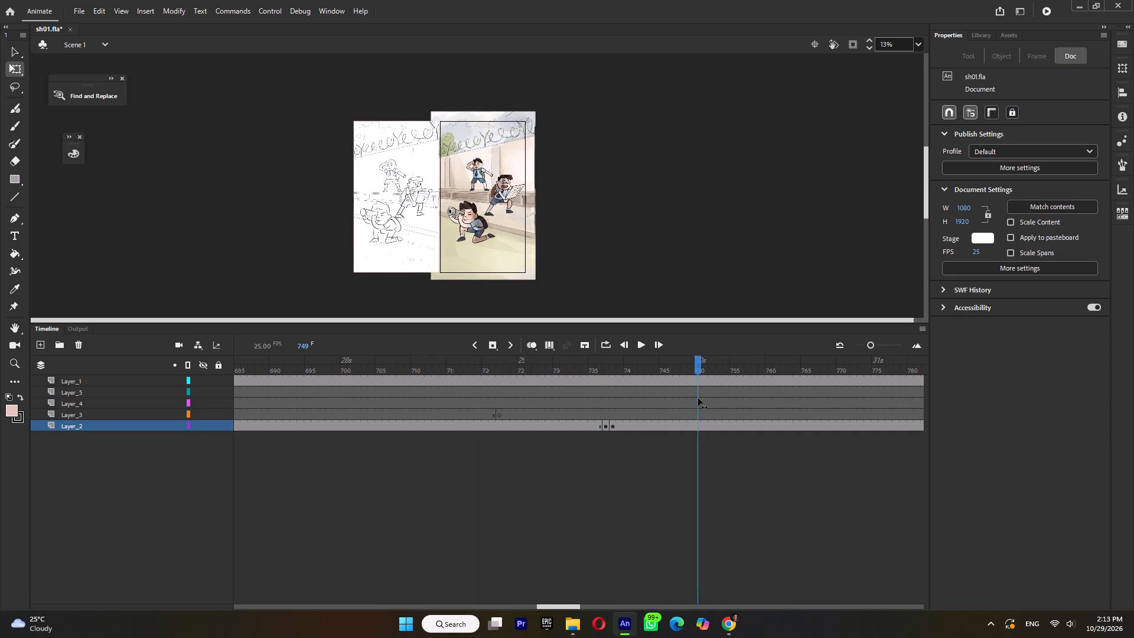
left_click_drag(698, 398, 650, 405)
left_click(640, 422)
left_click_drag(639, 426, 498, 415)
left_click(612, 427)
key("Delete")
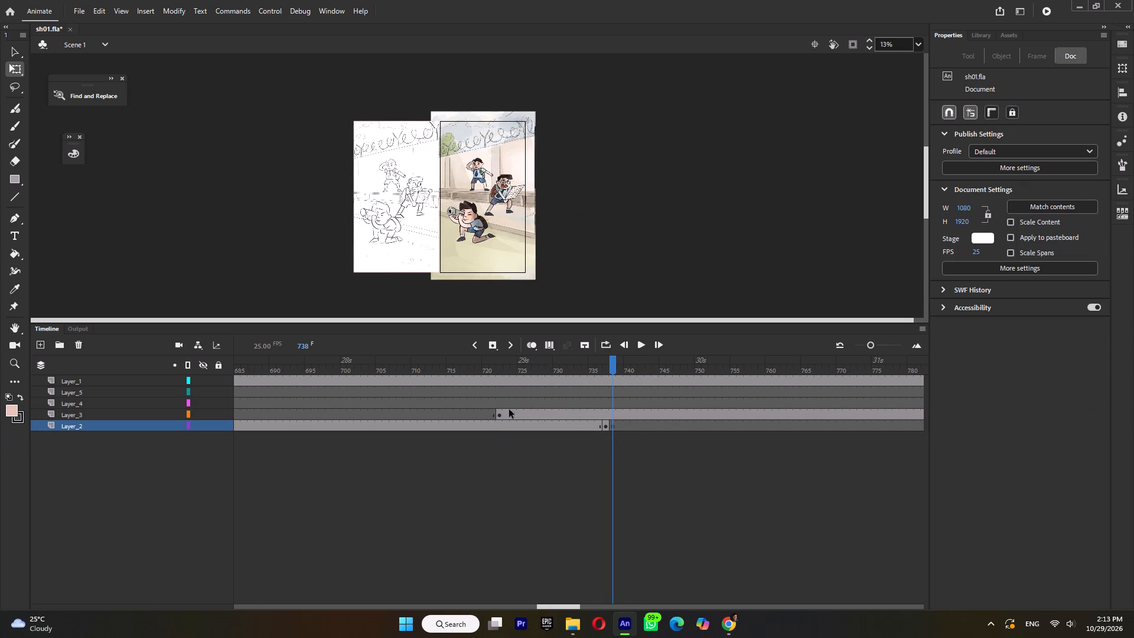
Keyframe Layer_3 at frame 796, nudge the schoolboys artwork left there, and apply a classic tween to the span from frame 722.
left_click_drag(502, 365, 714, 422)
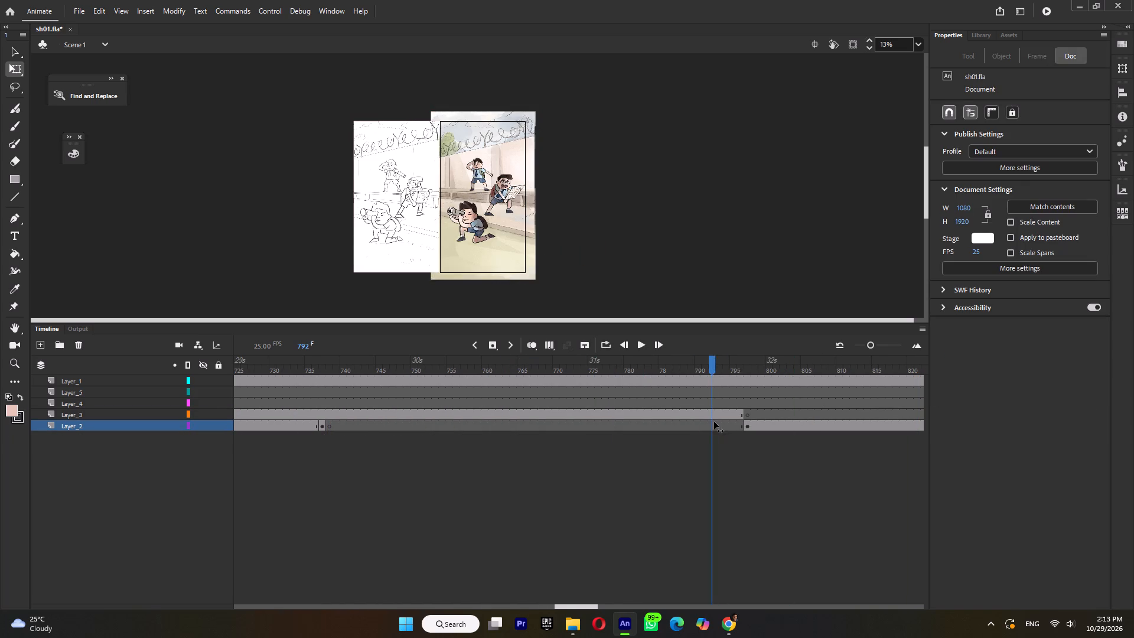
left_click_drag(714, 422, 715, 422)
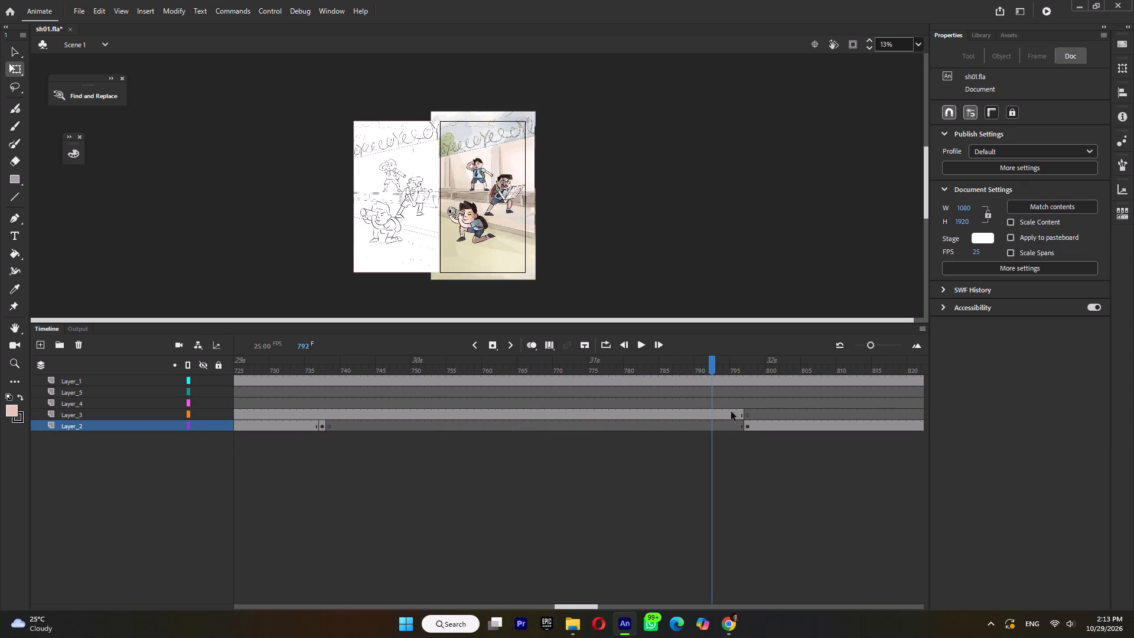
left_click(739, 415)
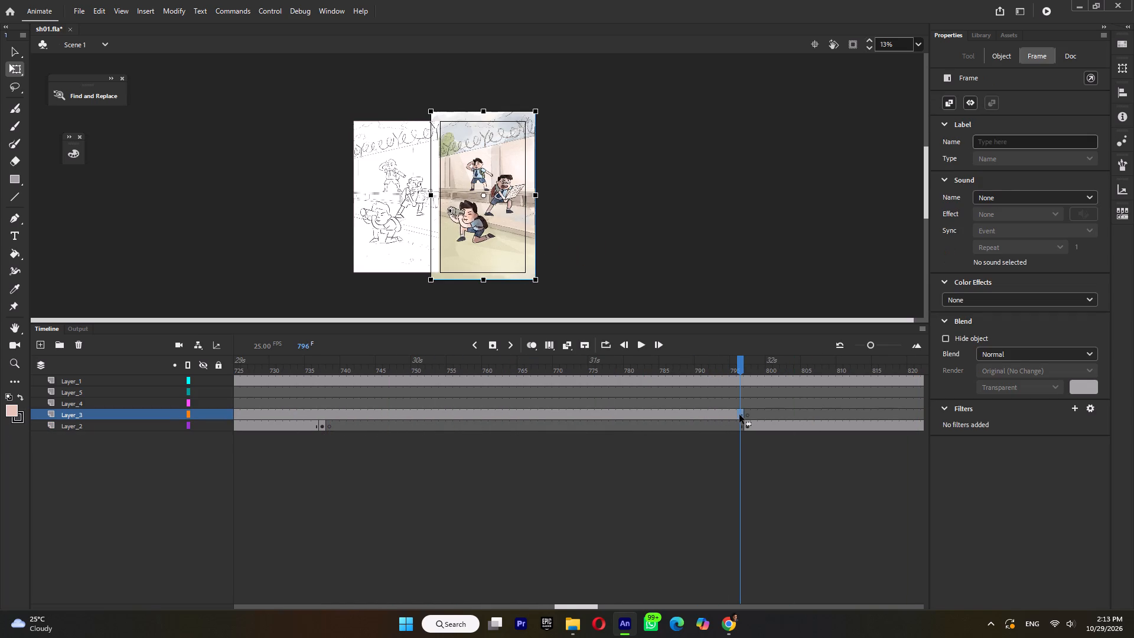
key("F6")
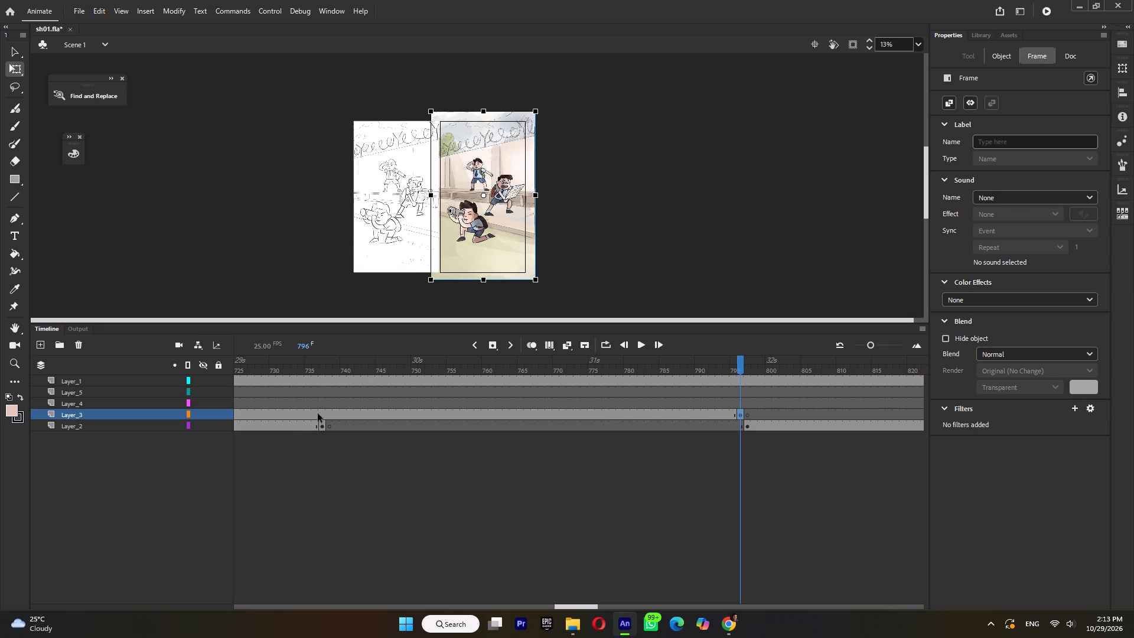
left_click(318, 416)
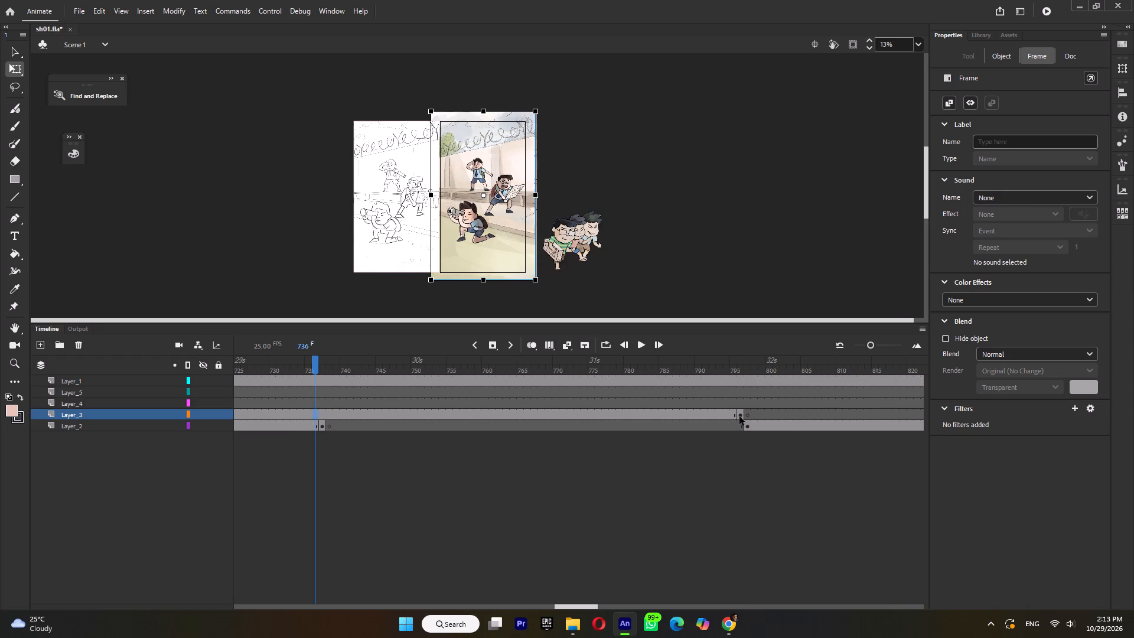
left_click(739, 416)
key("Left")
key("Left")
key("Left")
key("Left")
key("Left")
key("Left")
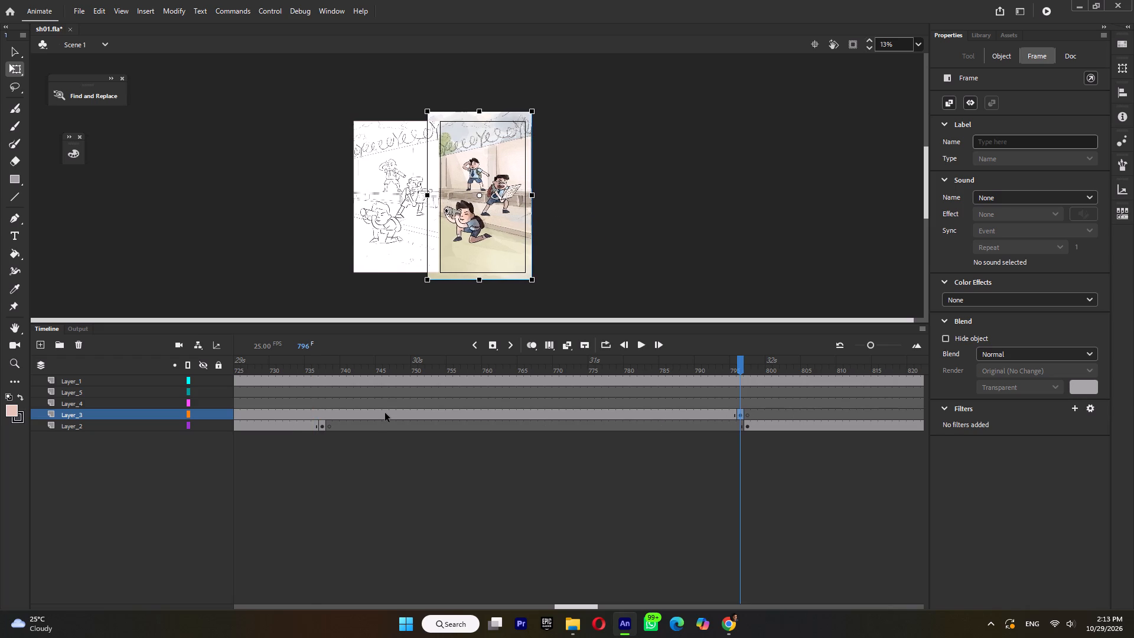
left_click(385, 413)
key("ctrl+m")
left_click(321, 415)
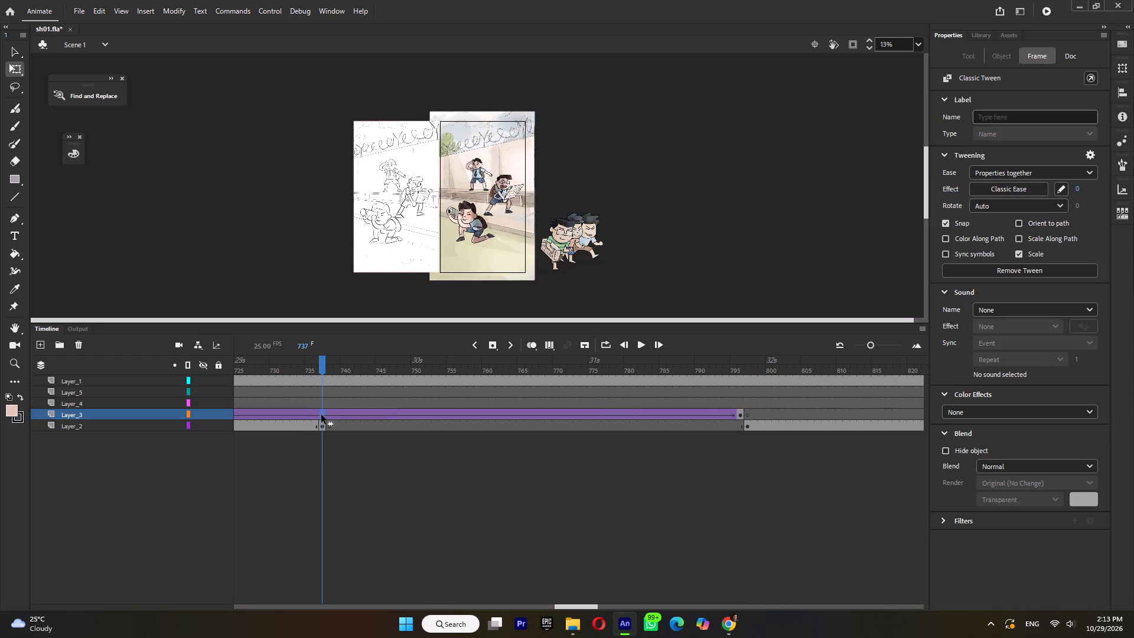
key("F6")
left_click_drag(289, 364, 295, 413)
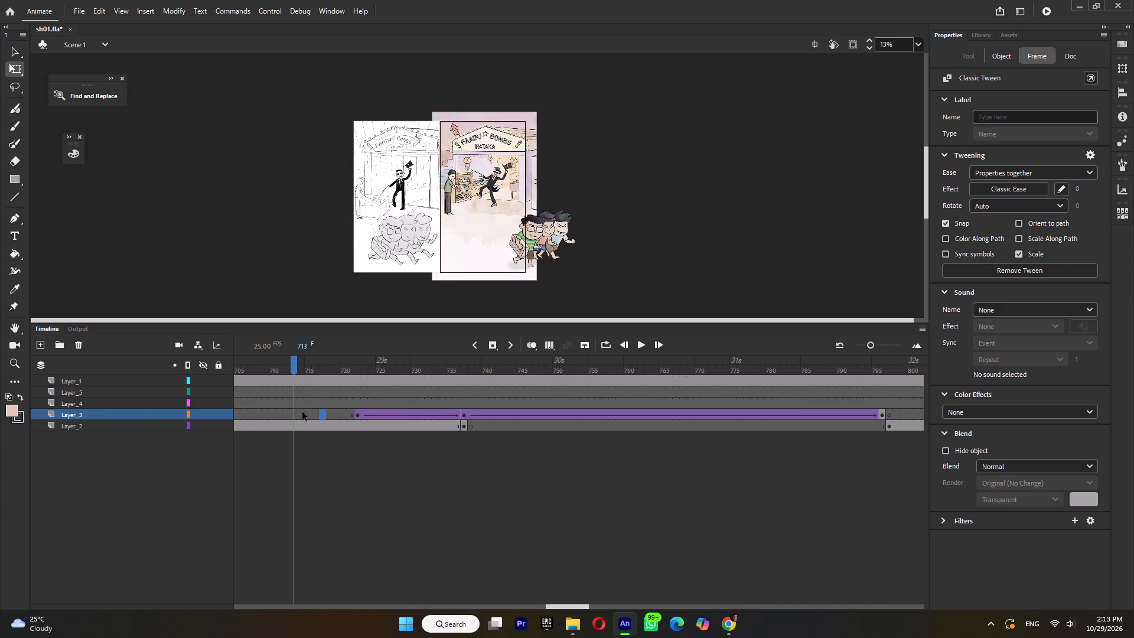
left_click(361, 416)
left_click(987, 408)
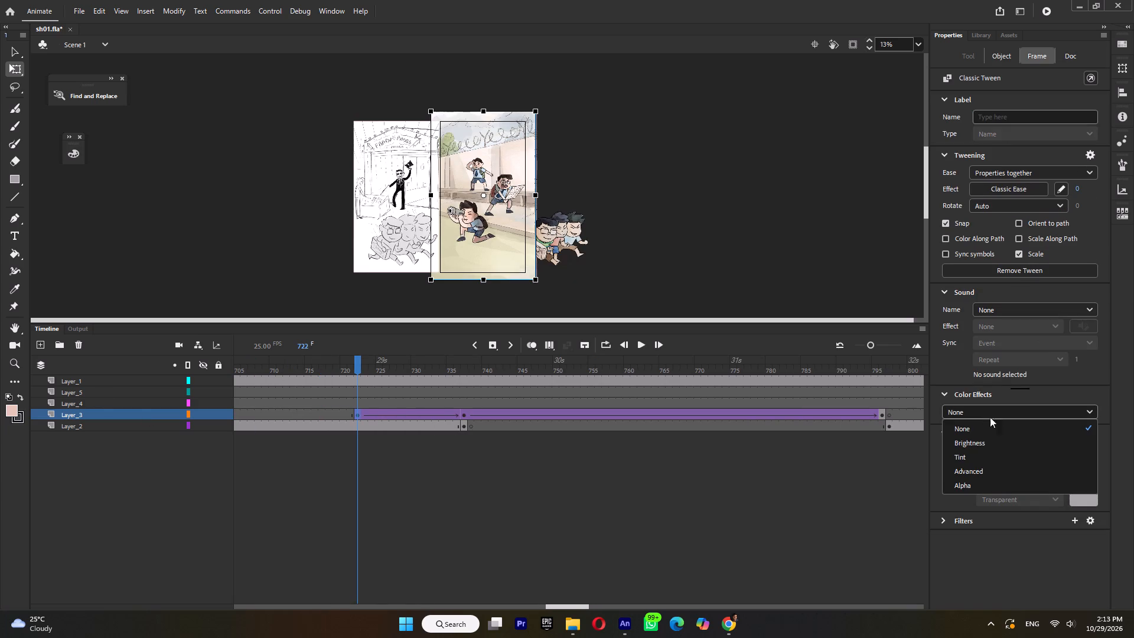
left_click(1003, 479)
left_click_drag(1001, 432, 849, 438)
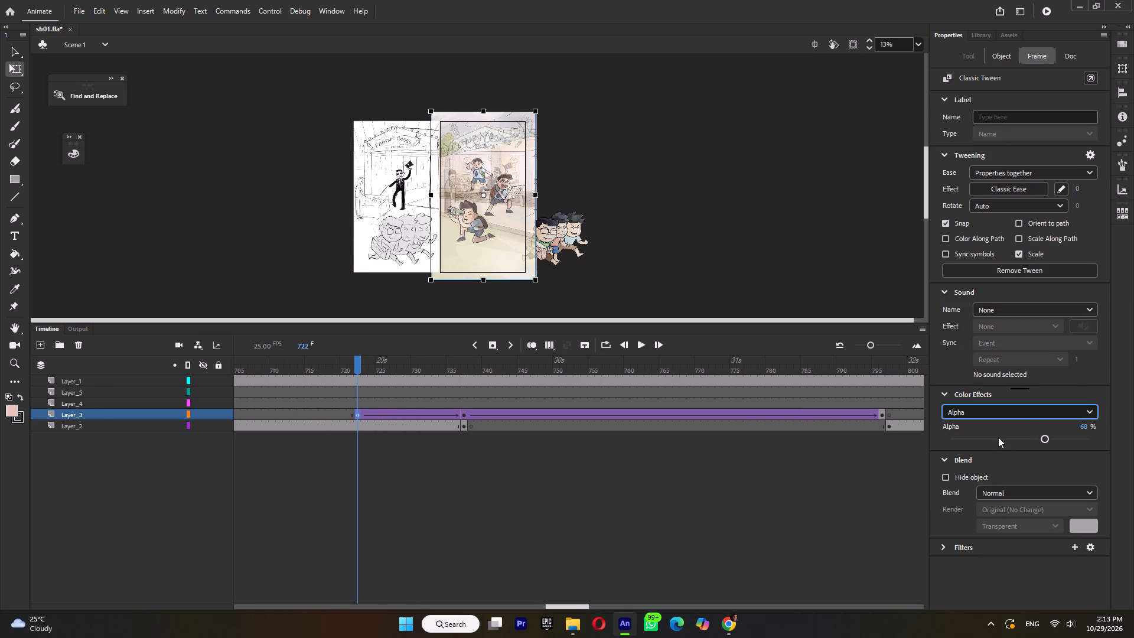
left_click_drag(998, 437, 830, 441)
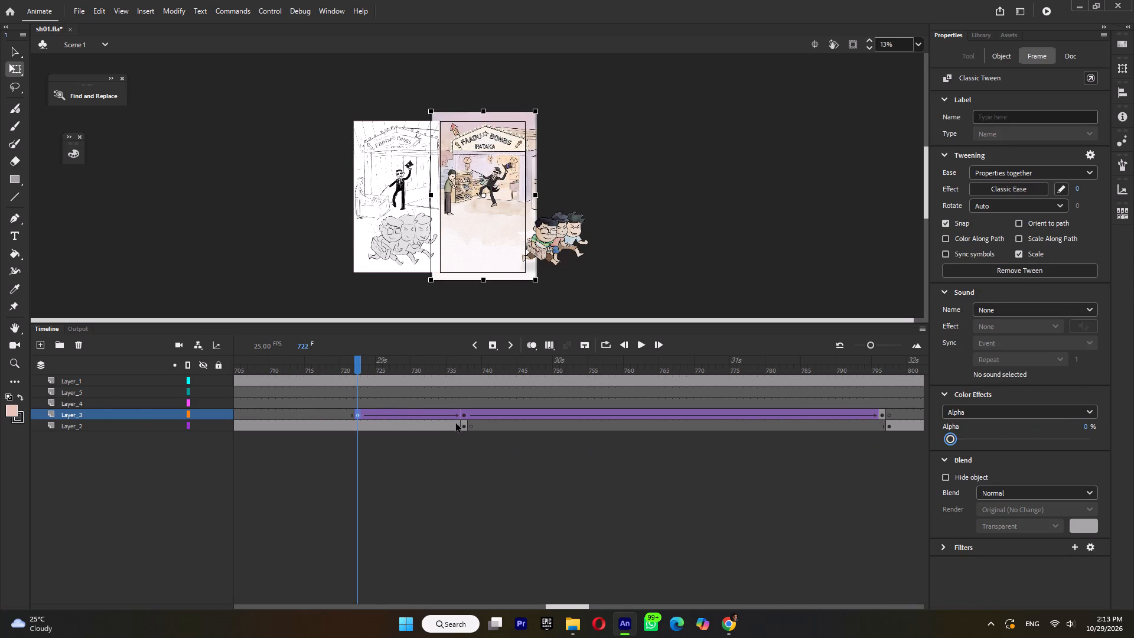
Apply a classic tween to the gate shot's Layer_2 span ending at frame 737, and scrub through the crossfade.
left_click(439, 427)
key("ctrl+m")
left_click_drag(342, 362, 147, 386)
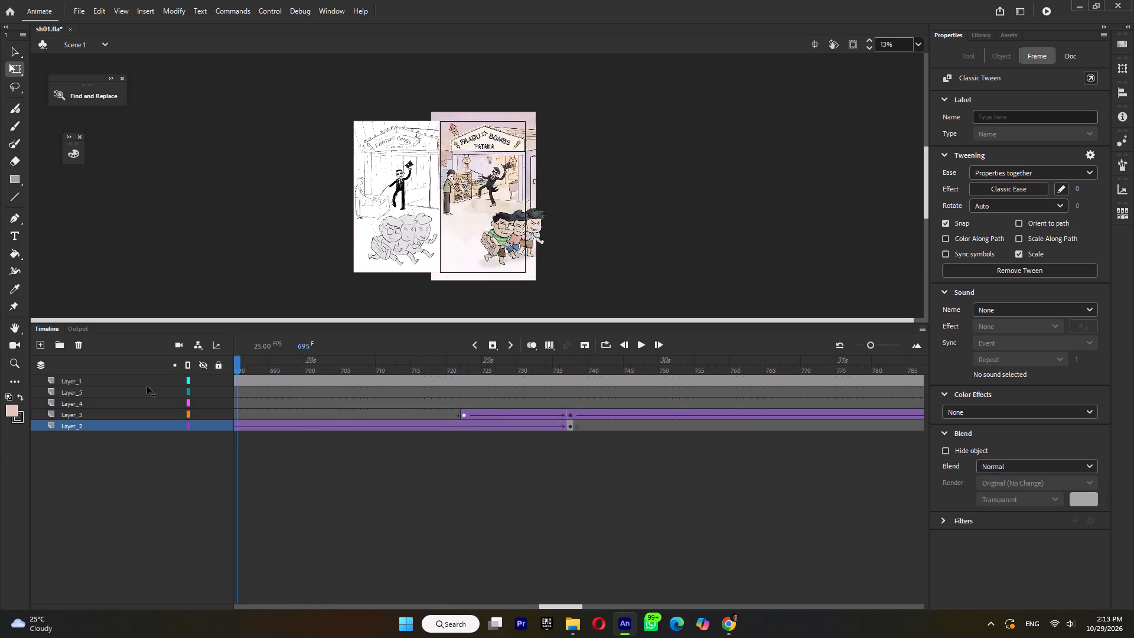
left_click_drag(147, 386, 958, 432)
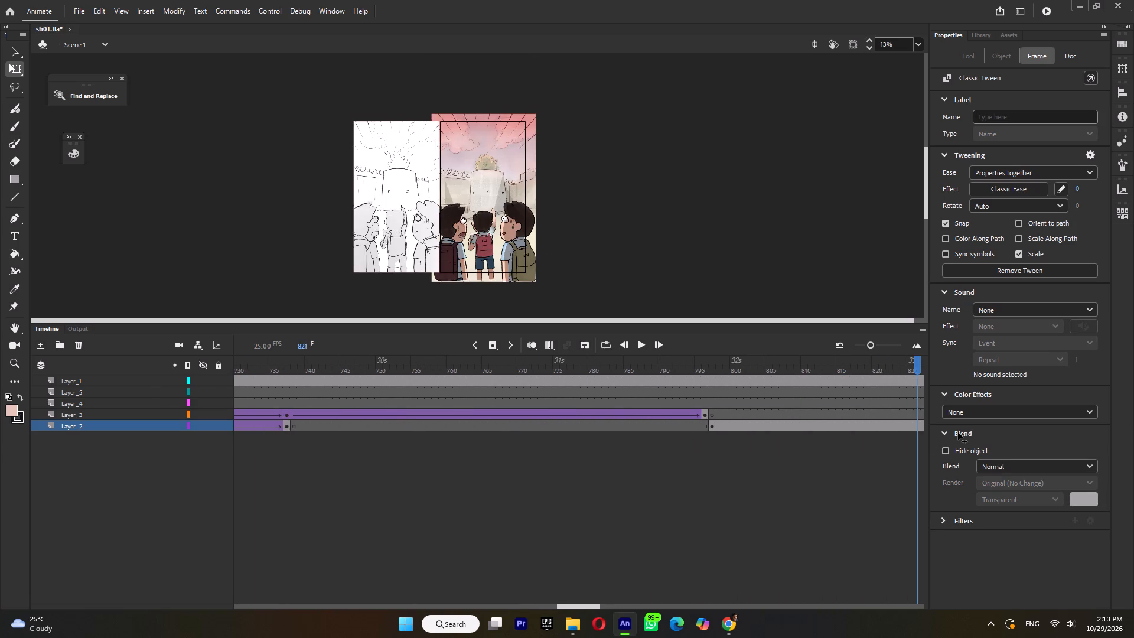
left_click_drag(958, 432, 558, 438)
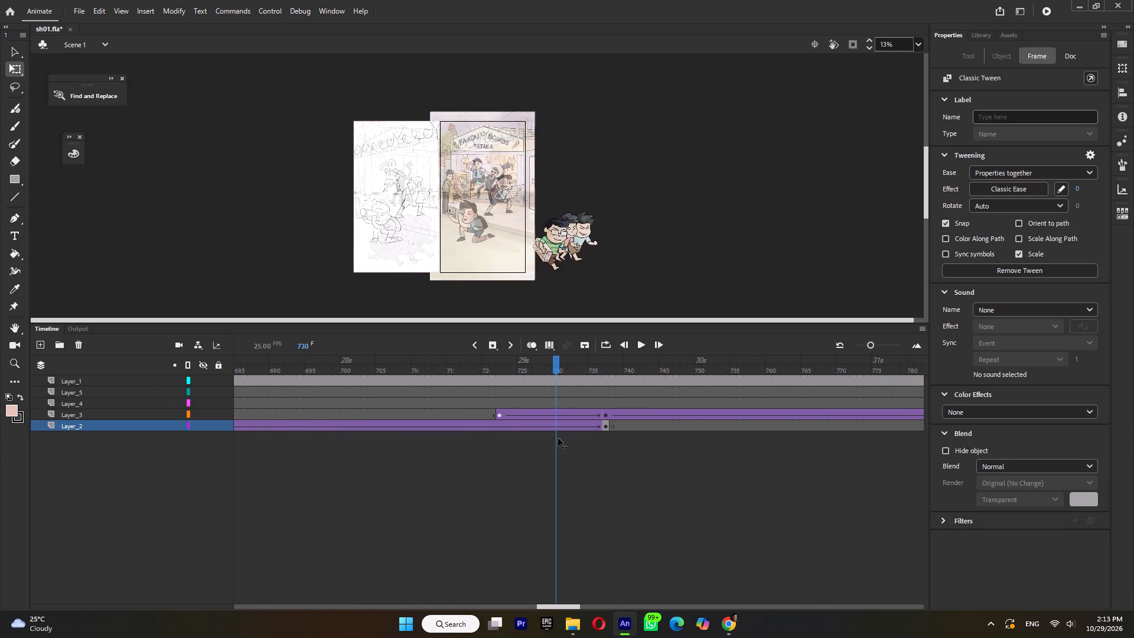
left_click_drag(558, 438, 1038, 433)
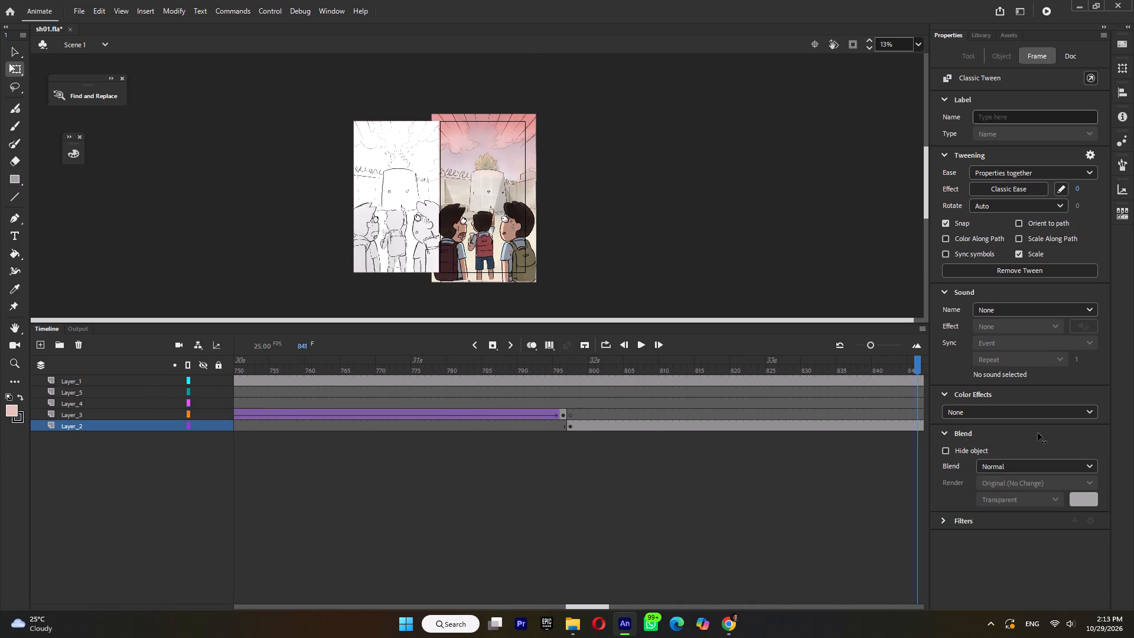
left_click_drag(1038, 433, 768, 455)
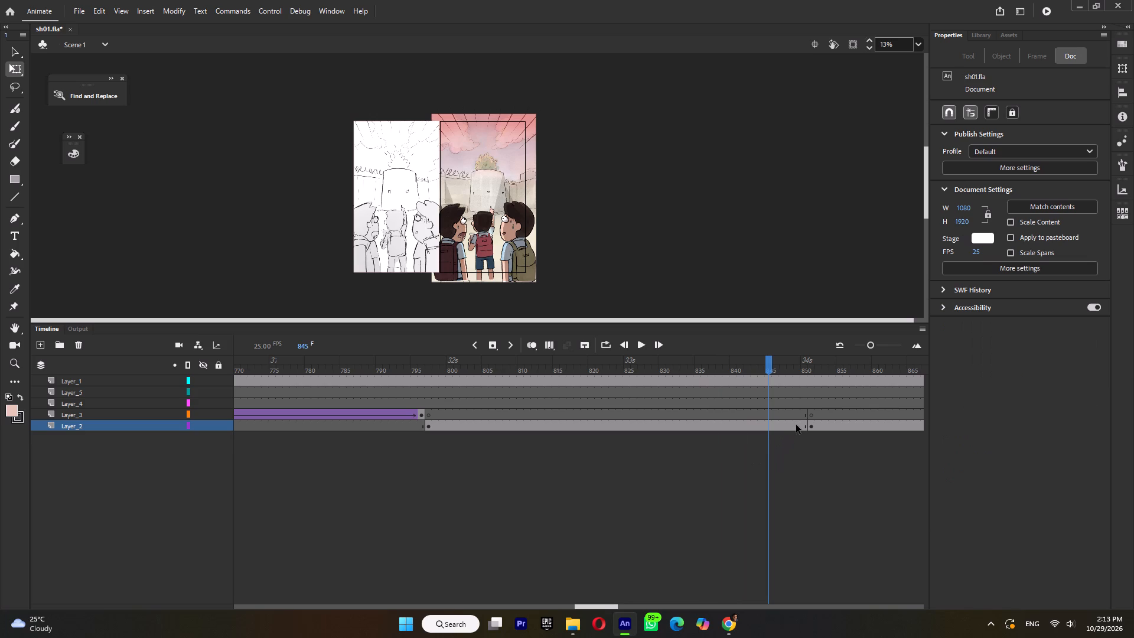
Keyframe Layer_2 at frame 850, scale the schoolboys shot down to about 1368 × 2110 at frame 797, and classic-tween the span.
left_click(801, 428)
key("F6")
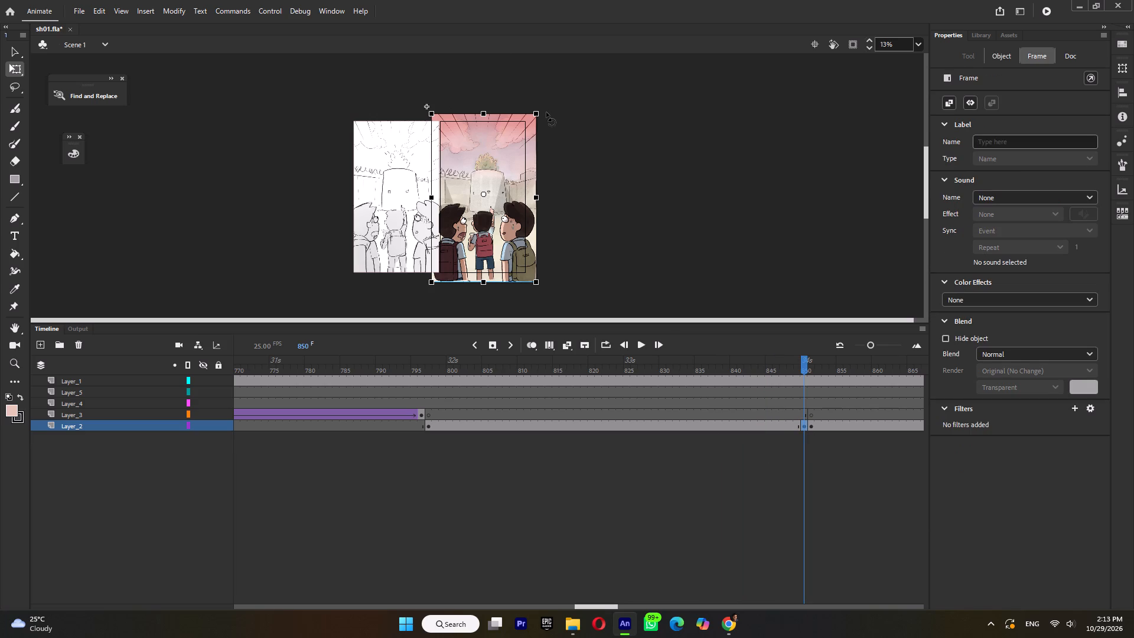
left_click(428, 426)
left_click(538, 115, "shift")
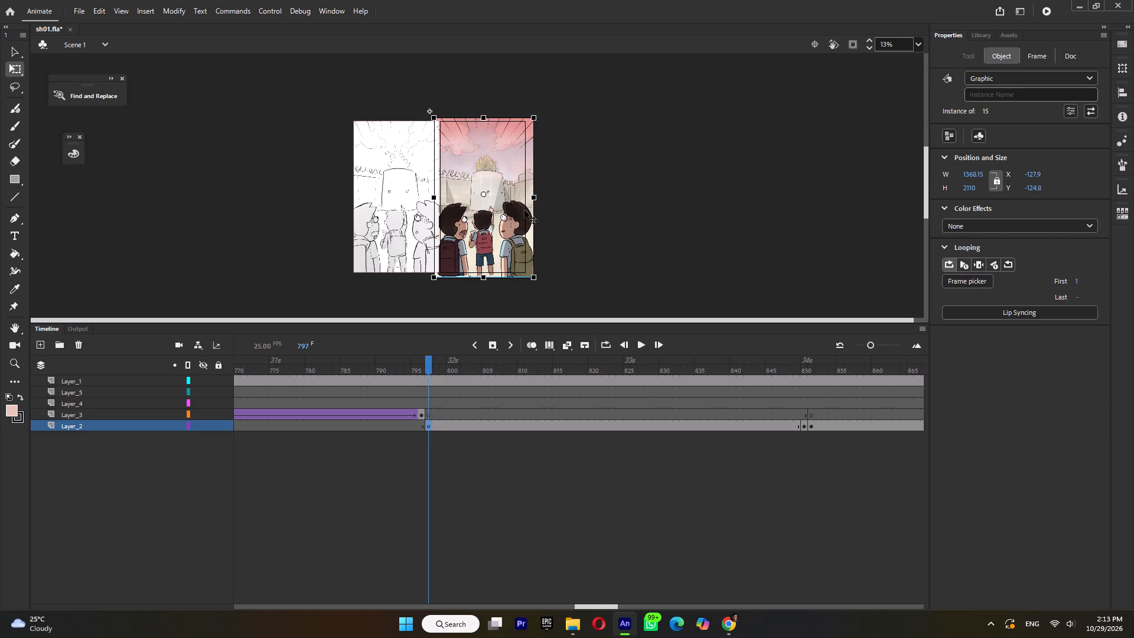
key("ctrl+m")
key("Return")
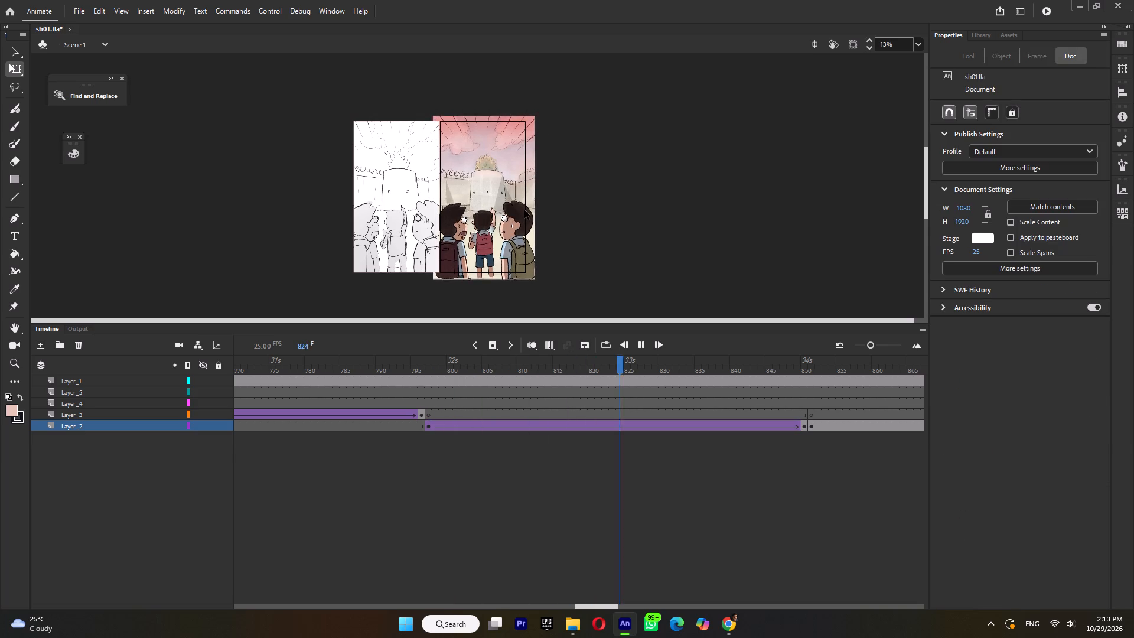
key("Return")
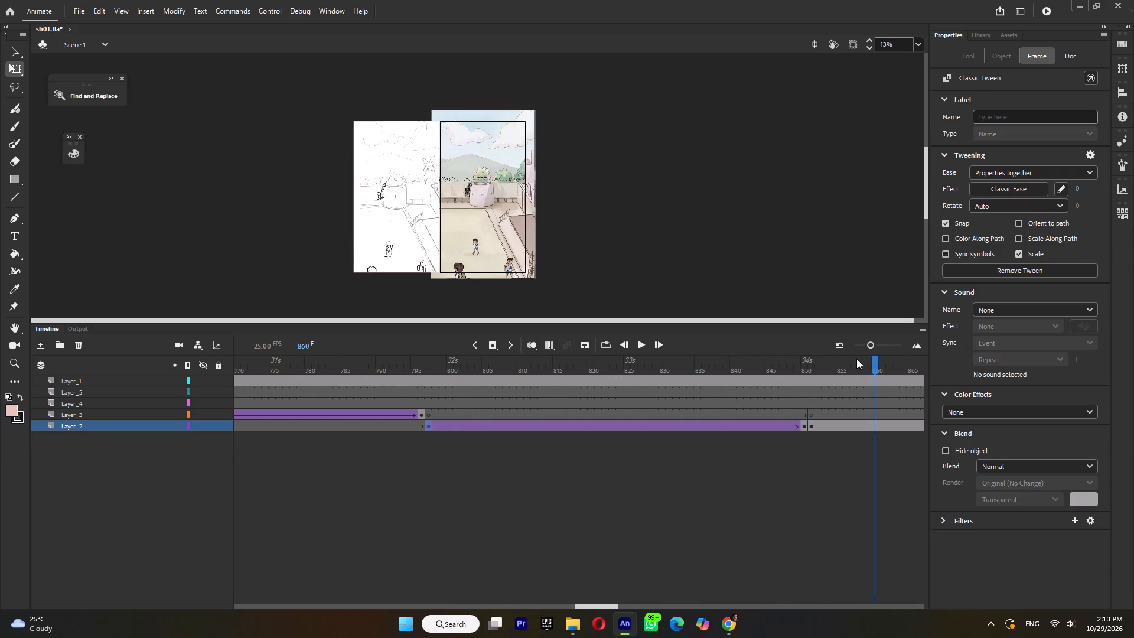
Scrub through the courtyard shot, open its symbol 16, expand the _6 folder, and keyframe all its layers at frame 27.
left_click_drag(807, 372, 346, 430)
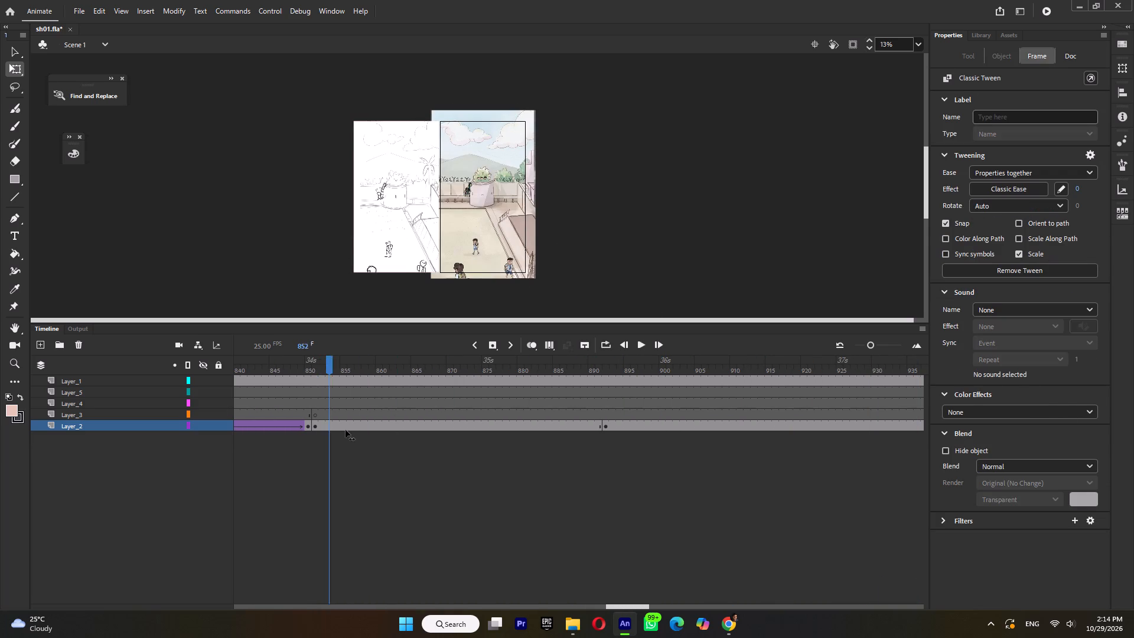
left_click_drag(346, 430, 490, 453)
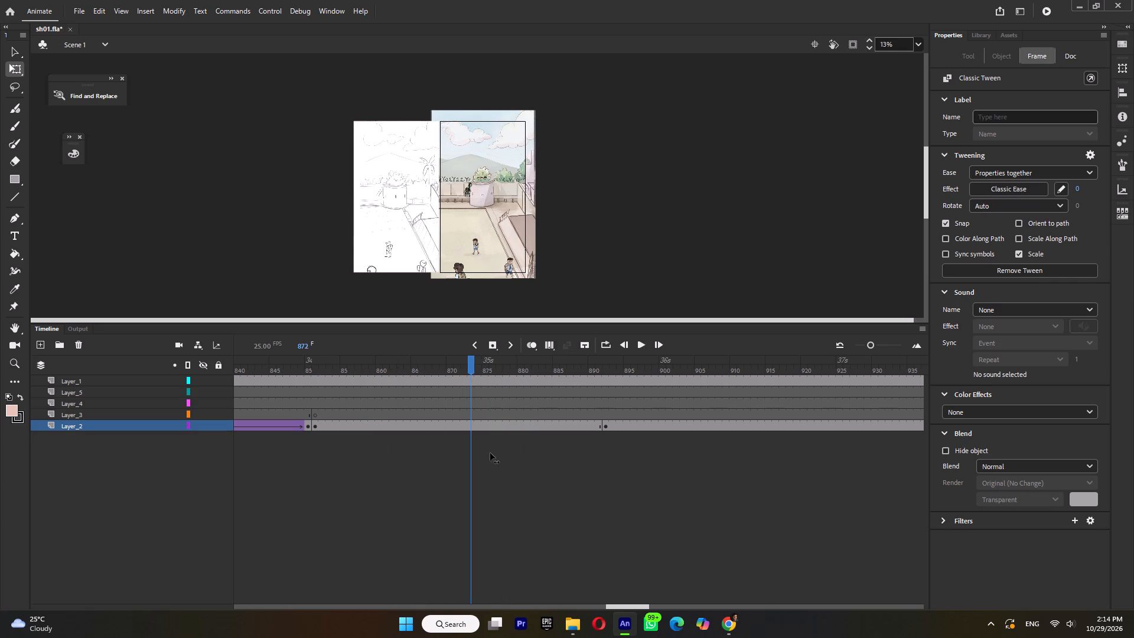
left_click_drag(490, 453, 449, 472)
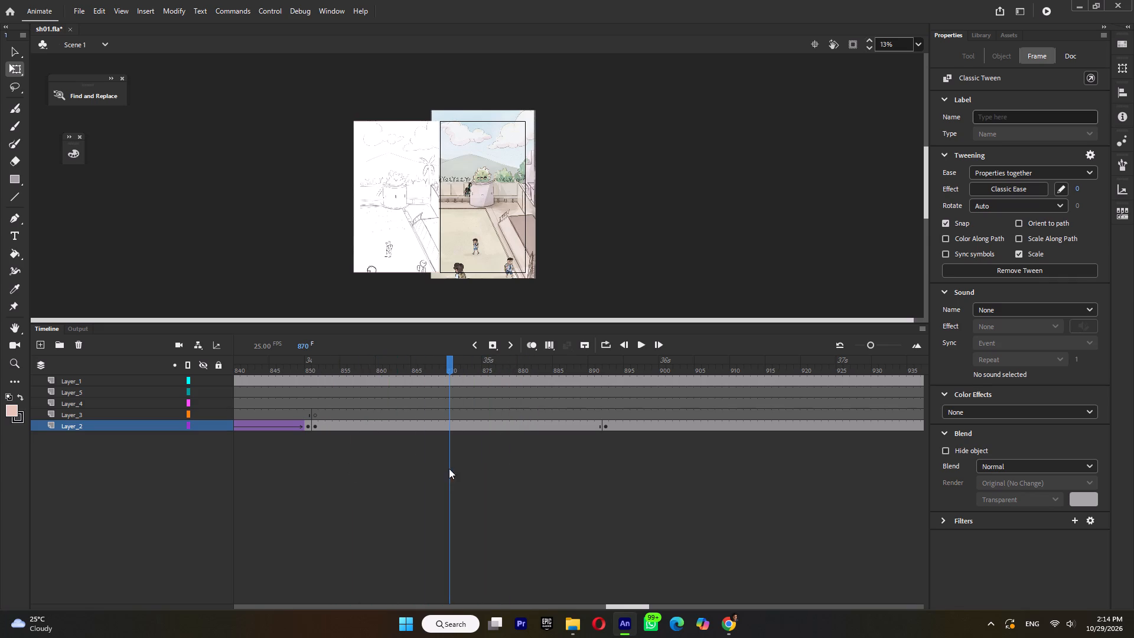
scroll(393, 184, "up", 4, "ctrl")
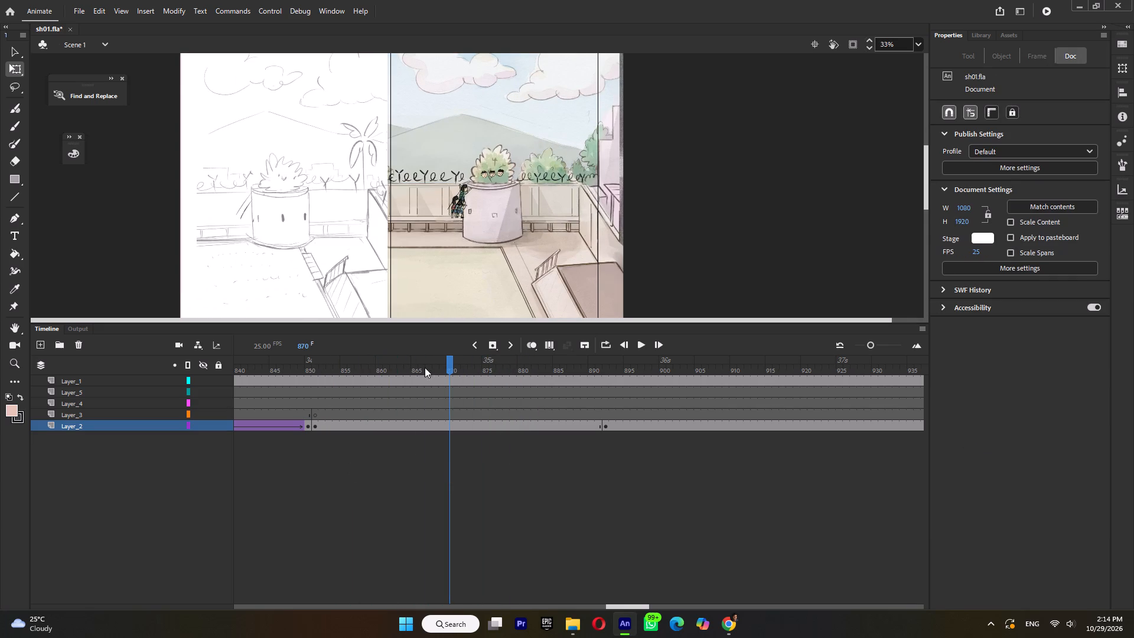
left_click_drag(431, 369, 488, 398)
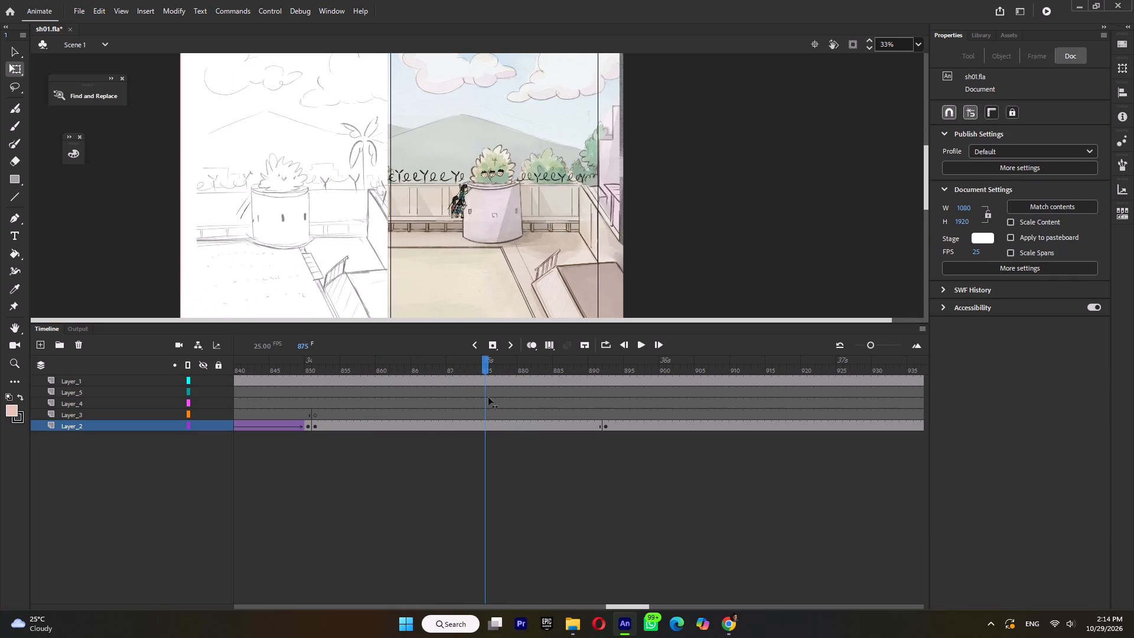
left_click_drag(488, 398, 499, 399)
double_click(509, 236)
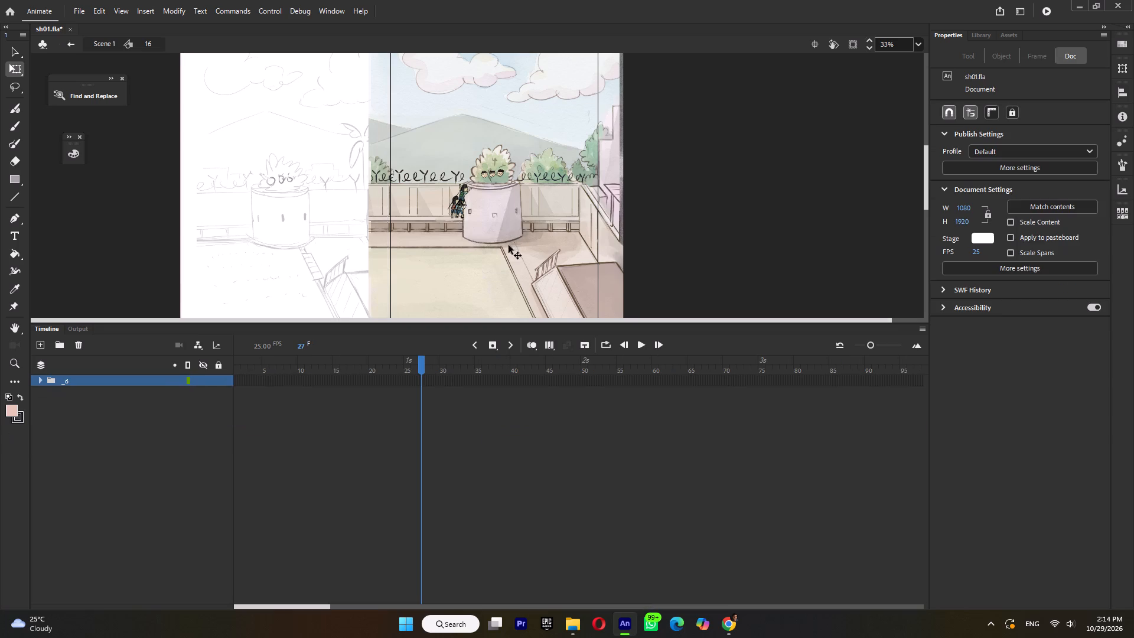
left_click(43, 380)
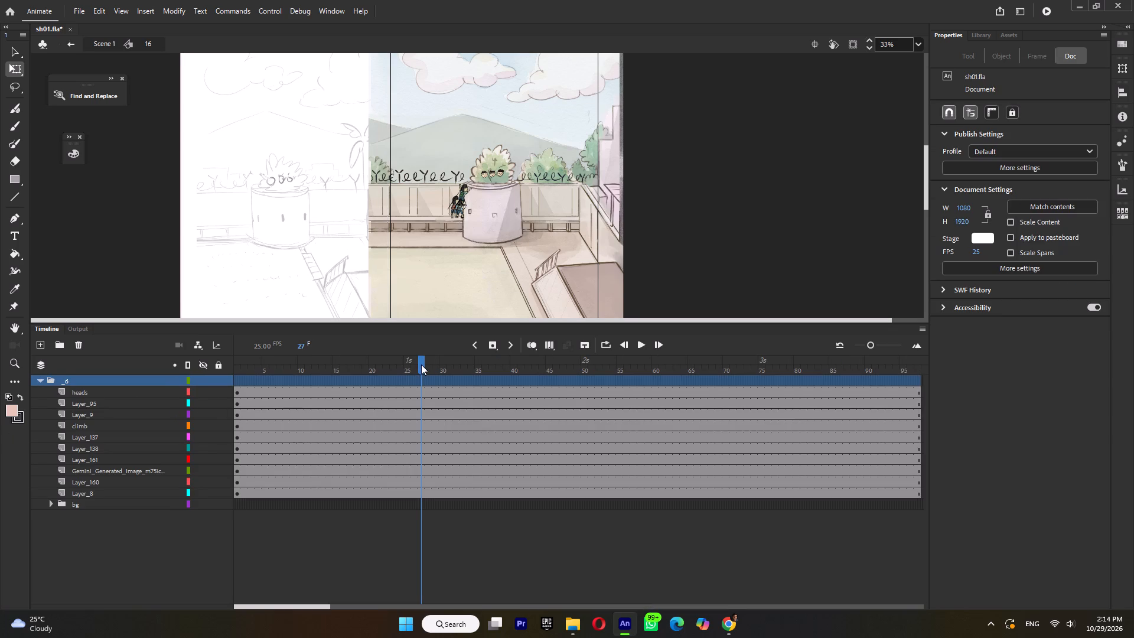
double_click(421, 364)
key("F6")
left_click(735, 181)
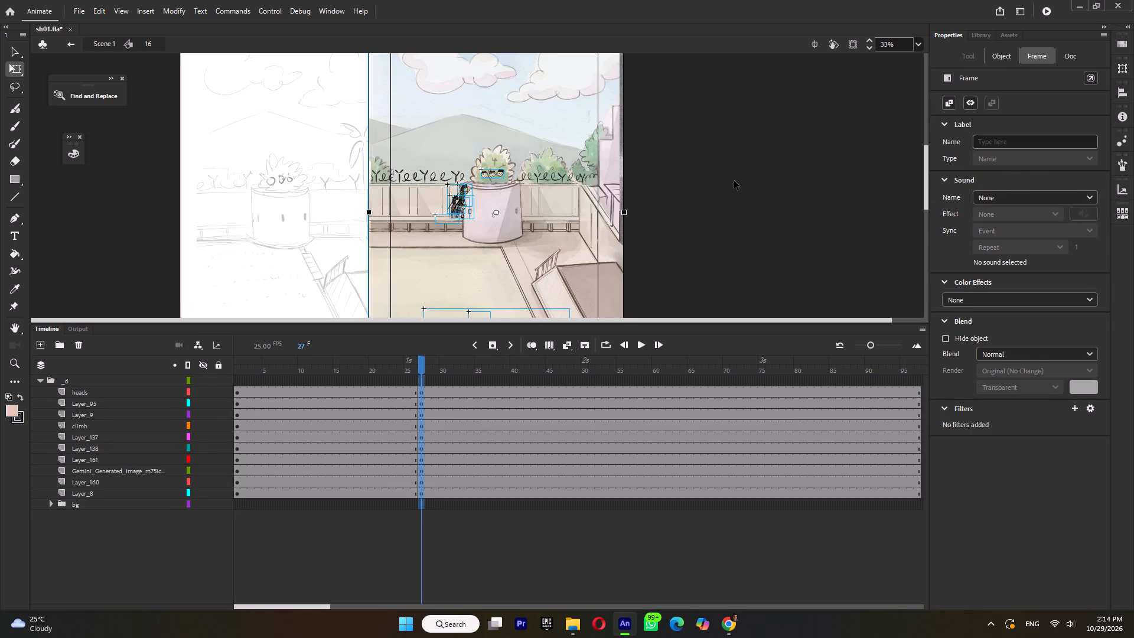
Delete the climbing schoolboys and the sticks beside the planter from frame 27 onward, on Layer_95, climb, Layer_137 and Layer_138.
scroll(448, 198, "up", 5, "ctrl")
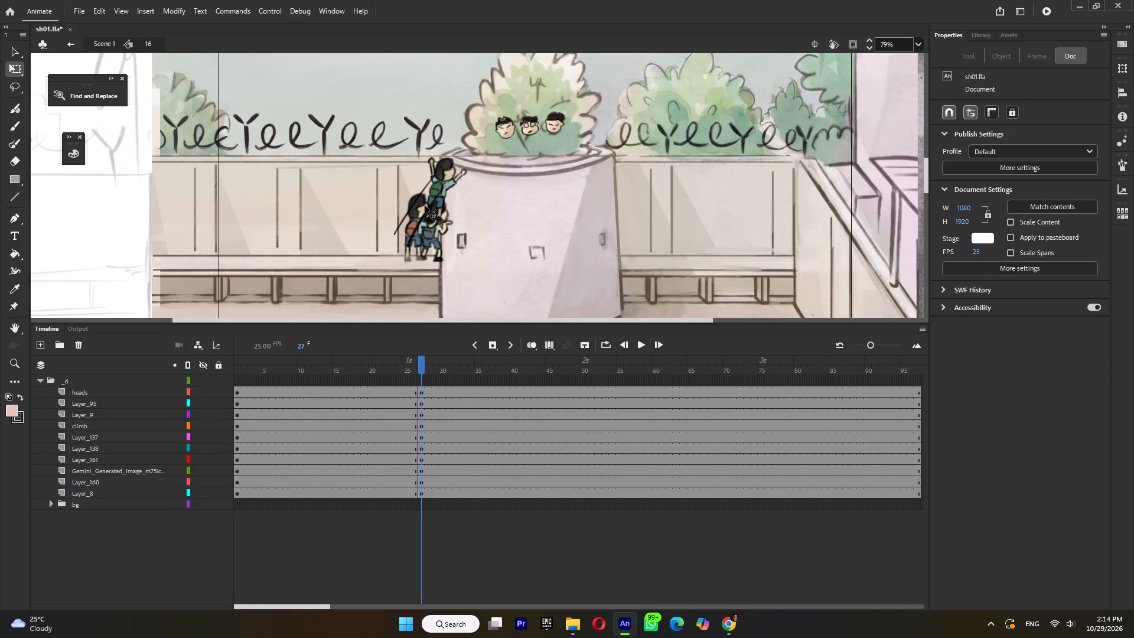
left_click(425, 206)
key("Delete")
left_click(425, 214)
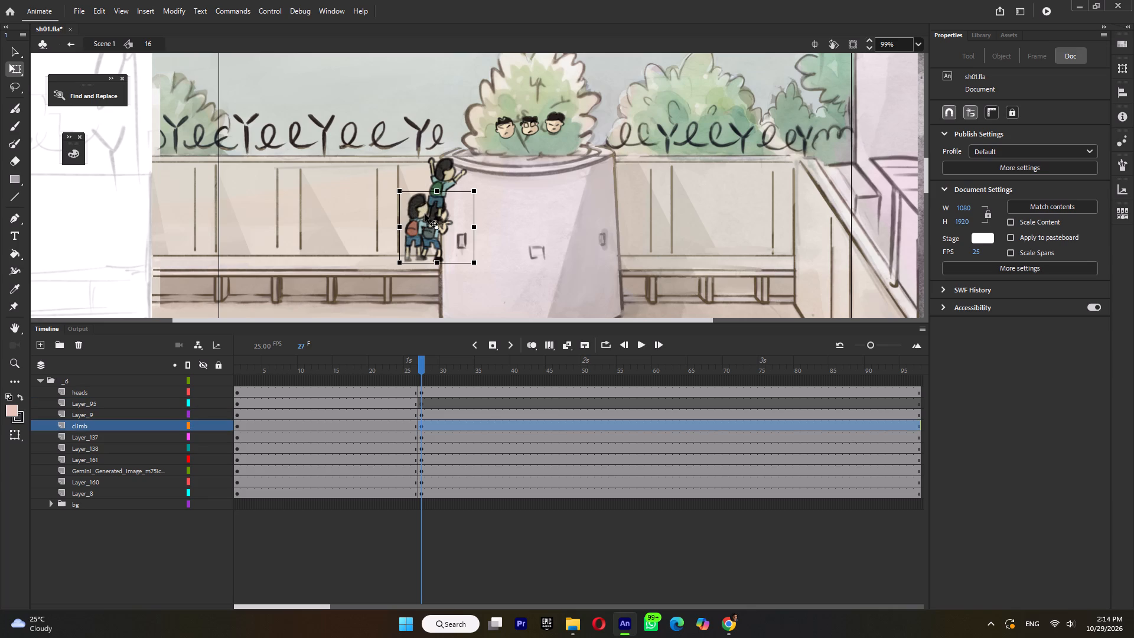
key("Delete")
left_click(415, 217)
key("Delete")
left_click(435, 191)
key("Delete")
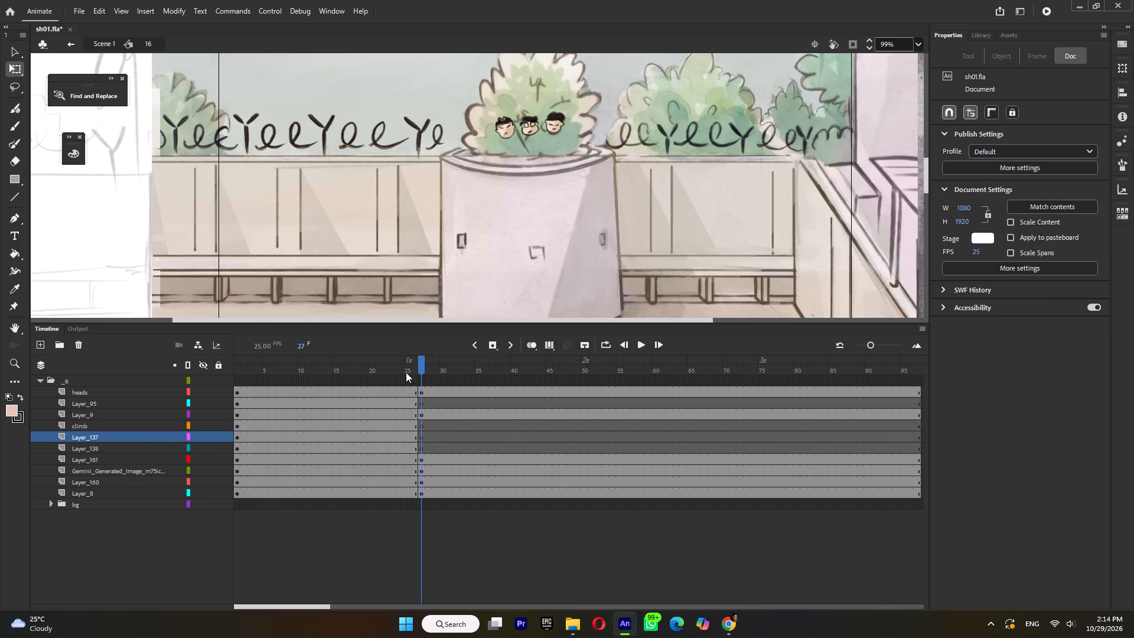
Delete the three heads in the planter bush from the heads layer's span before frame 27.
left_click(419, 369)
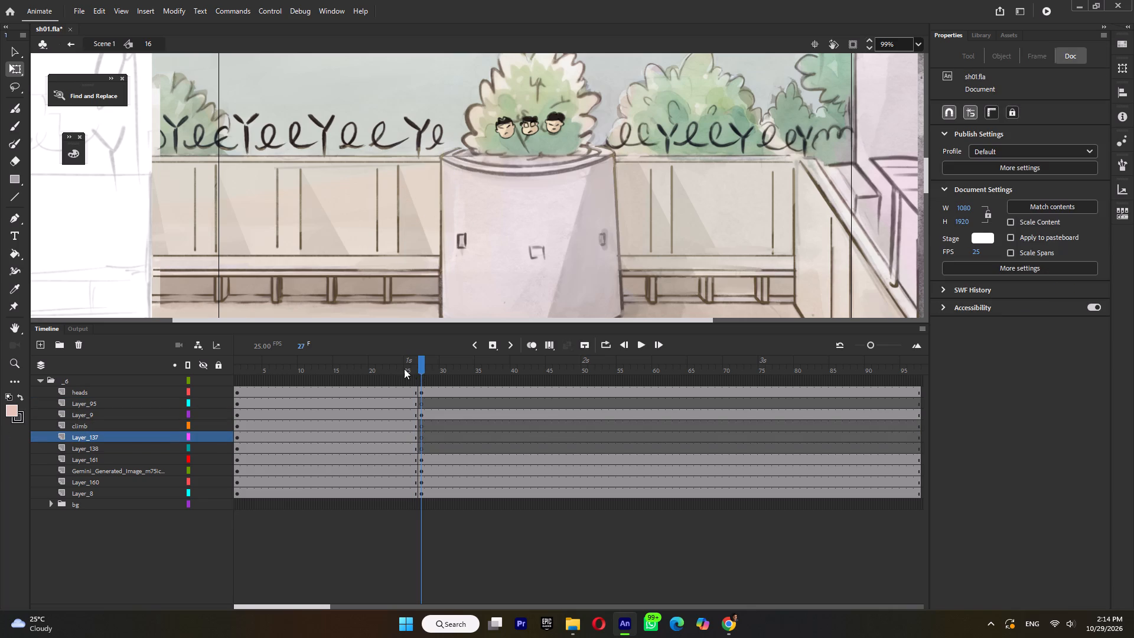
left_click(404, 369)
left_click(533, 127)
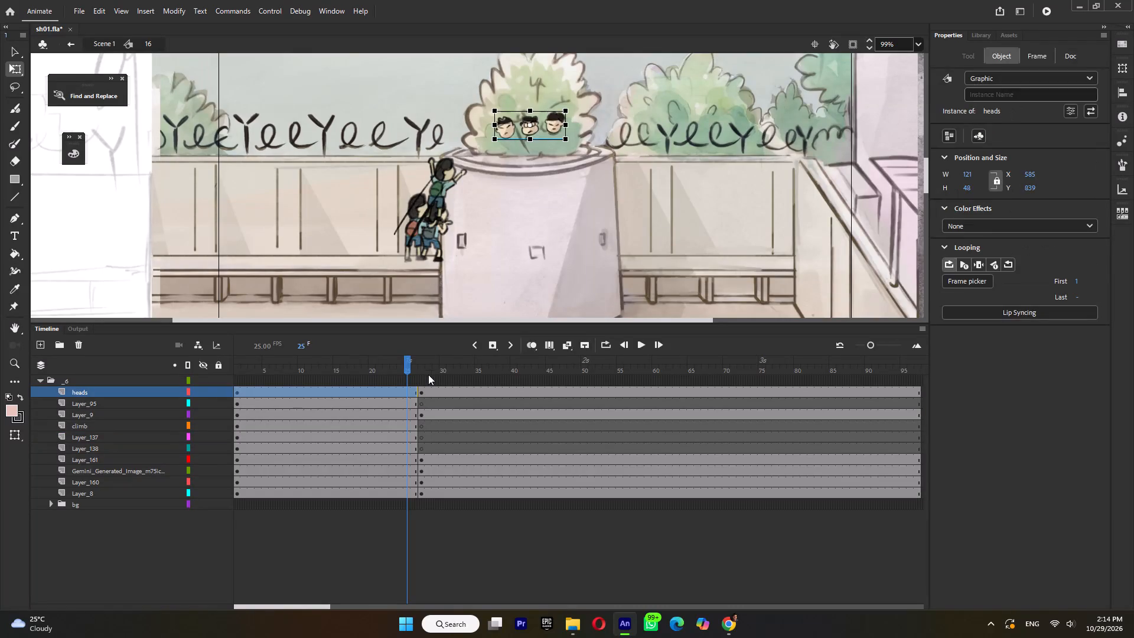
key("Delete")
Check the courtyard shot's timing in Scene 1, reopen symbol 16, and keyframe all its layers at frame 16.
left_click_drag(369, 370, 167, 392)
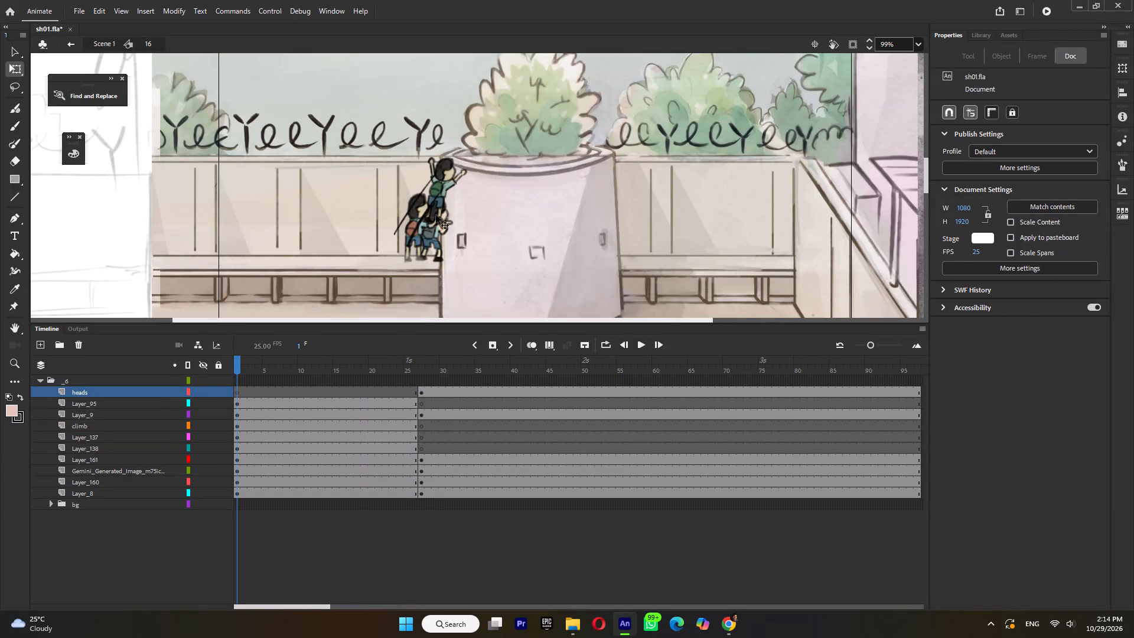
left_click(429, 208)
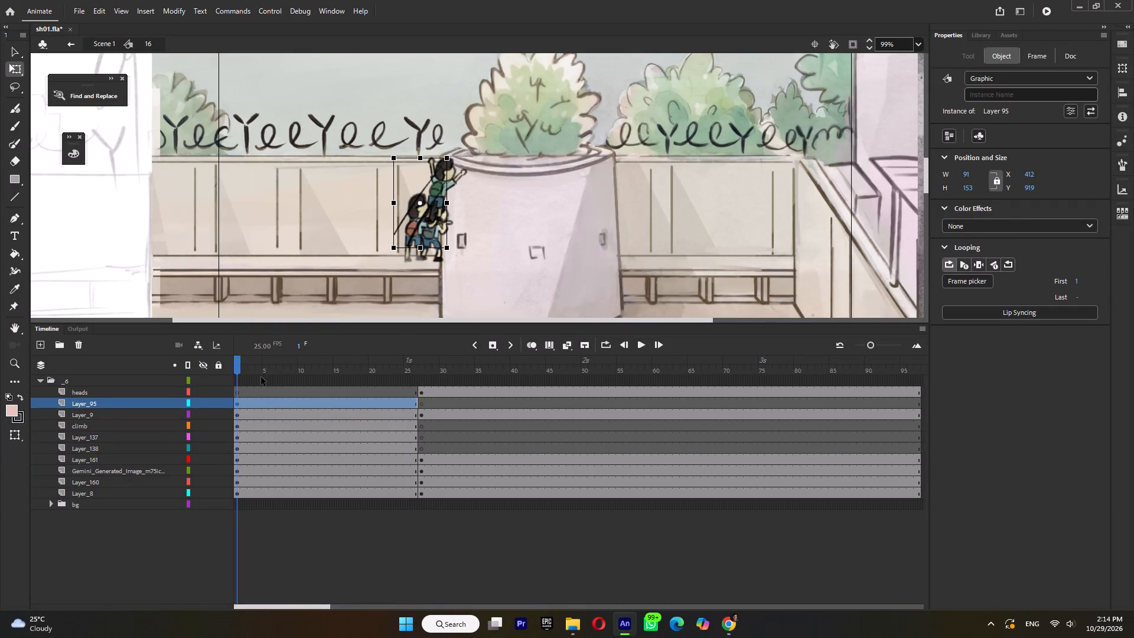
scroll(453, 226, "down", 7, "ctrl")
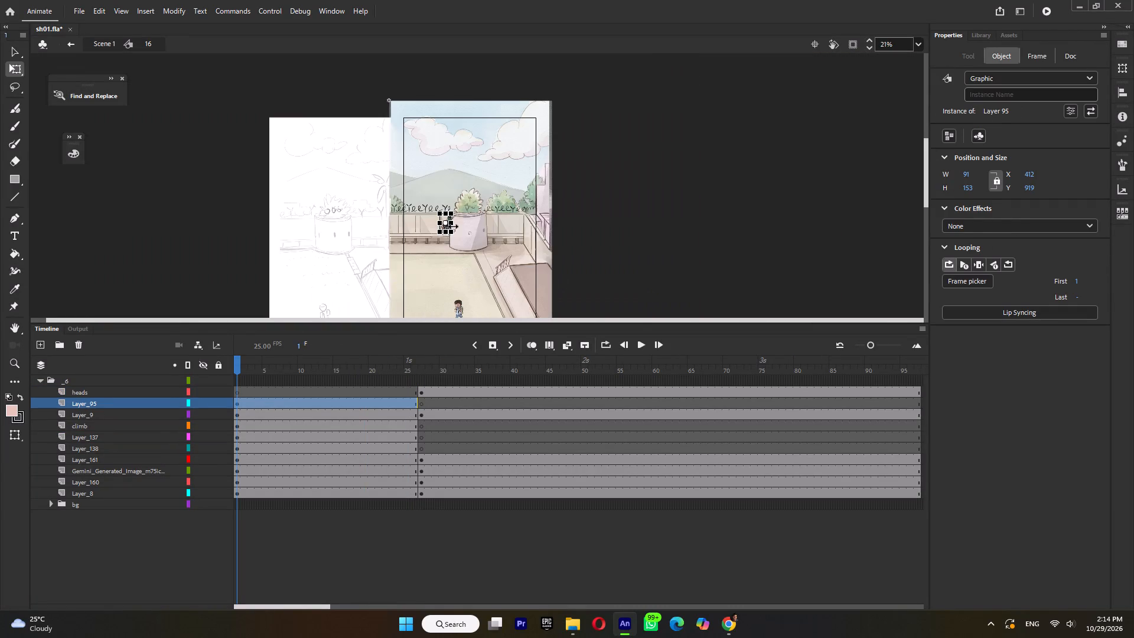
double_click(685, 250)
left_click_drag(582, 363, 706, 381)
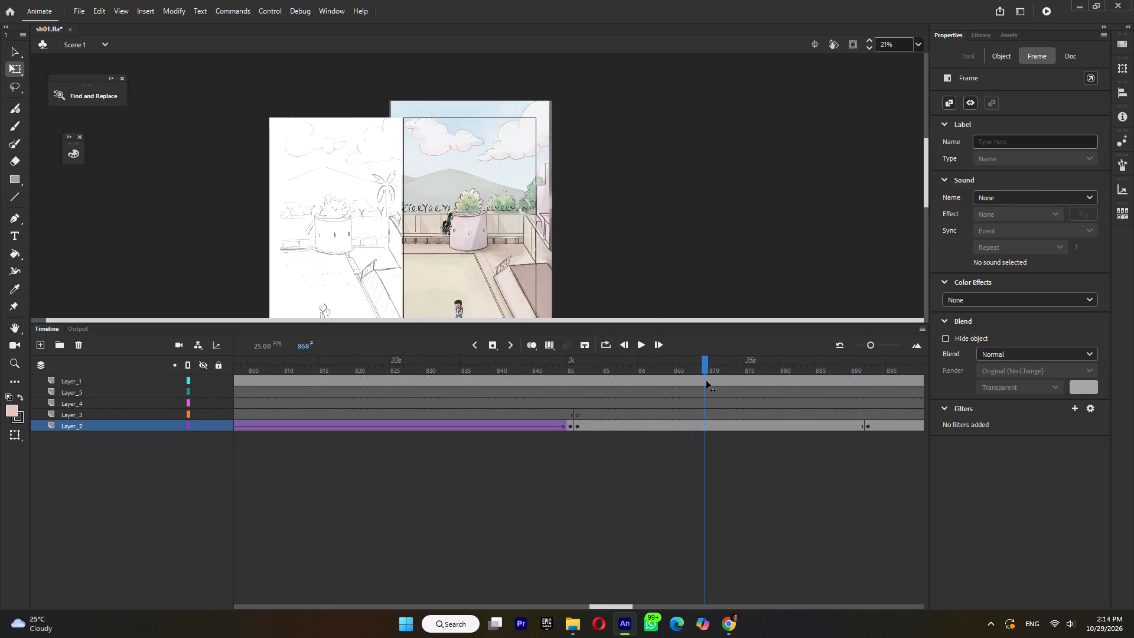
left_click_drag(706, 381, 682, 390)
double_click(418, 207)
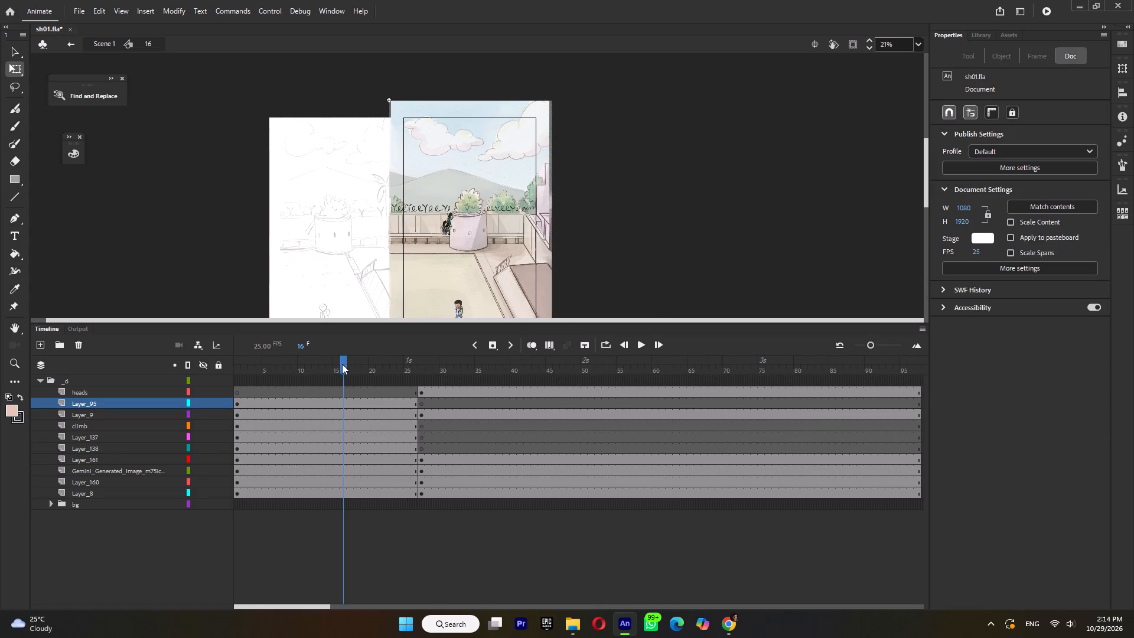
double_click(341, 365)
key("F6")
Delete the Layer_95 artwork from the span before frame 16.
left_click(325, 402)
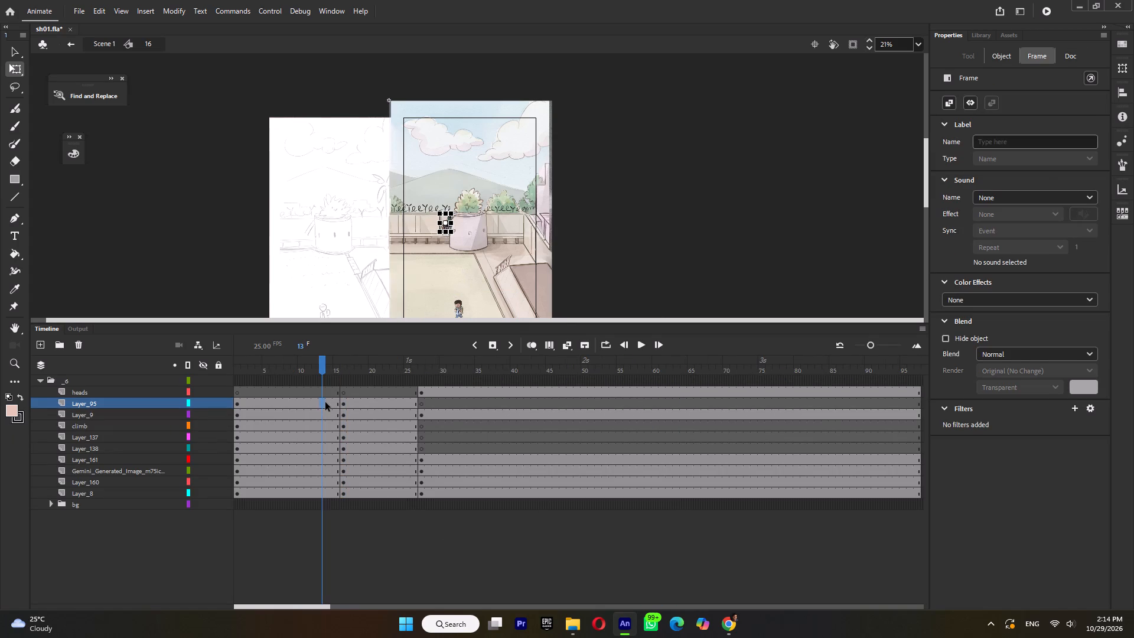
key("Delete")
Clear the artwork on Layer_9, climb, Layer_137 and Layer_138 from the span starting at frame 16.
scroll(421, 189, "up", 3, "ctrl")
scroll(465, 255, "up", 3, "ctrl")
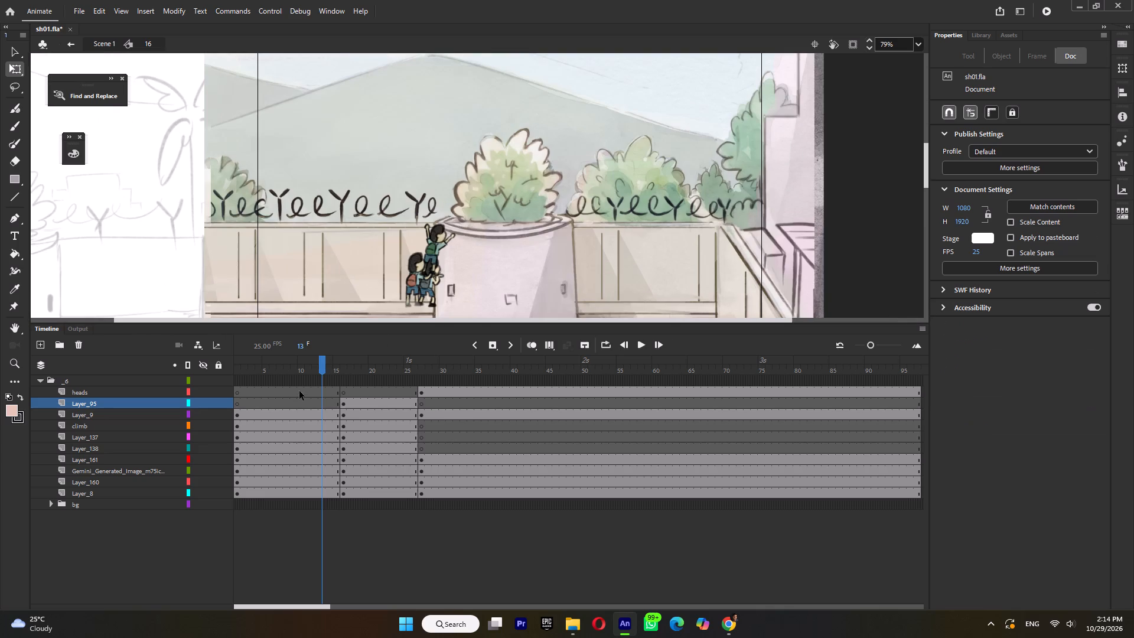
left_click(352, 418)
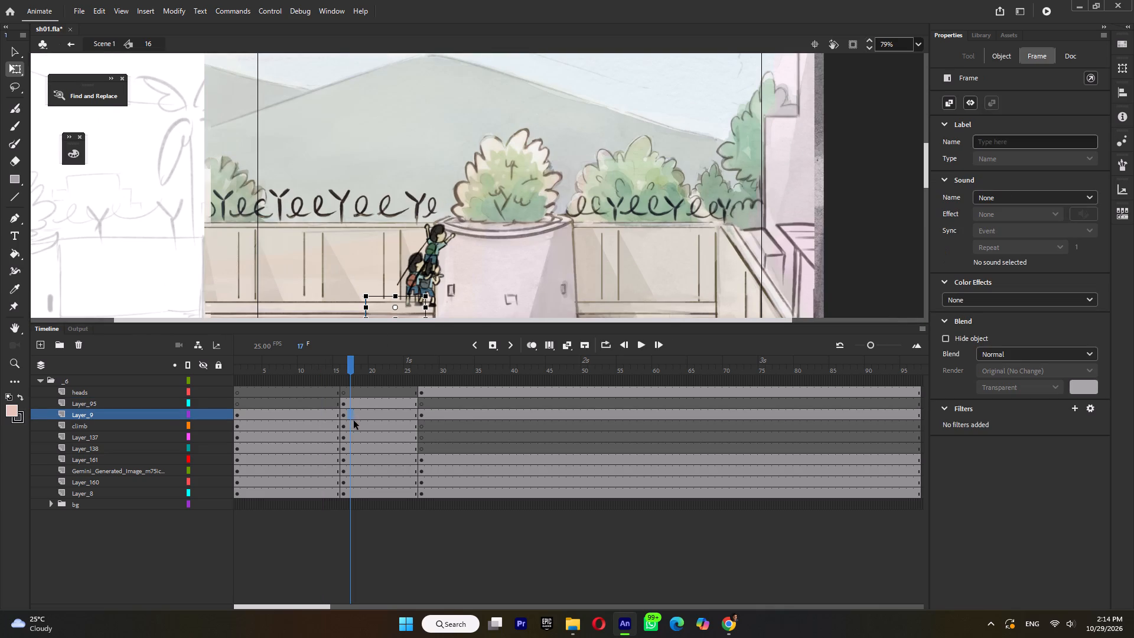
scroll(405, 288, "down", 1)
key("Delete")
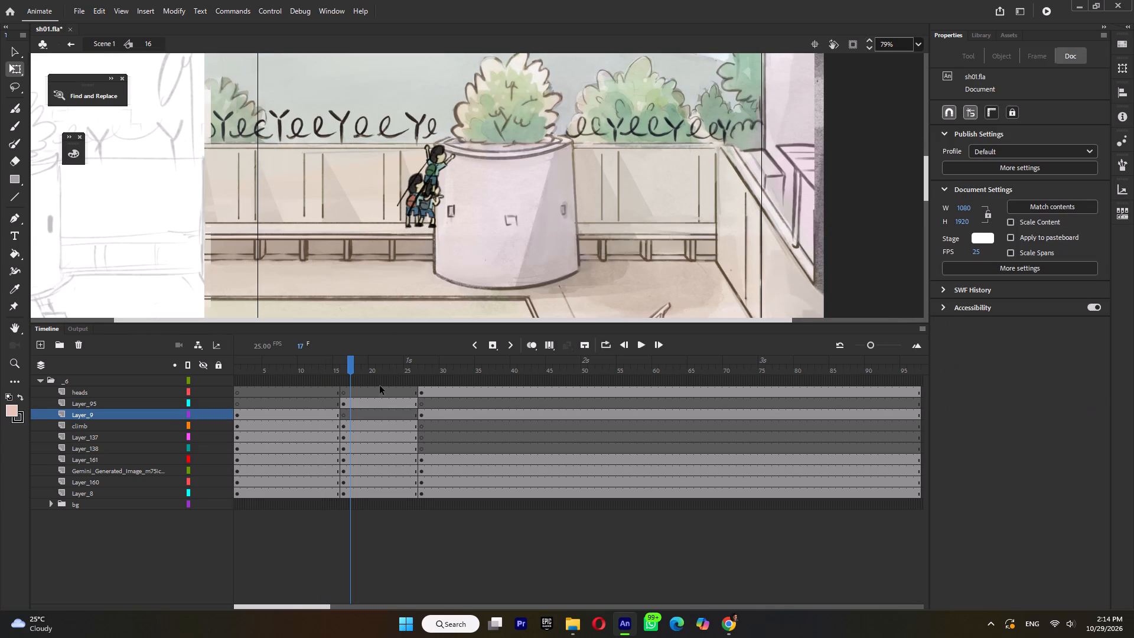
left_click(354, 425)
key("Delete")
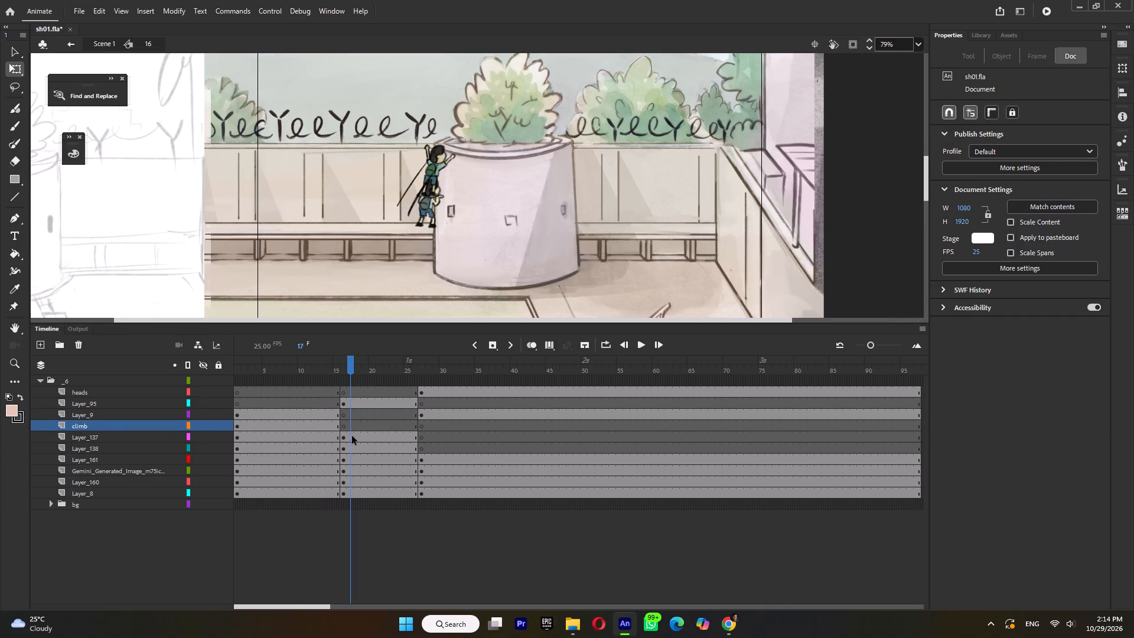
left_click(353, 435)
key("Delete")
left_click(353, 447)
key("Delete")
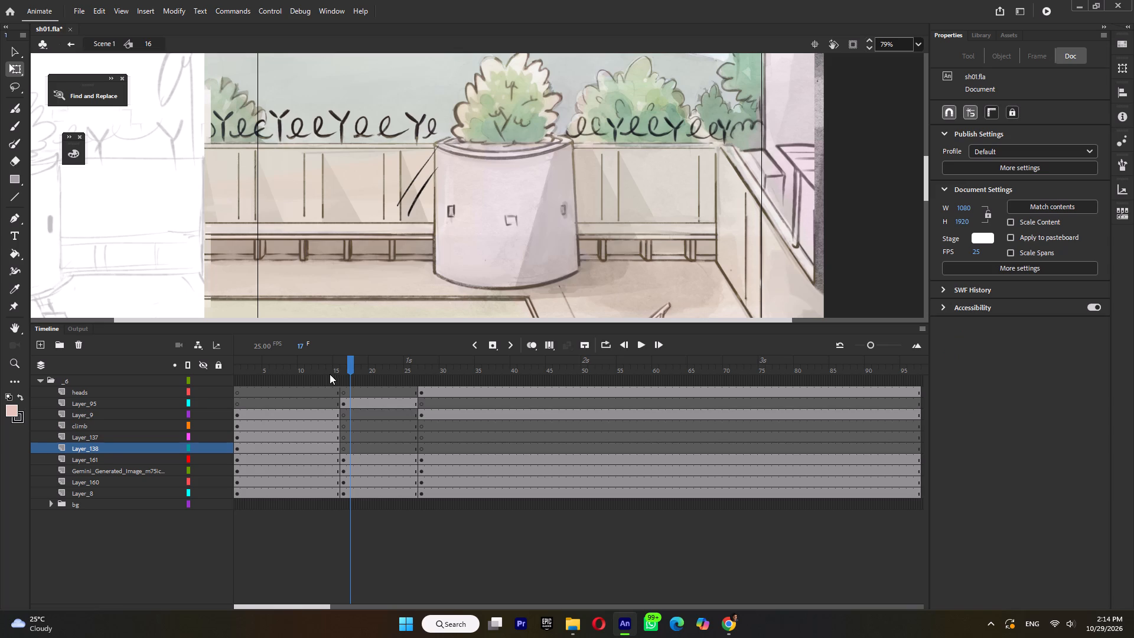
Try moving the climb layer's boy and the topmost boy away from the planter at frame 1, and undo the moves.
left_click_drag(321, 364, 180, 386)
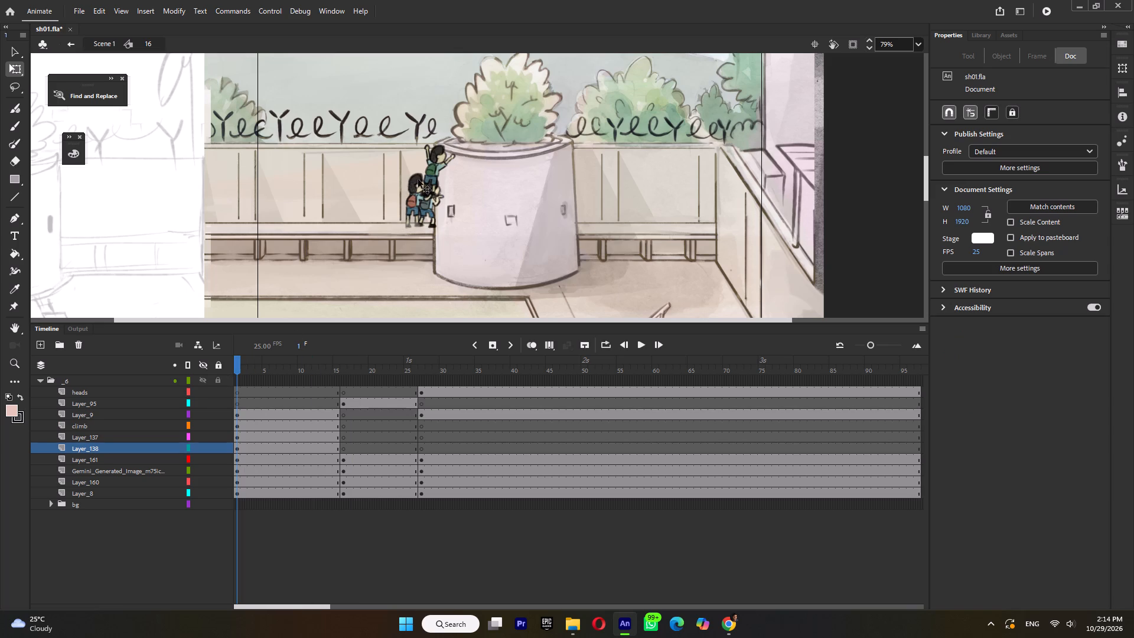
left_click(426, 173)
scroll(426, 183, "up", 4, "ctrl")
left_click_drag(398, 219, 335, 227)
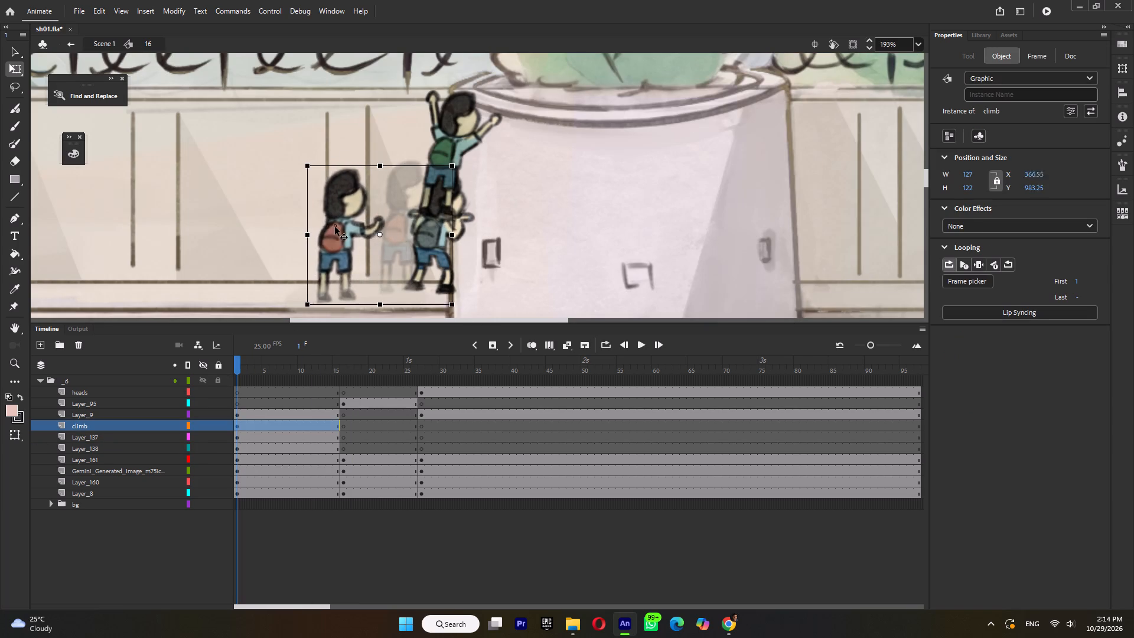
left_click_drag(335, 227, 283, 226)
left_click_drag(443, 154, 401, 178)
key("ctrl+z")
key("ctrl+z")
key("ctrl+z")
Add keyframes on all of the symbol's layers at frames 11 and 6.
left_click(303, 369)
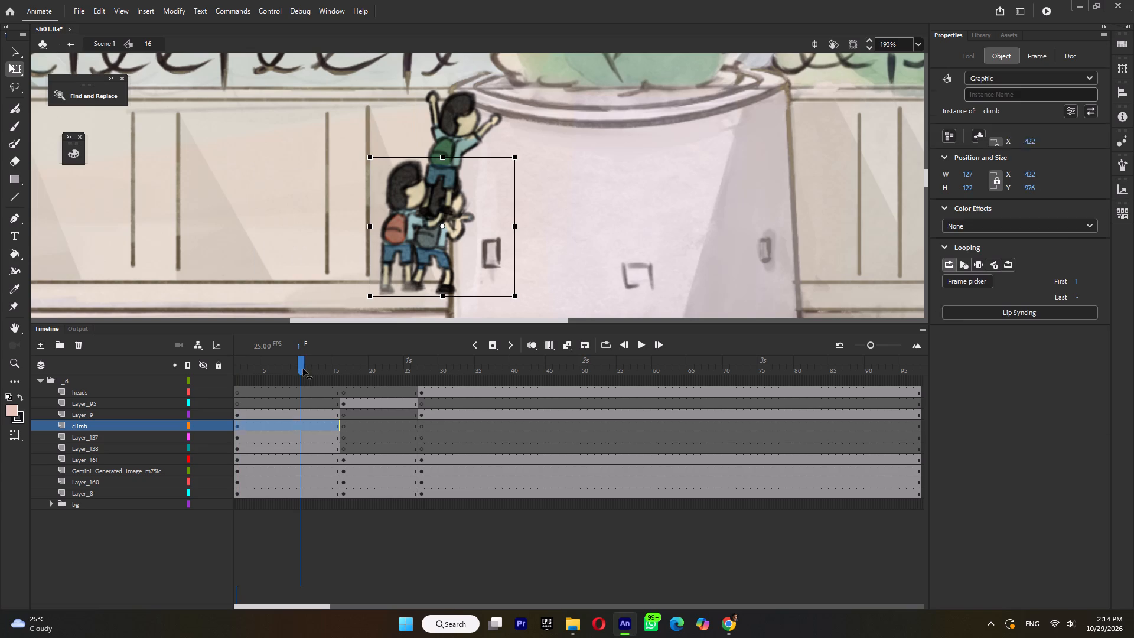
double_click(307, 367)
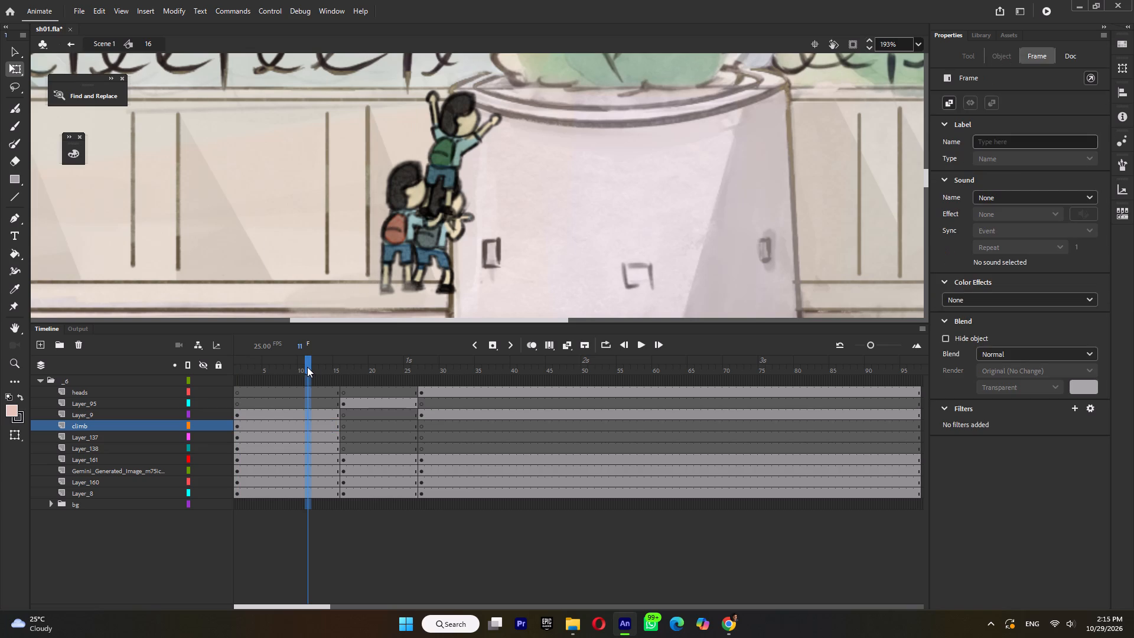
key("F6")
double_click(269, 369)
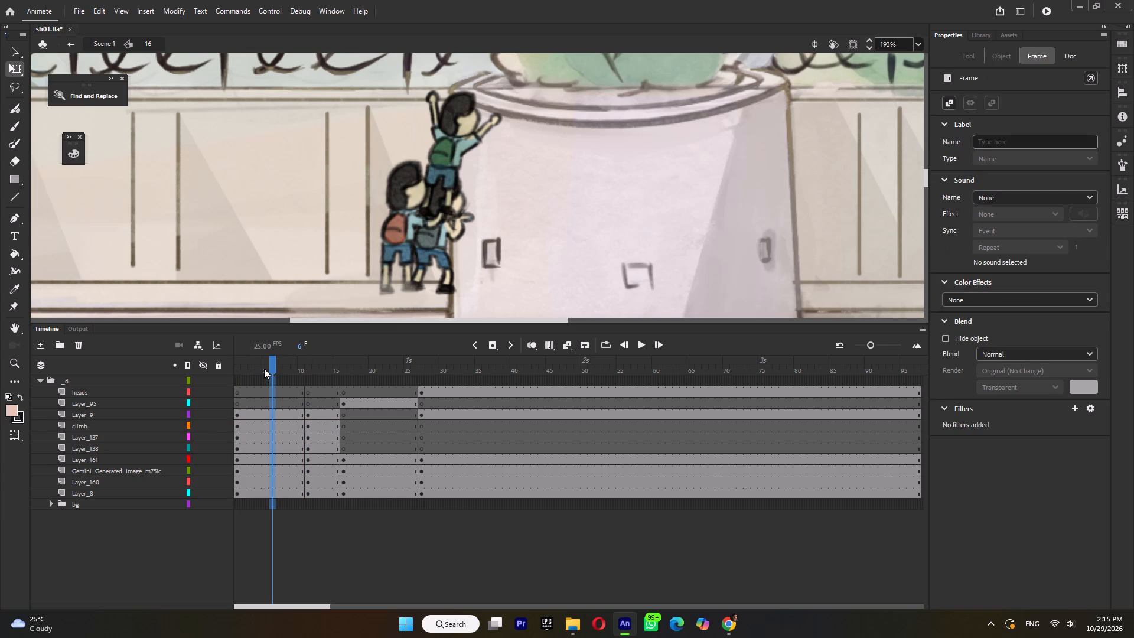
key("F6")
In the span before frame 6, move the climb boy away from the planter and Layer_137's boy down to the ground behind the front boy.
left_click(259, 368)
left_click(248, 369)
left_click(402, 229)
left_click_drag(402, 250, 312, 253)
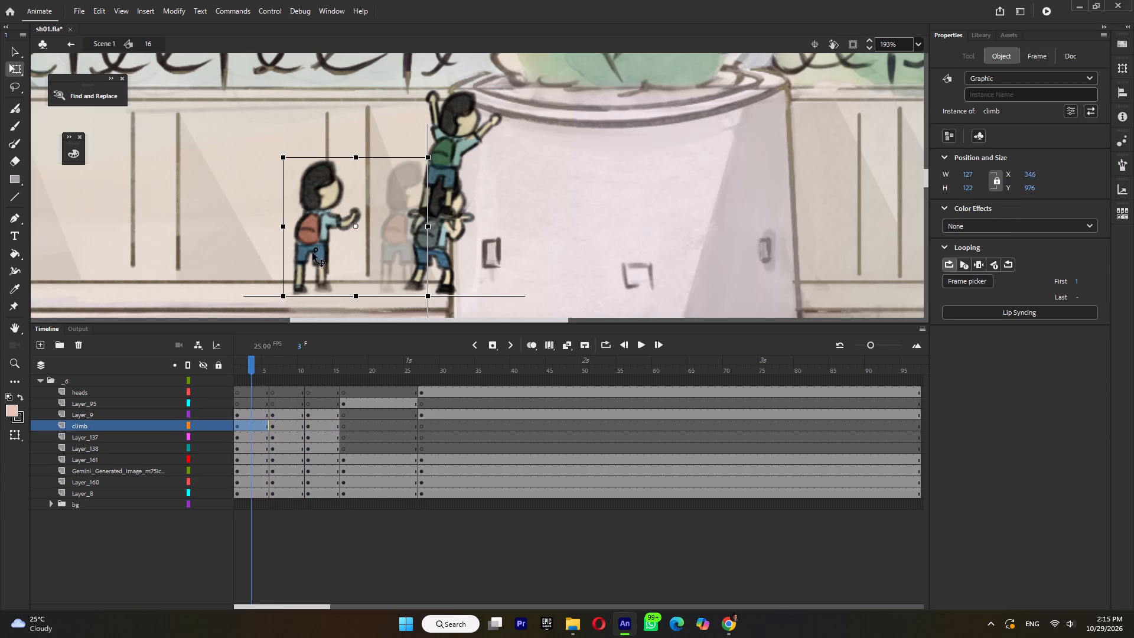
left_click_drag(312, 253, 277, 258)
left_click_drag(447, 160, 364, 246)
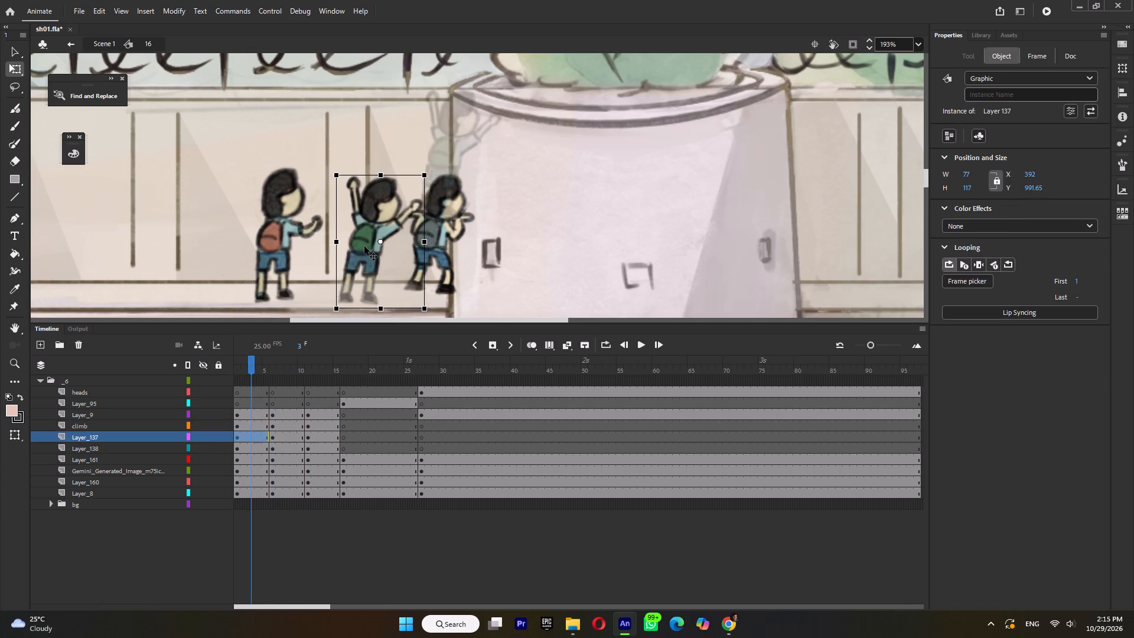
left_click_drag(364, 246, 363, 238)
scroll(380, 229, "down", 2, "ctrl")
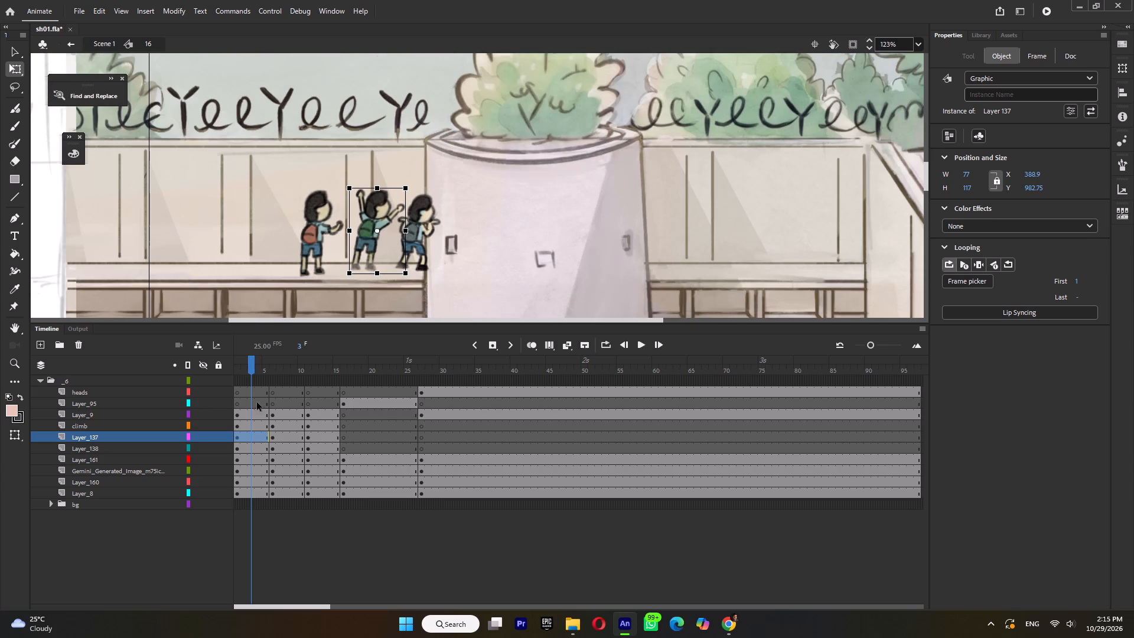
key("Return")
key("Return")
At frame 1, reorder the boys so the climb boy stands in the middle and Layer_137's boy is farthest from the planter.
left_click_drag(258, 370, 204, 380)
left_click(361, 244)
left_click_drag(315, 247, 368, 245)
left_click_drag(375, 248, 426, 251)
left_click_drag(365, 240, 288, 245)
left_click_drag(412, 240, 351, 245)
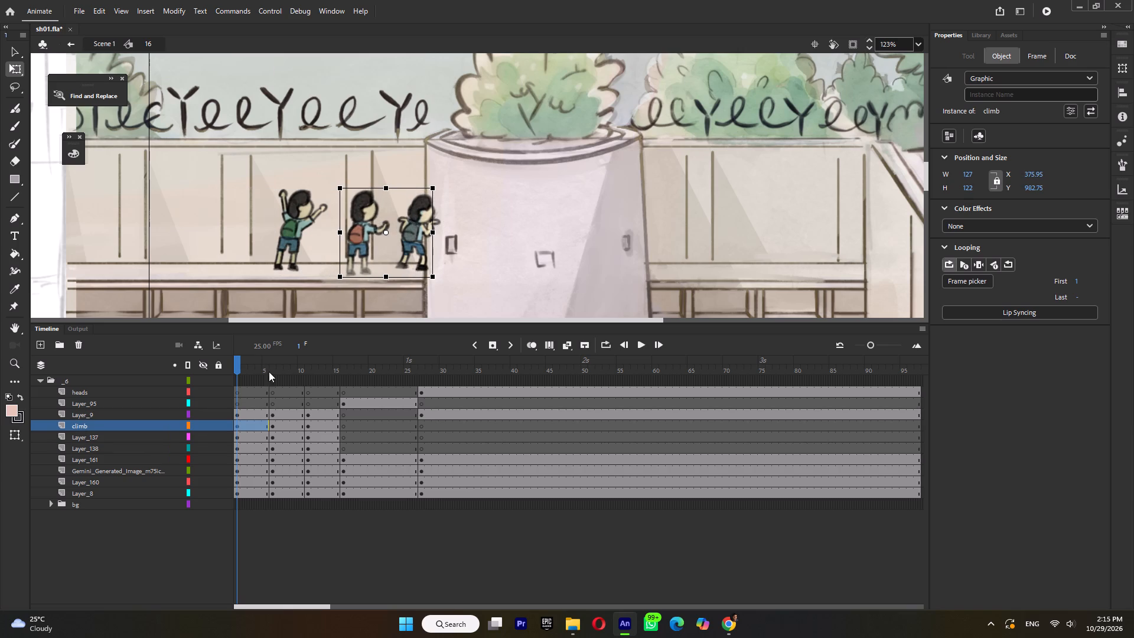
At frame 6, bring Layer_137's top boy down to the ground behind the other two and play back the motion.
left_click(274, 371)
left_click(428, 178)
left_click_drag(421, 185, 352, 204)
key("ctrl+z")
left_click(431, 141)
left_click_drag(435, 151, 363, 191)
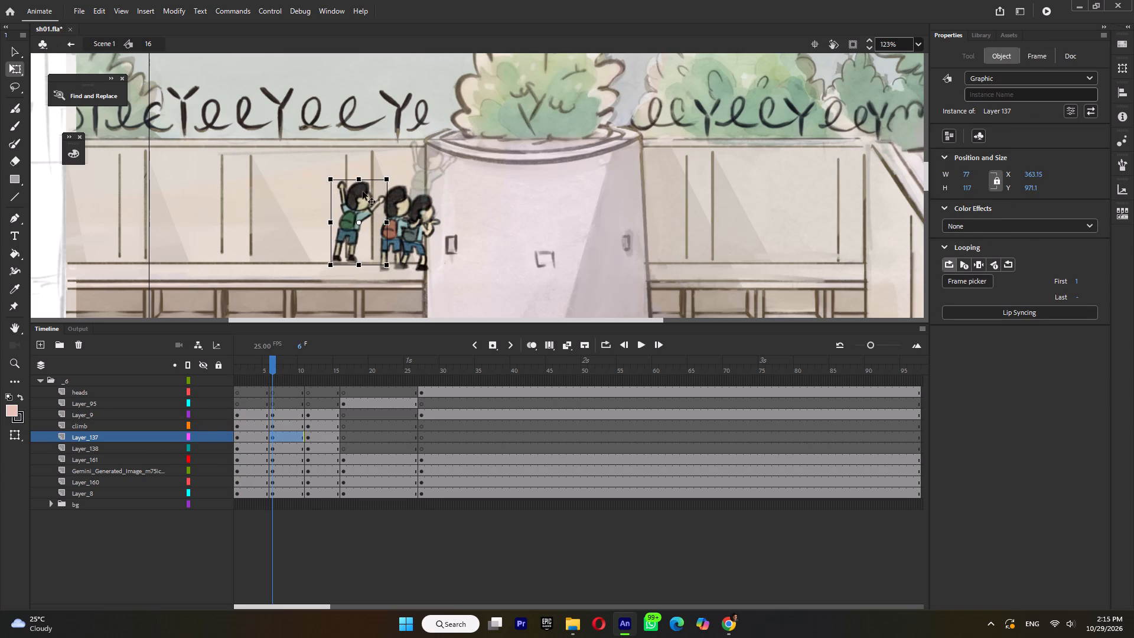
left_click_drag(363, 191, 363, 194)
left_click_drag(257, 373, 209, 383)
key("Return")
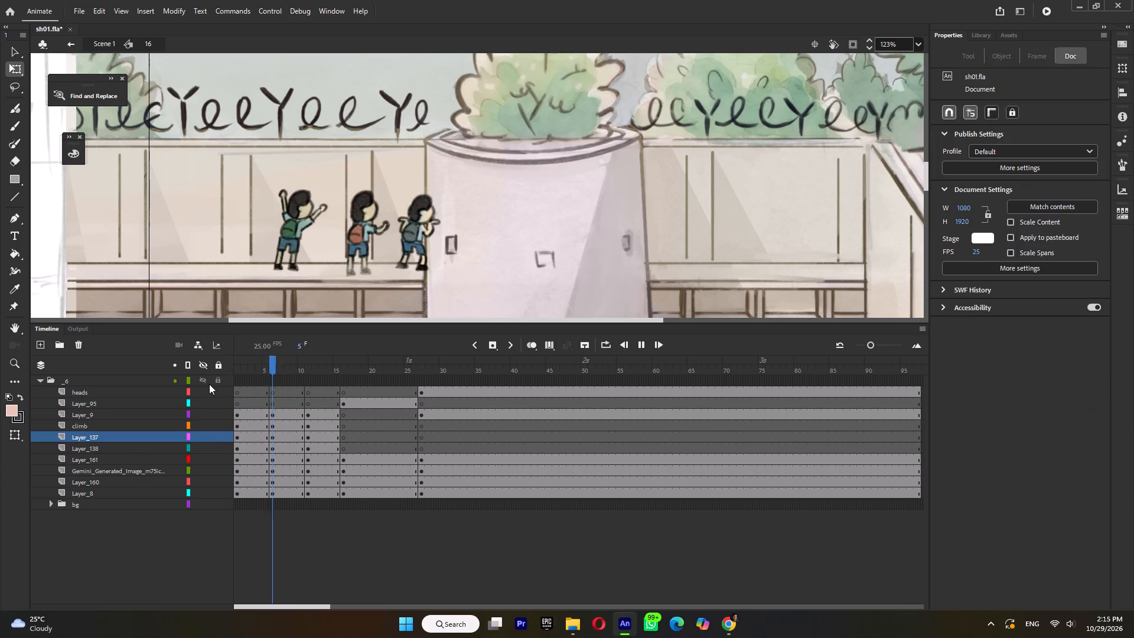
key("Return")
At frame 6, nudge the climb boy slightly away from the front boy and play back the motion.
left_click_drag(268, 376, 247, 382)
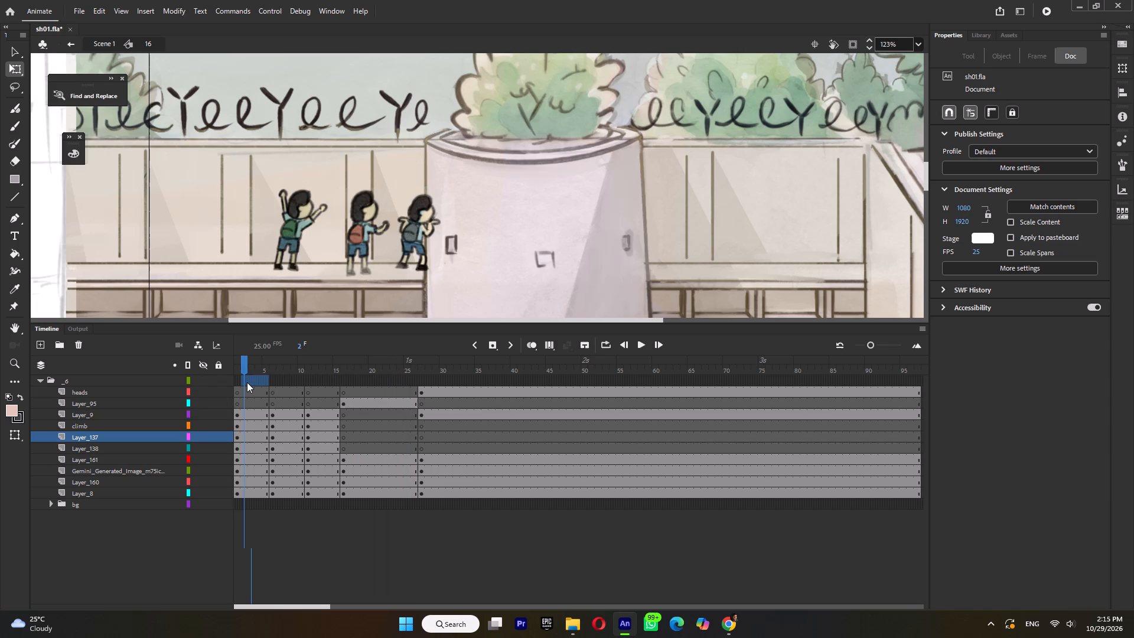
left_click_drag(247, 382, 273, 406)
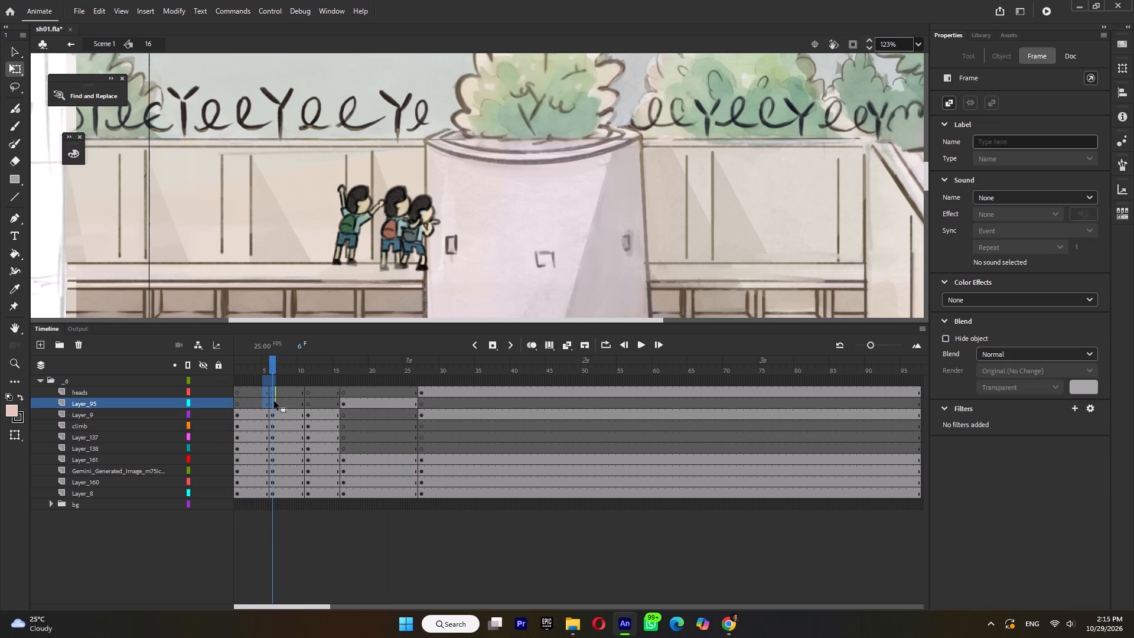
left_click(387, 242)
key("Left")
key("Left")
key("Left")
key("Left")
key("Left")
key("Left")
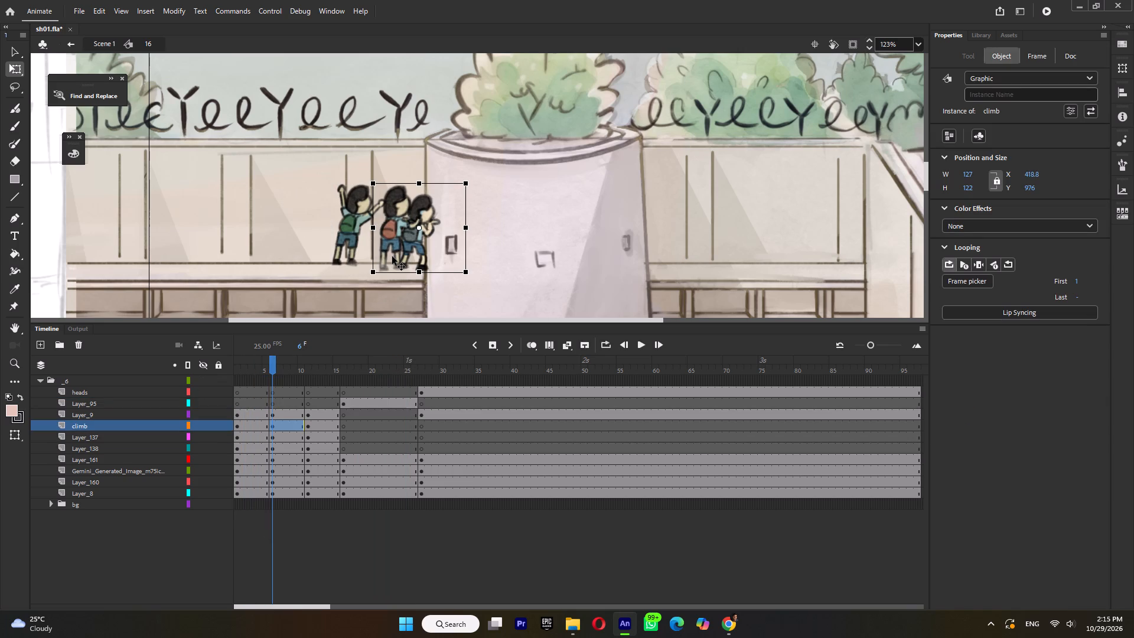
key("Return")
key("Return")
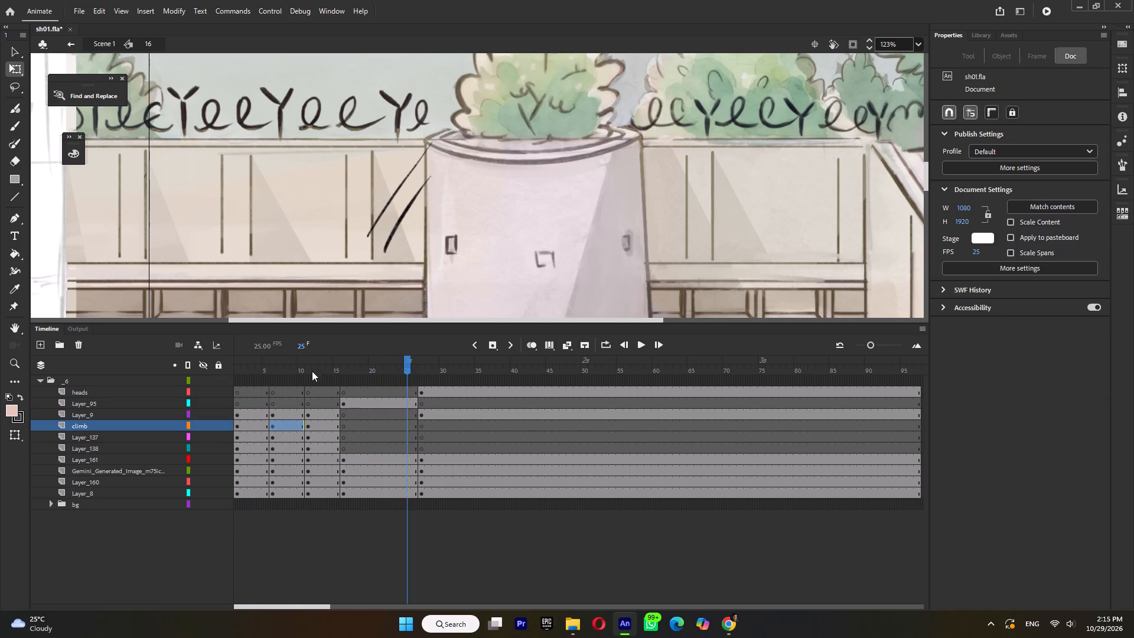
Inside the Layer 95 symbol, extend the frames to 10, add a keyframe at 6 shifting the motion lines up toward the planter, and check playback.
left_click_drag(290, 368, 345, 383)
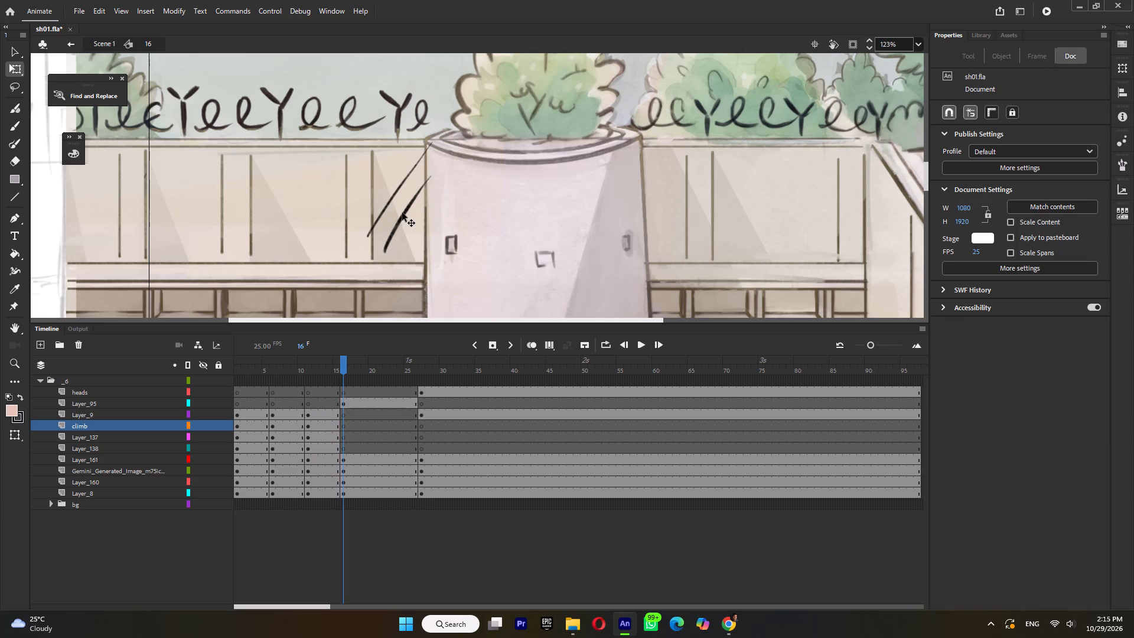
double_click(402, 213)
left_click(303, 379)
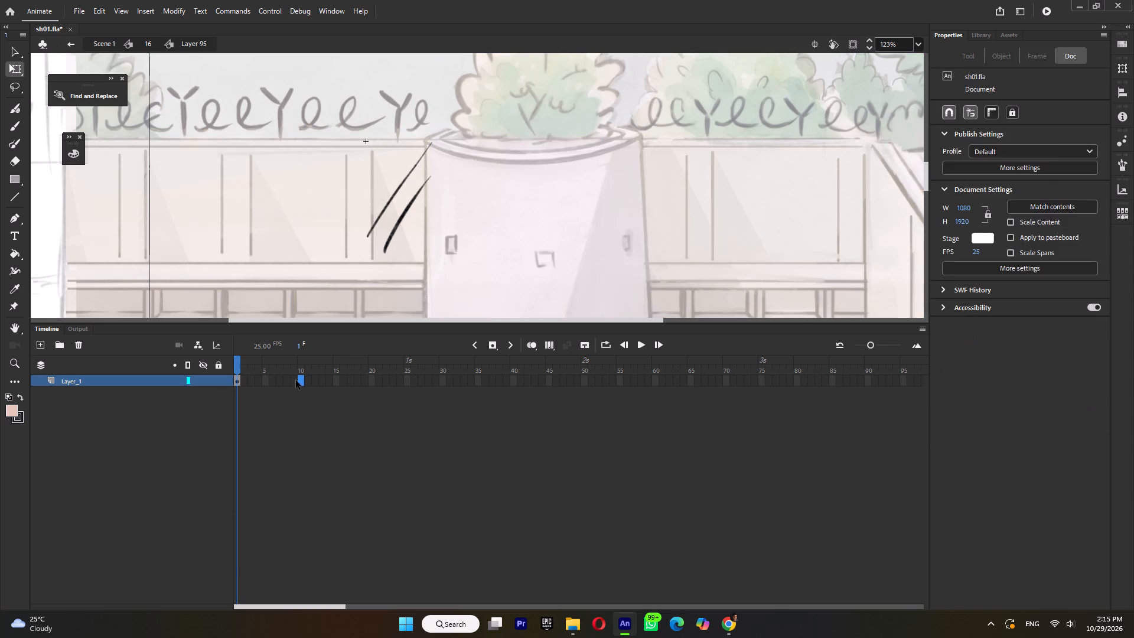
key("F5")
left_click(271, 380)
key("F6")
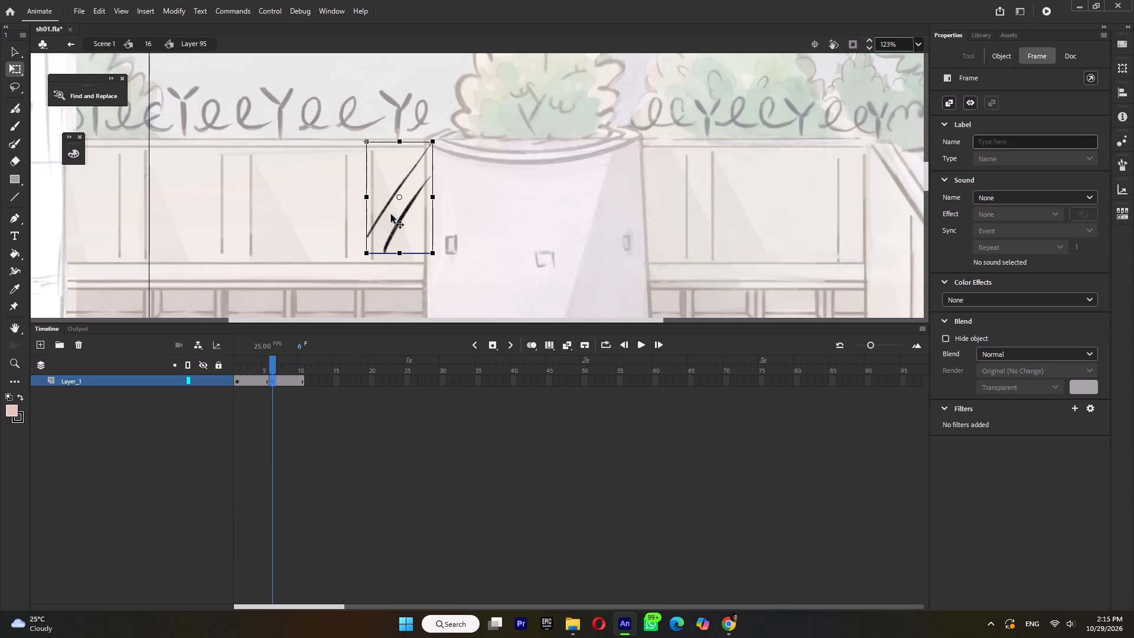
left_click_drag(402, 214, 411, 194)
double_click(279, 241)
key("Return")
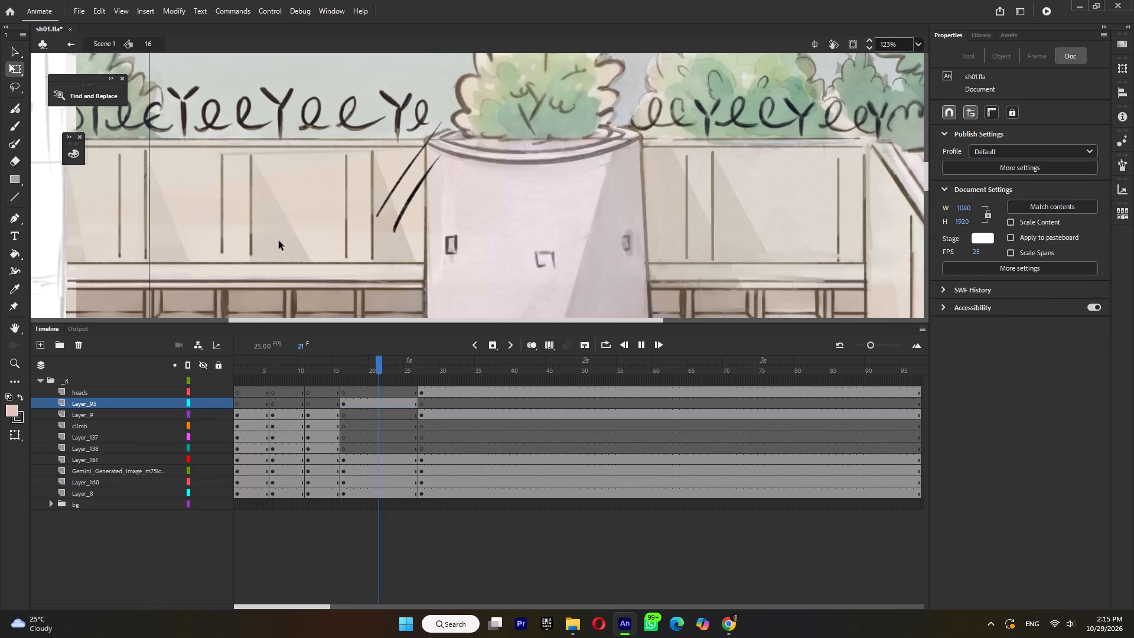
key("Return")
left_click_drag(321, 380, 227, 388)
key("Return")
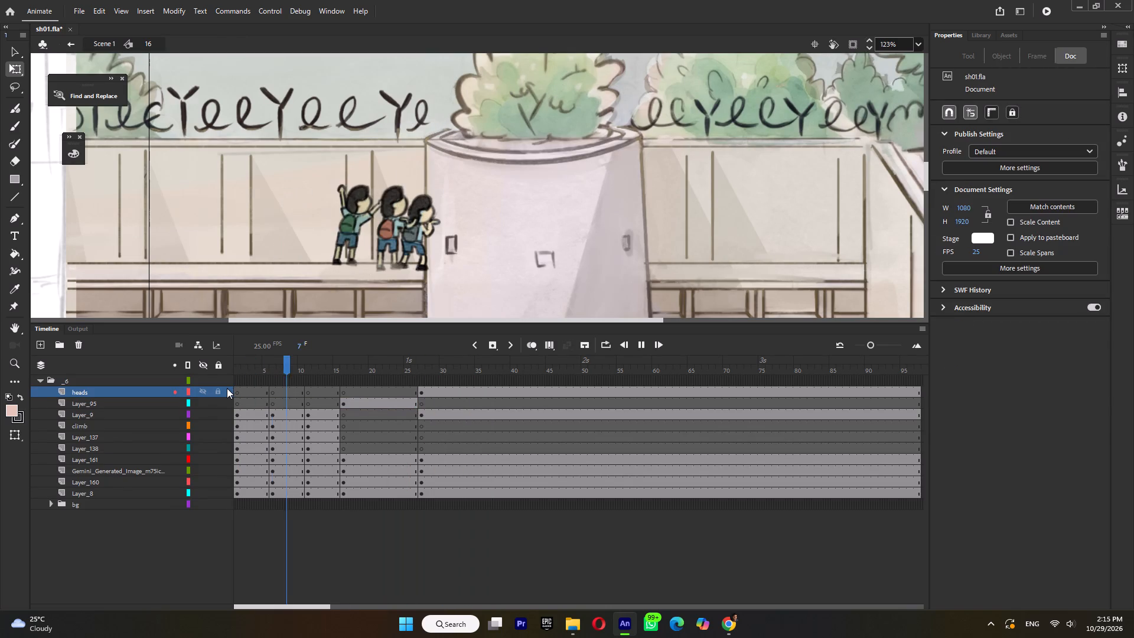
key("Return")
Add keyframes on all of the symbol's layers at frame 14.
left_click_drag(330, 378, 344, 380)
double_click(331, 367)
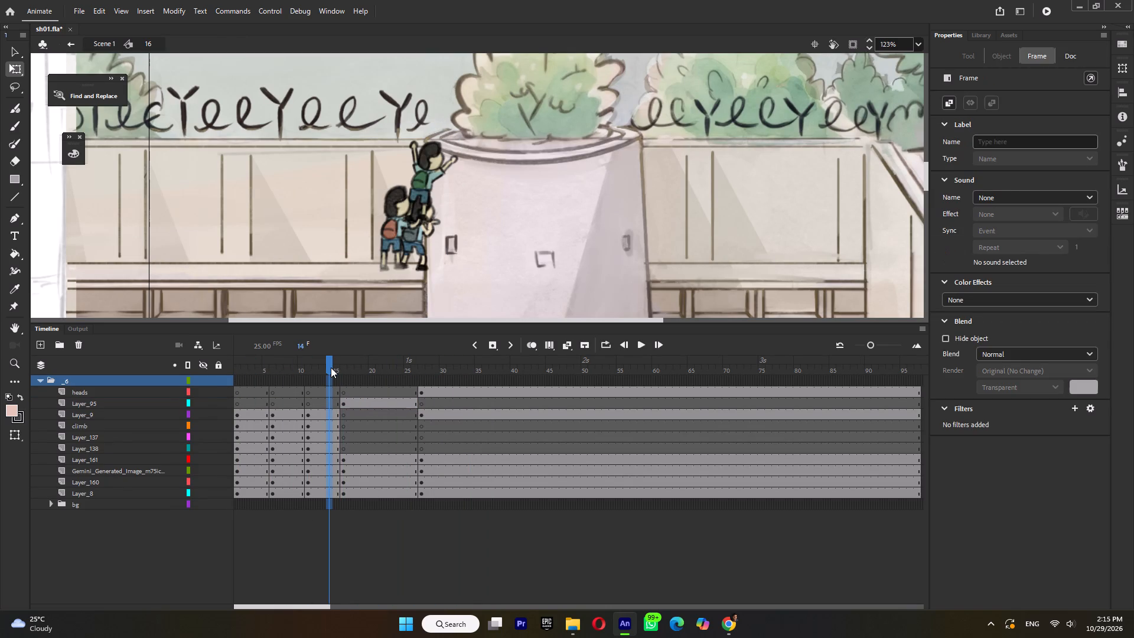
key("F6")
left_click(542, 224)
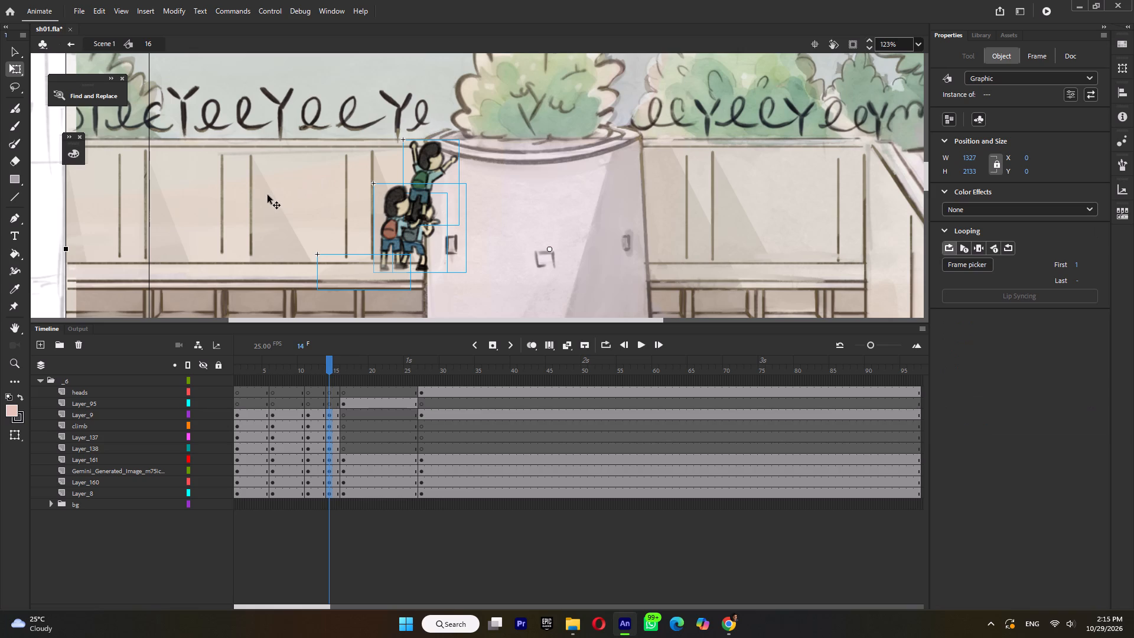
left_click(268, 195)
left_click(304, 174)
left_click(752, 218)
left_click(308, 364)
left_click(338, 370)
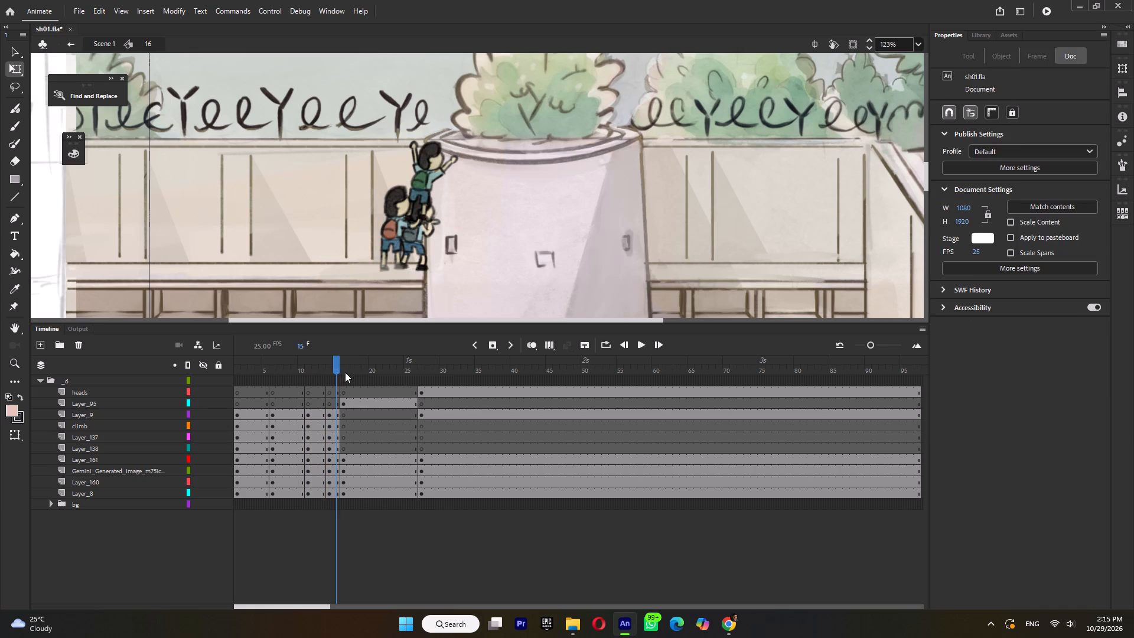
Shift all layers' keyframes from frame 16 to frame 18.
double_click(345, 372)
left_click_drag(346, 390, 352, 391)
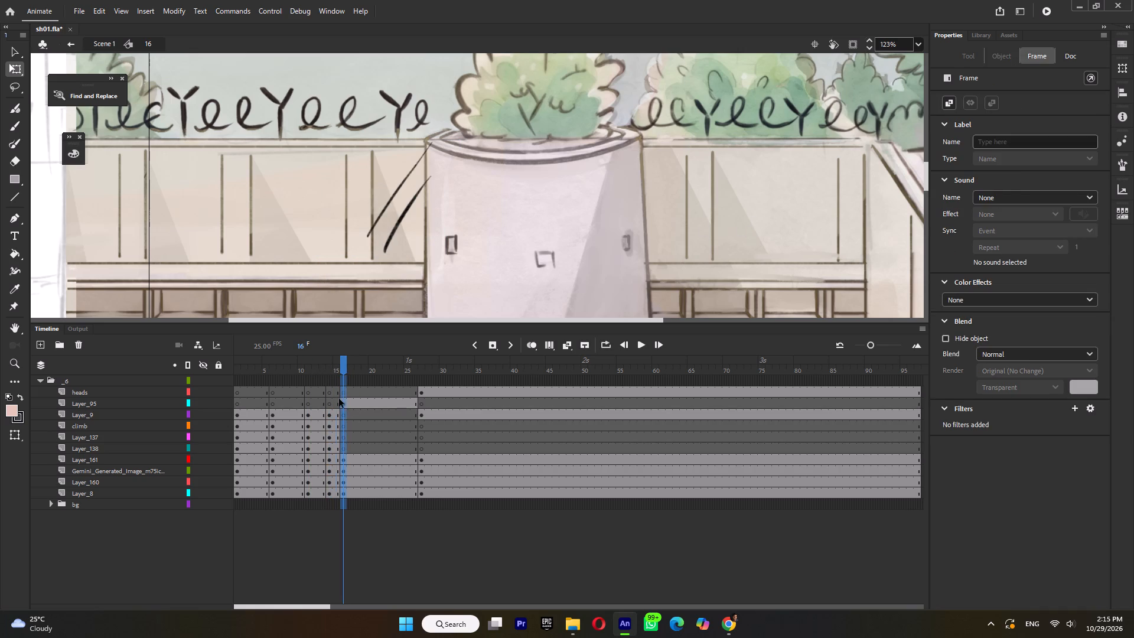
left_click(339, 399)
left_click_drag(343, 390, 343, 507)
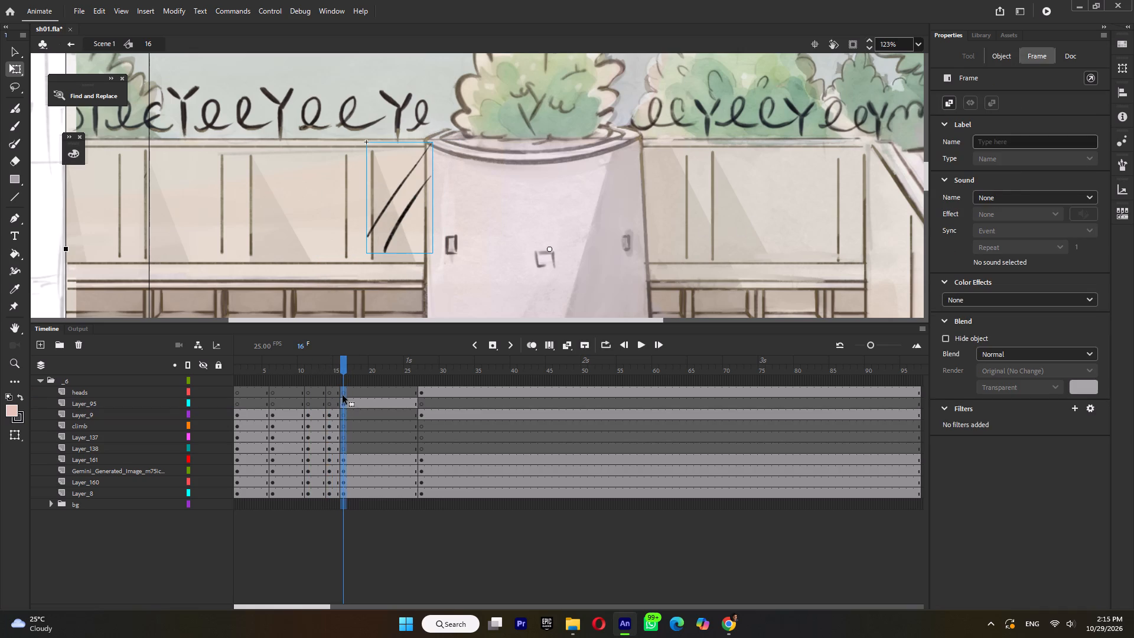
left_click_drag(344, 395, 360, 395)
Shift all layers' keyframes from frame 14 to frame 15.
left_click(316, 367)
left_click(329, 366)
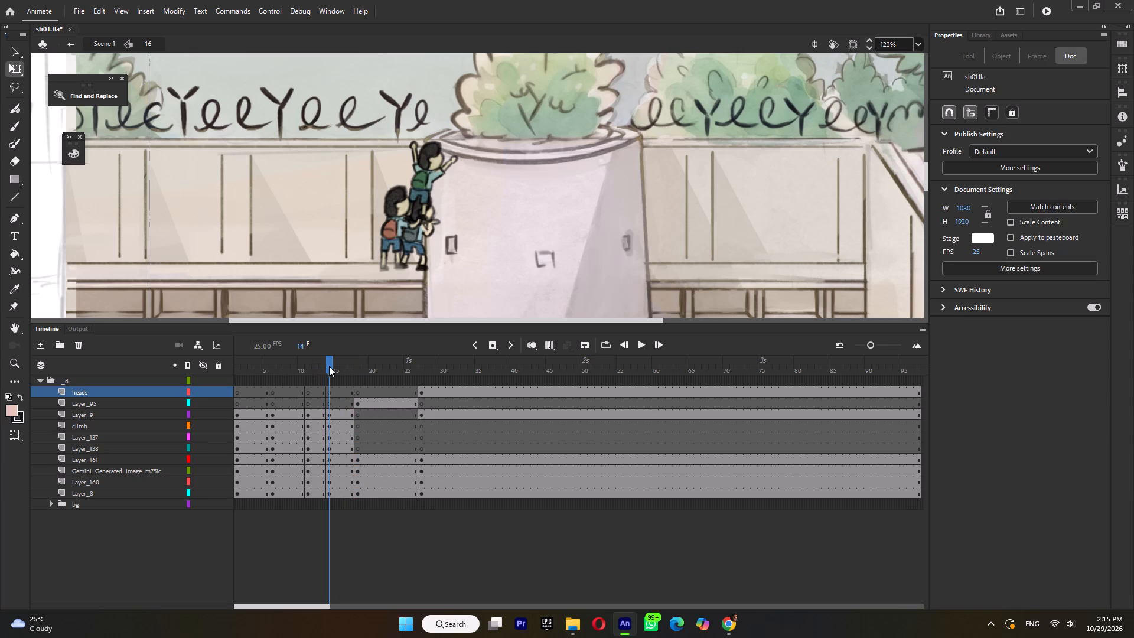
left_click_drag(331, 392, 325, 504)
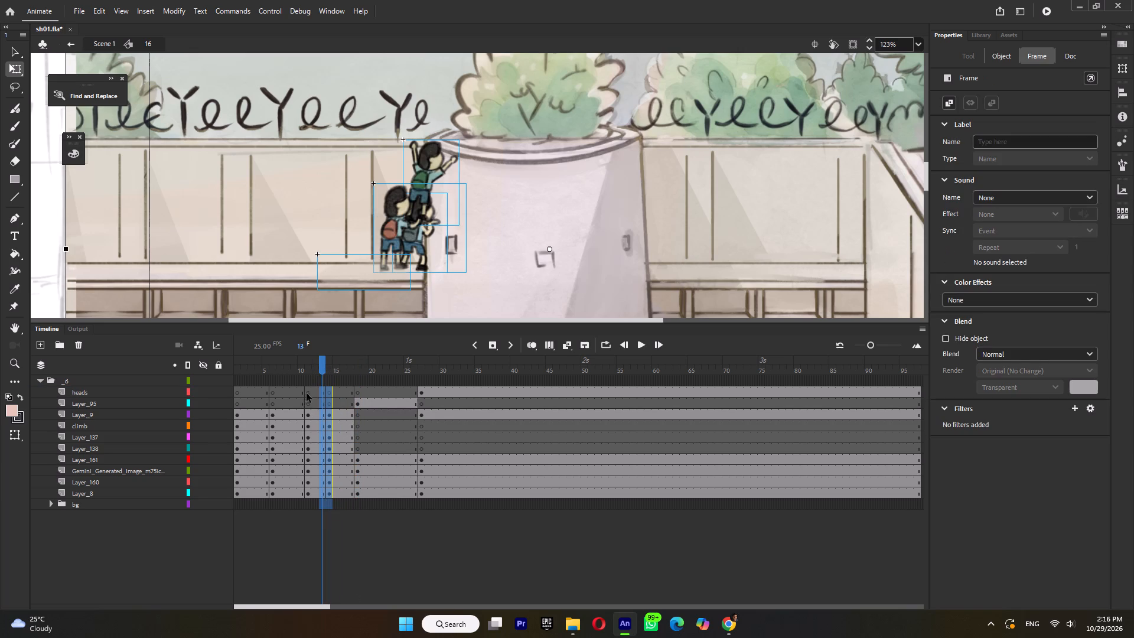
left_click_drag(307, 392, 307, 502)
left_click_drag(331, 390, 326, 500)
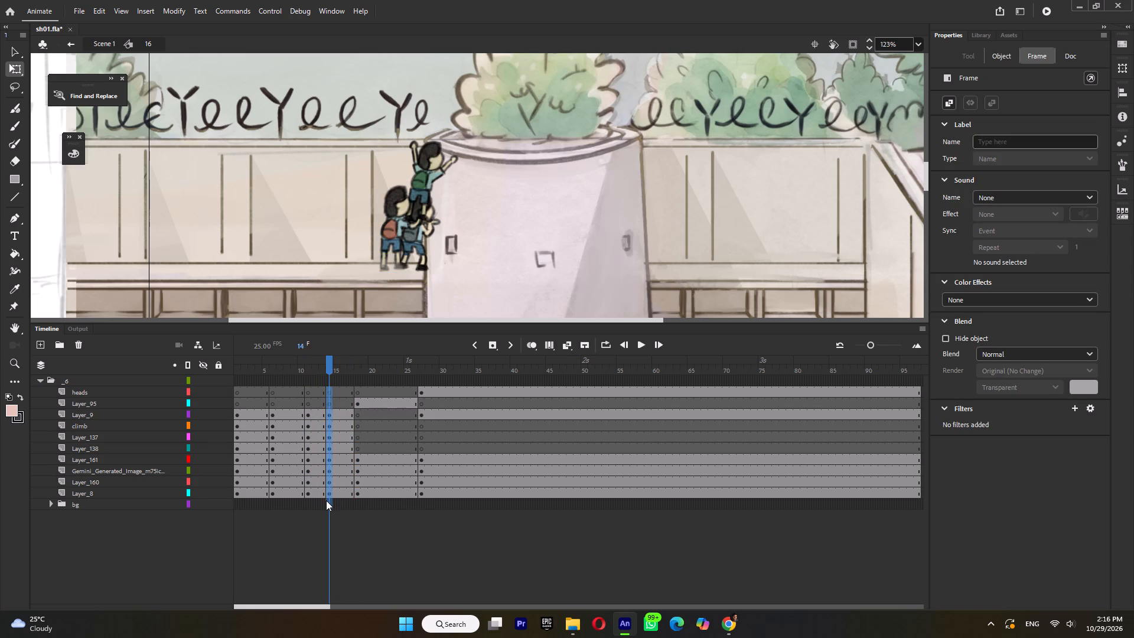
left_click_drag(326, 500, 326, 500)
left_click(331, 390)
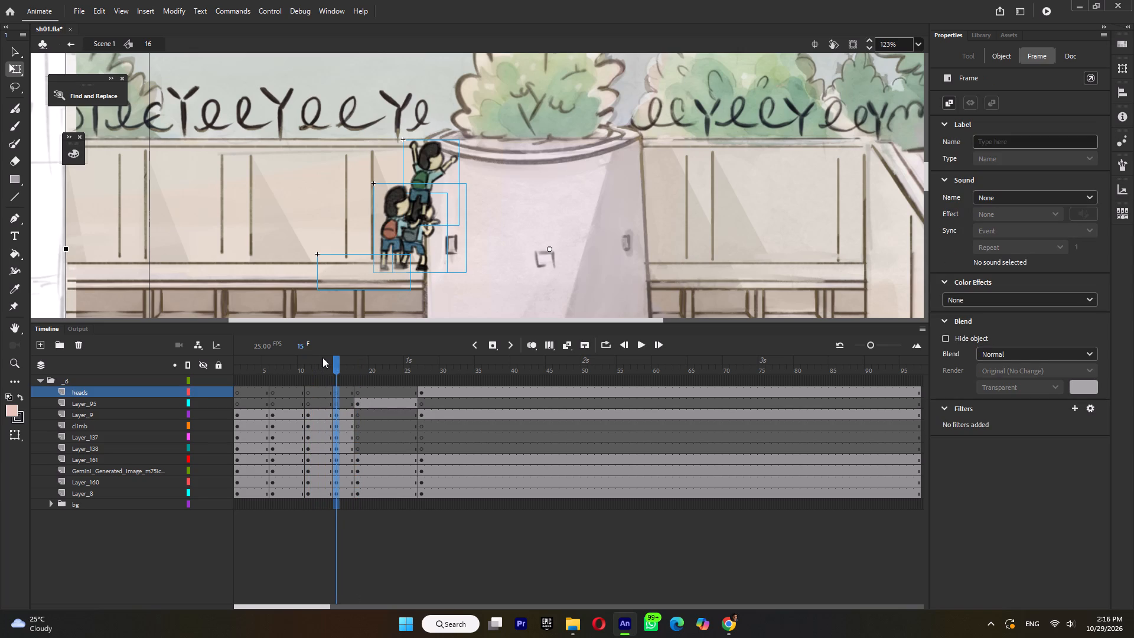
left_click(322, 357)
At frame 15, raise Layer_137's boy to the planter rim, stack the climb boy on the lowest boy's shoulders, and play back the climb.
left_click(337, 361)
left_click(423, 183)
left_click(425, 154)
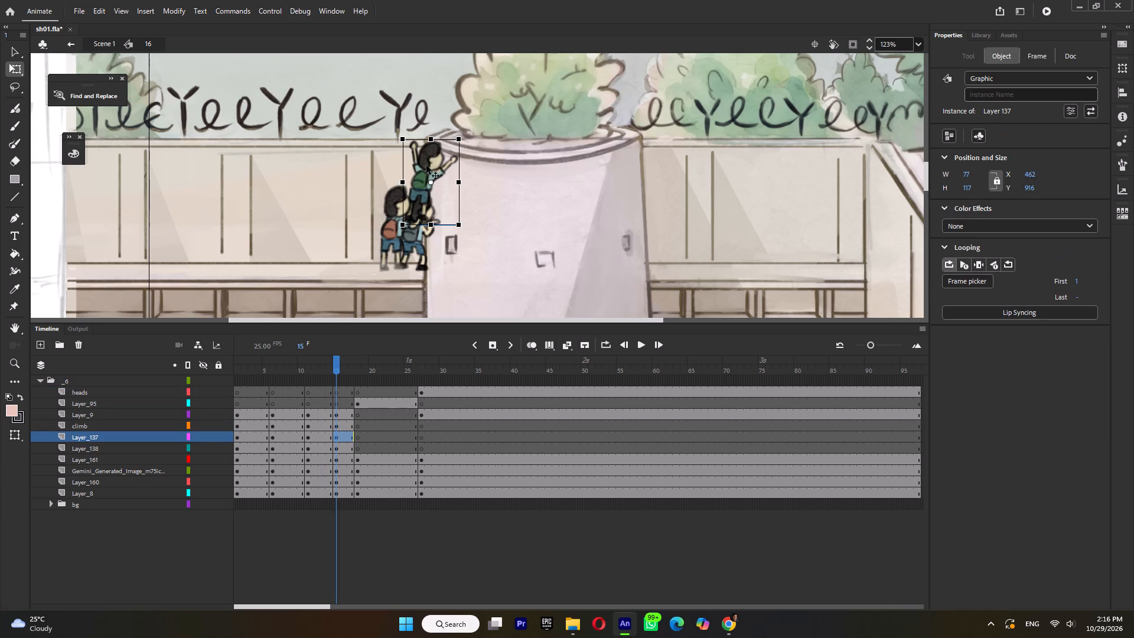
left_click_drag(428, 172, 444, 110)
left_click_drag(394, 212, 426, 155)
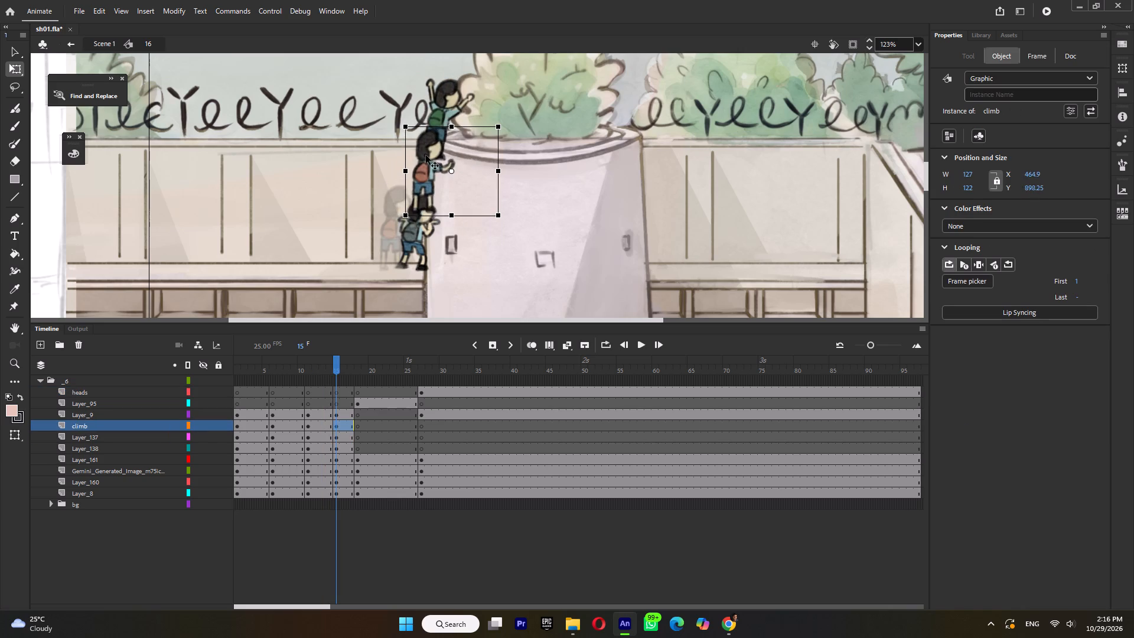
left_click_drag(426, 155, 422, 155)
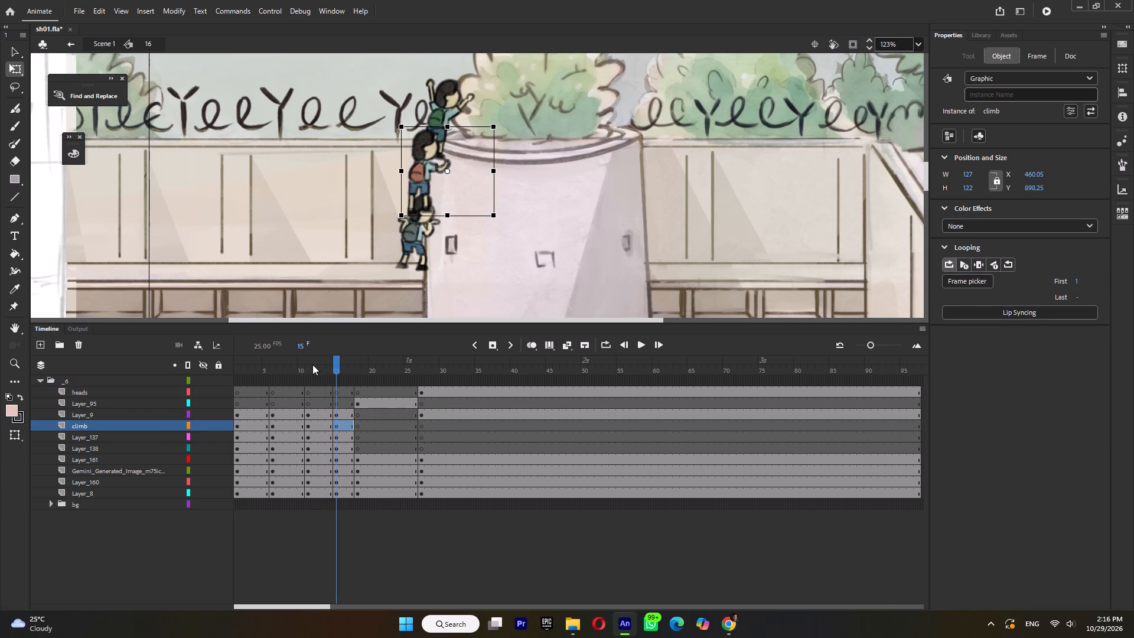
left_click(295, 369)
key("Return")
left_click(295, 369)
key("Return")
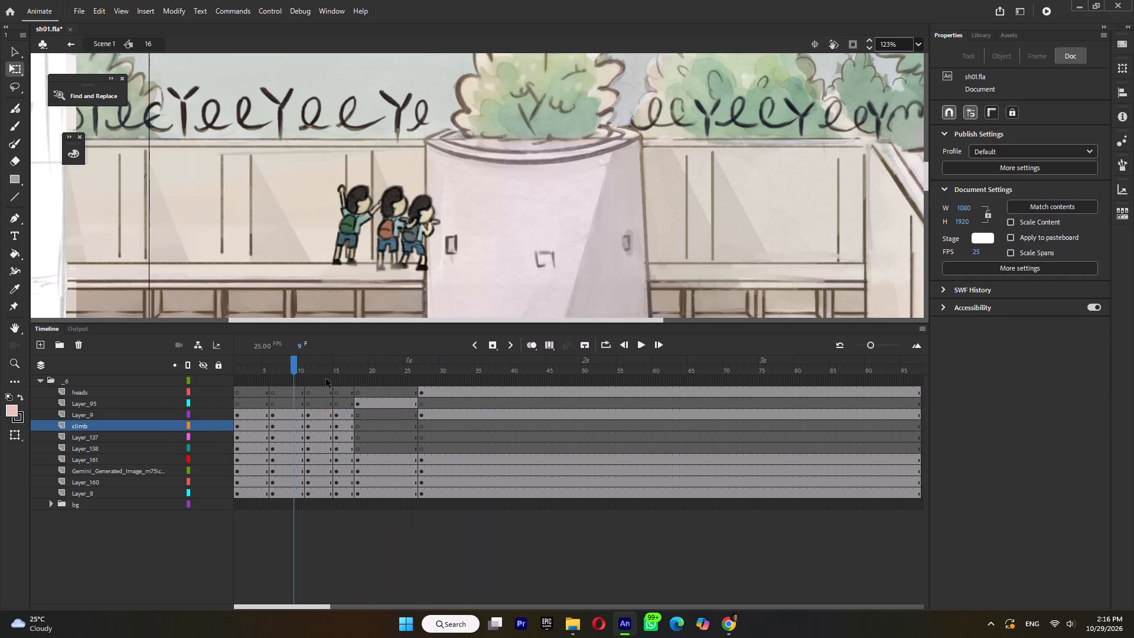
key("Return")
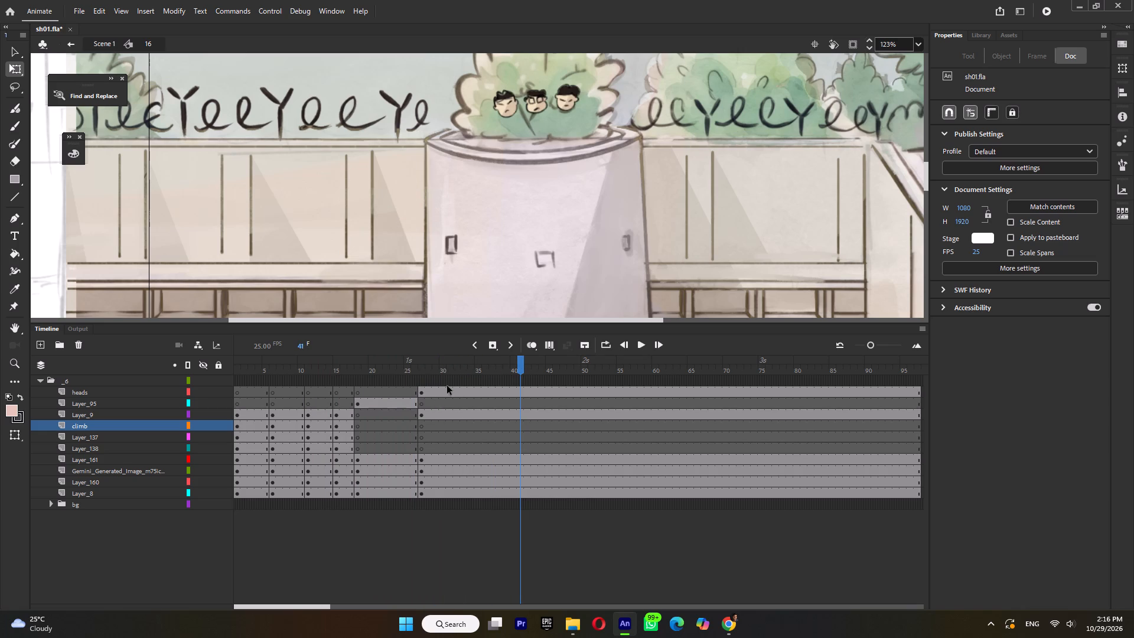
Add keyframes on all of the symbol's layers at frame 31.
left_click(445, 371)
double_click(449, 370)
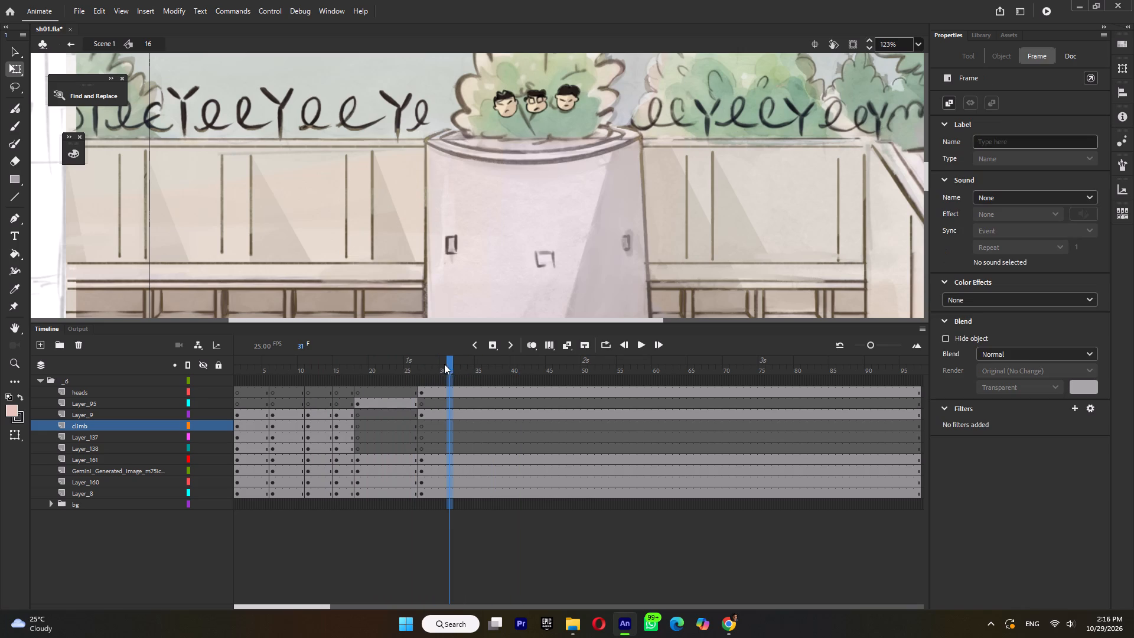
double_click(447, 363)
key("F6")
In the span starting at frame 27, scale the heads in the bush up to about 129 by 51.
left_click(402, 366)
left_click(426, 365)
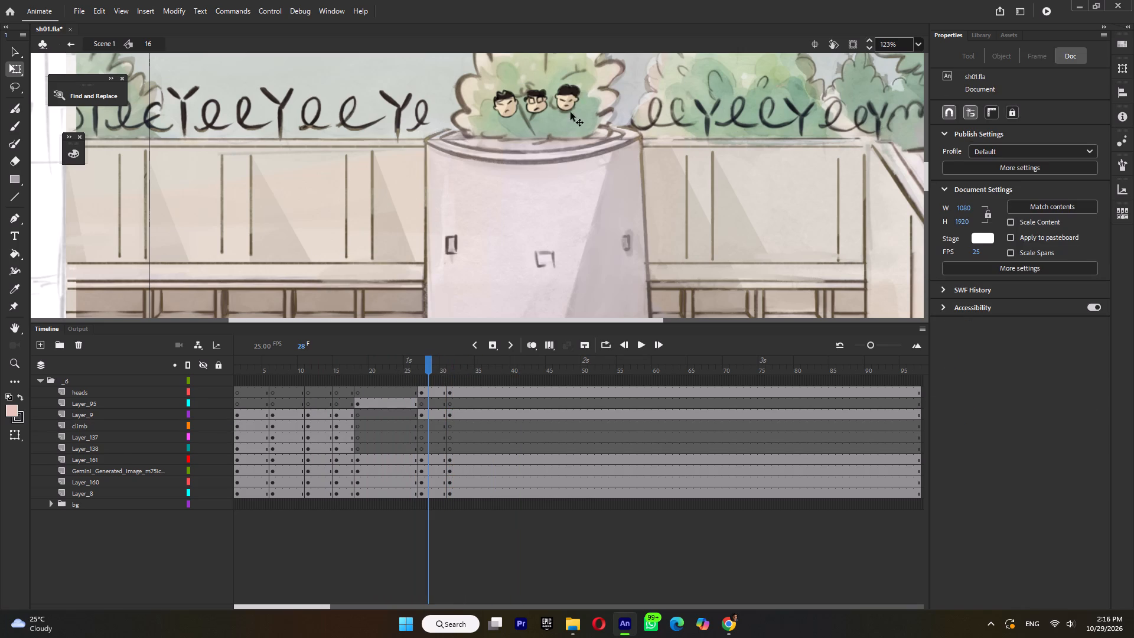
left_click(553, 90)
scroll(588, 81, "up", 6, "ctrl")
left_click_drag(574, 93, 576, 93, "shift")
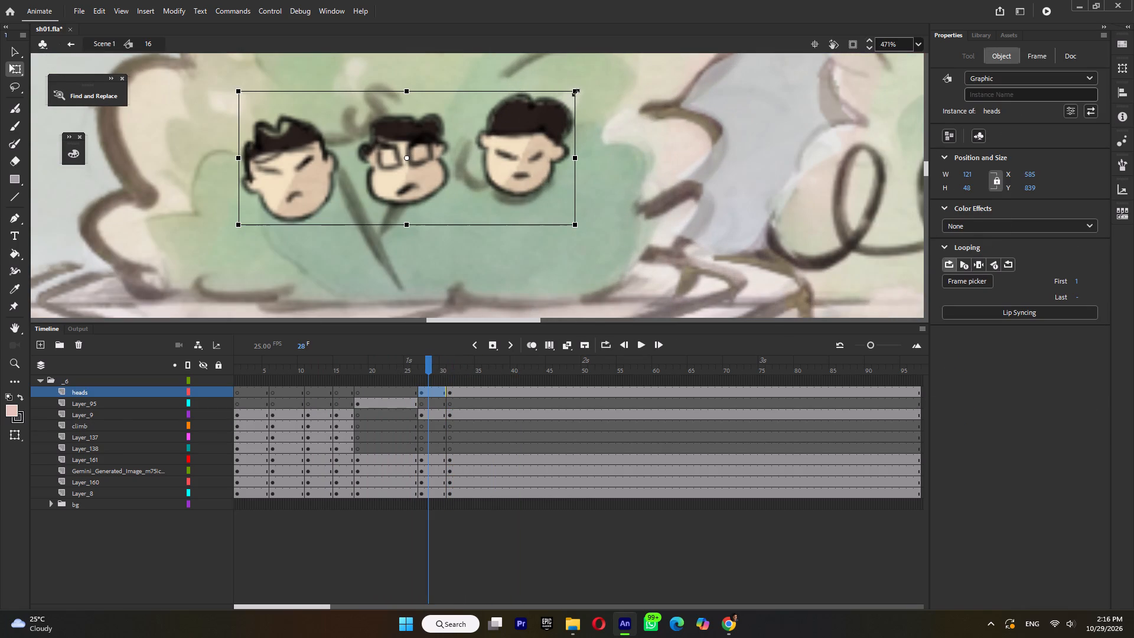
left_click_drag(576, 93, 585, 84, "shift")
scroll(584, 87, "down", 8, "ctrl")
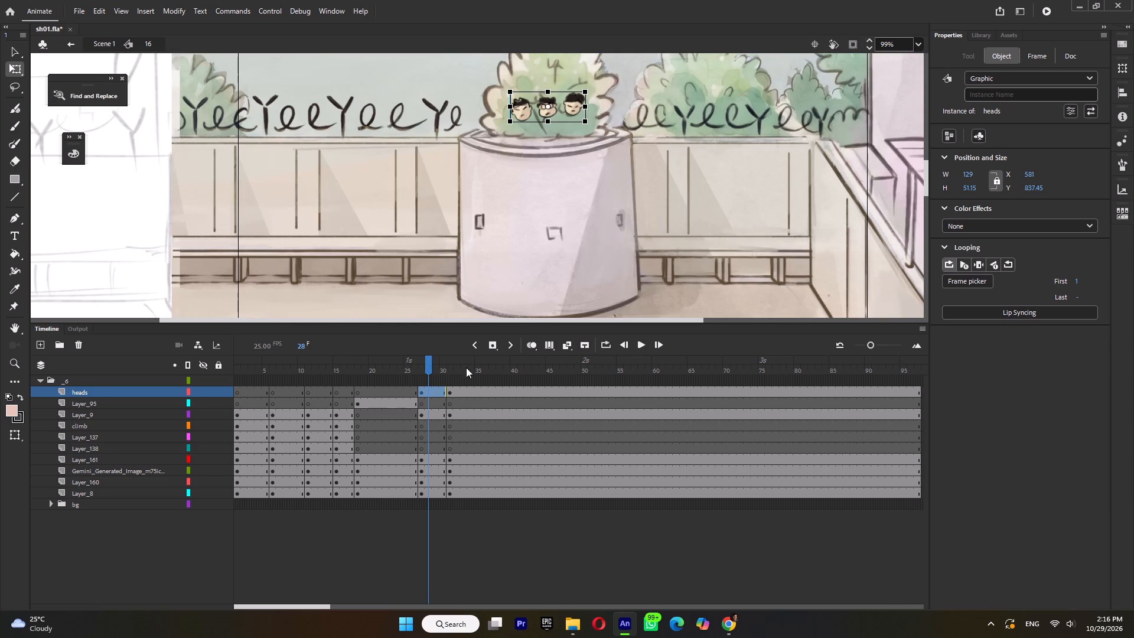
scroll(429, 215, "down", 6, "ctrl")
scroll(497, 222, "down", 3, "ctrl")
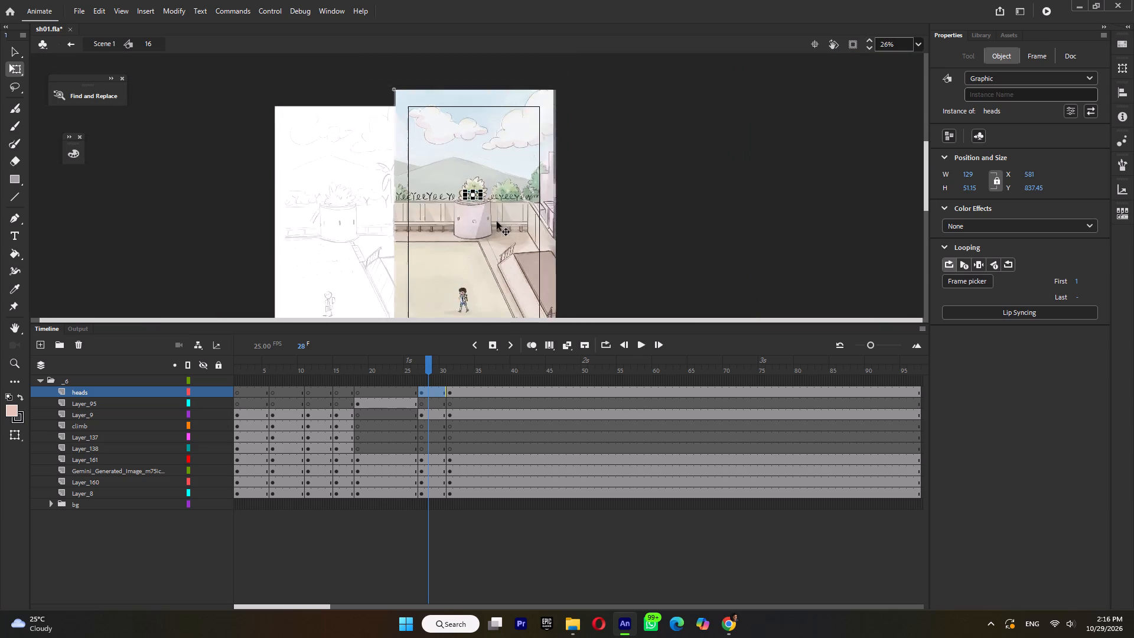
Return to the main scene and play back the end of the schoolyard shot from about frame 852.
scroll(497, 222, "down", 1, "ctrl")
double_click(596, 222)
left_click(397, 374)
key("Return")
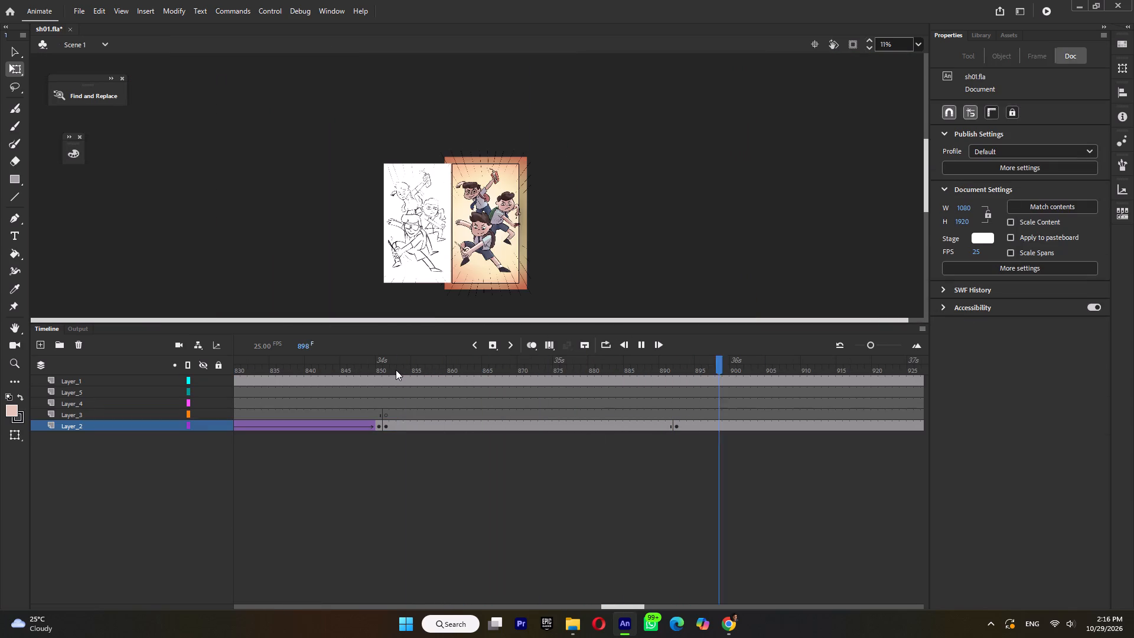
key("Return")
left_click_drag(636, 366, 655, 372)
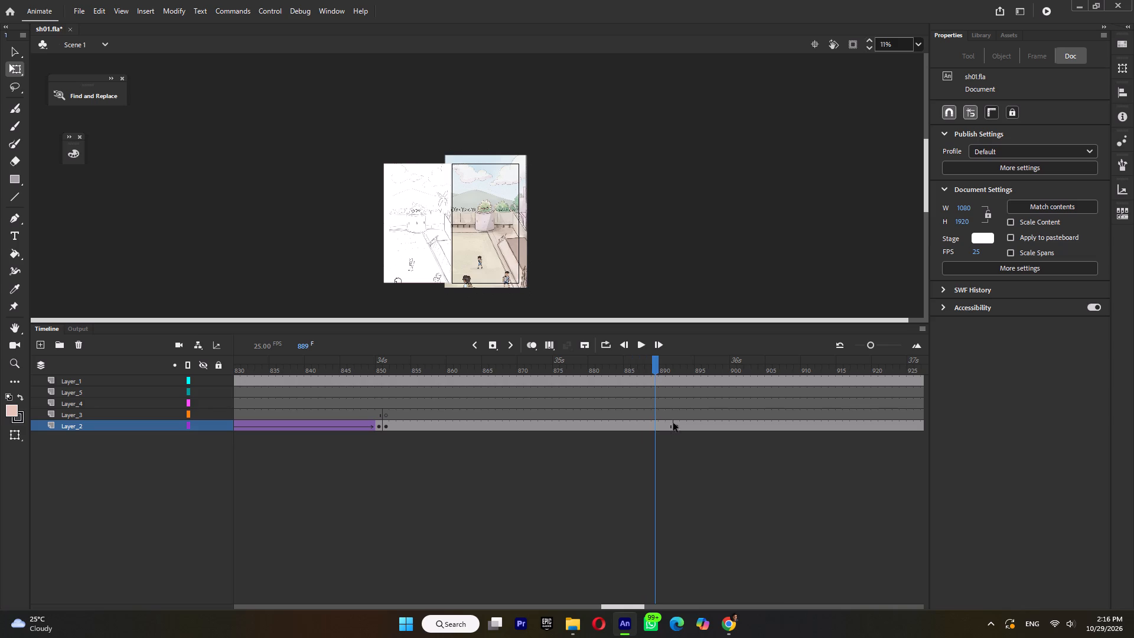
On Layer_2, keyframe frame 891, nudge the schoolyard shot slightly left, classic-tween the span from frame 851, and play back the move.
left_click(670, 423)
key("F6")
key("Left")
key("Left")
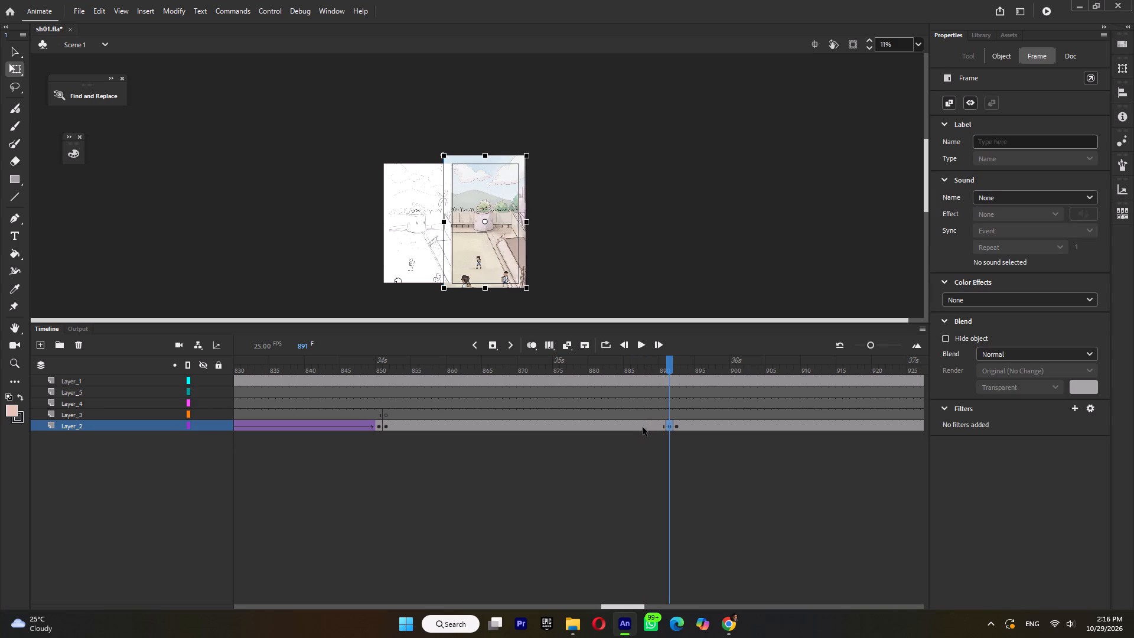
key("Left")
left_click(634, 425)
key("ctrl+m")
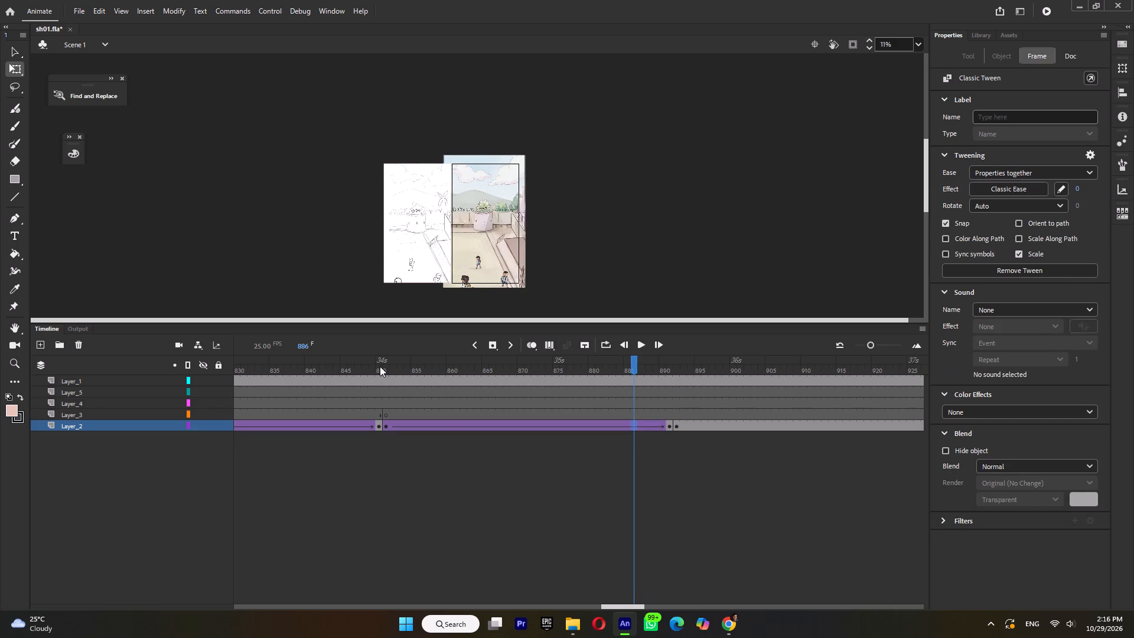
left_click(379, 366)
key("Return")
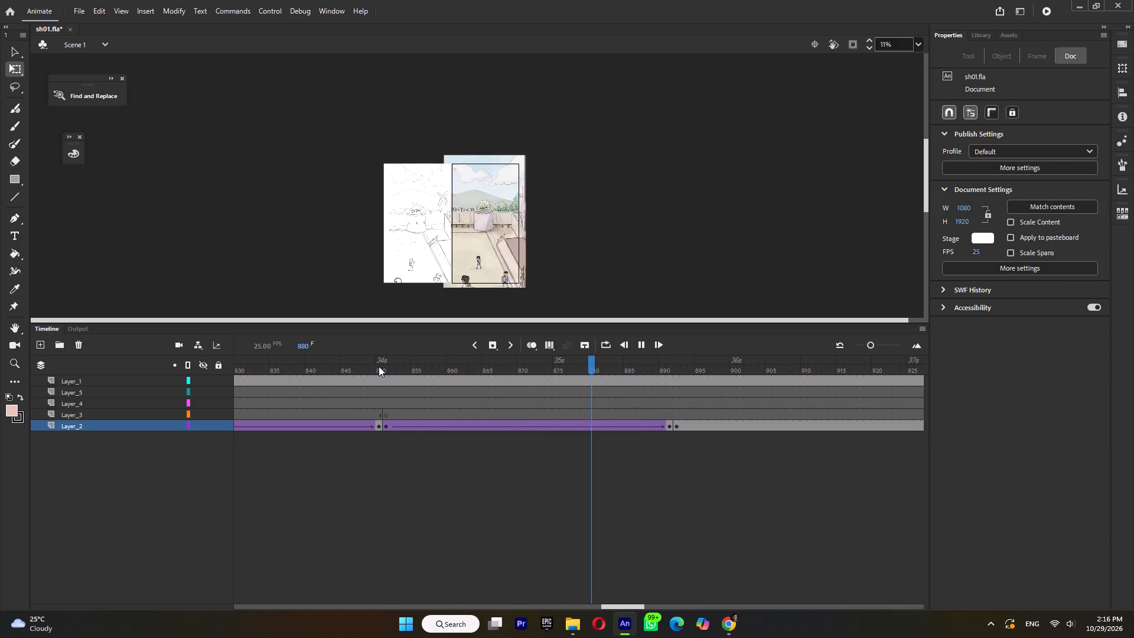
key("Return")
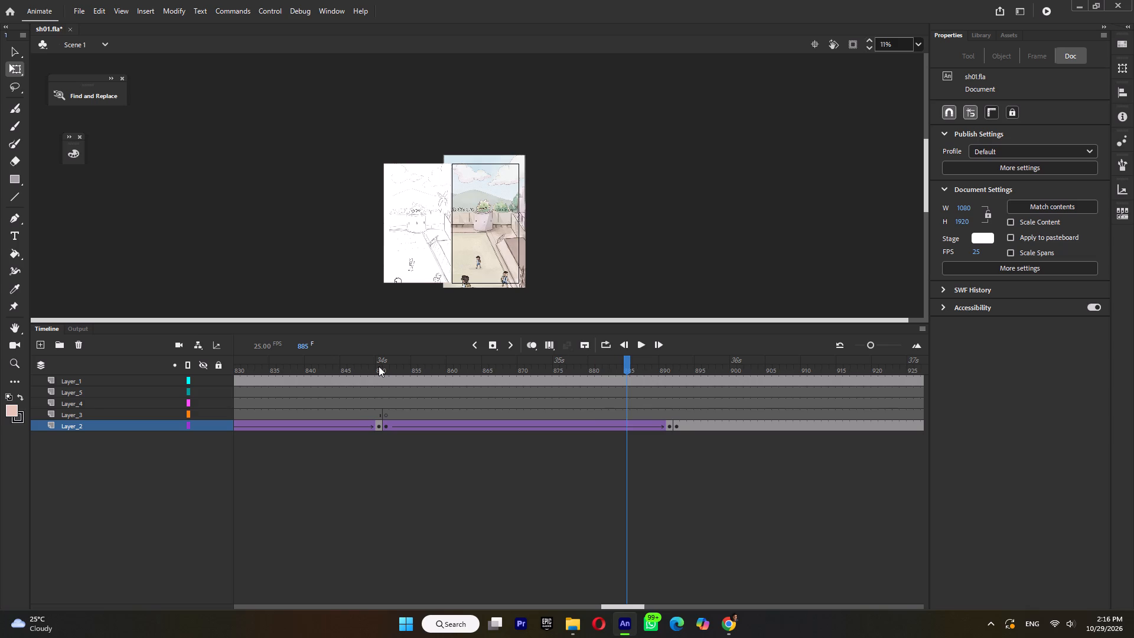
key("Return")
key("Return")
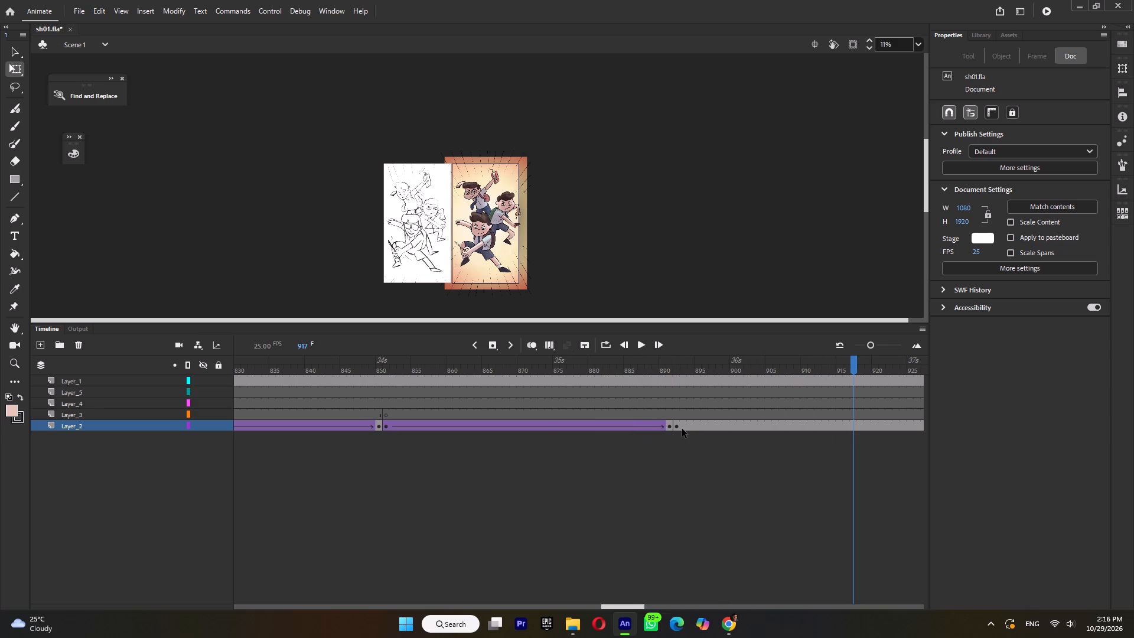
Open the final shot's symbol 17, expand its _7 folder, and add keyframes on all layers at frame 68.
left_click_drag(754, 363, 1043, 378)
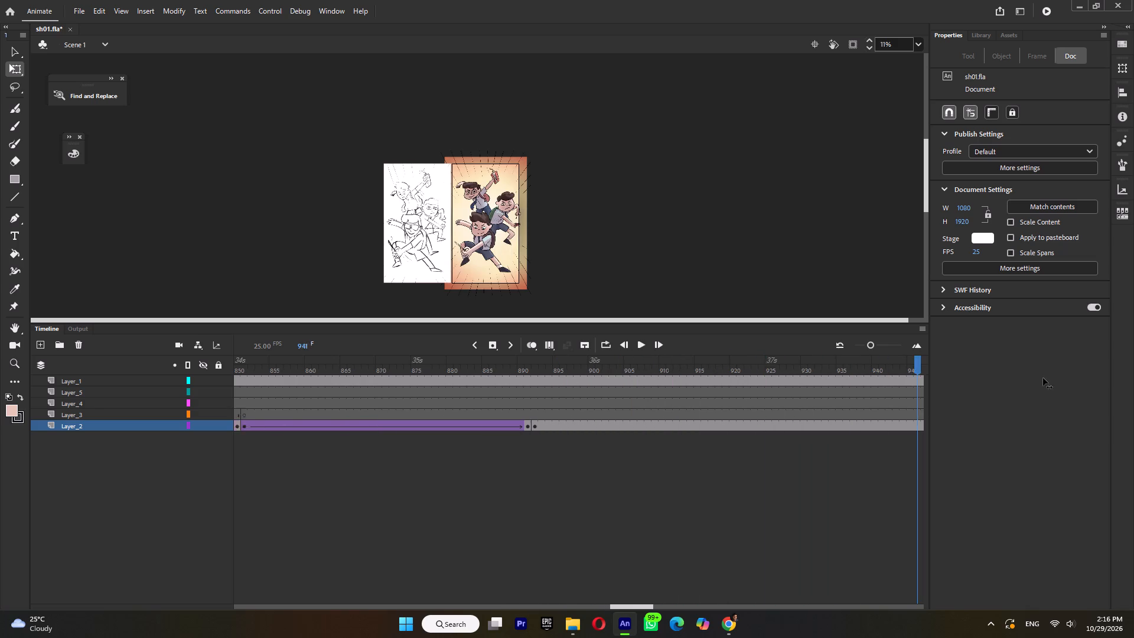
left_click_drag(1043, 378, 671, 438)
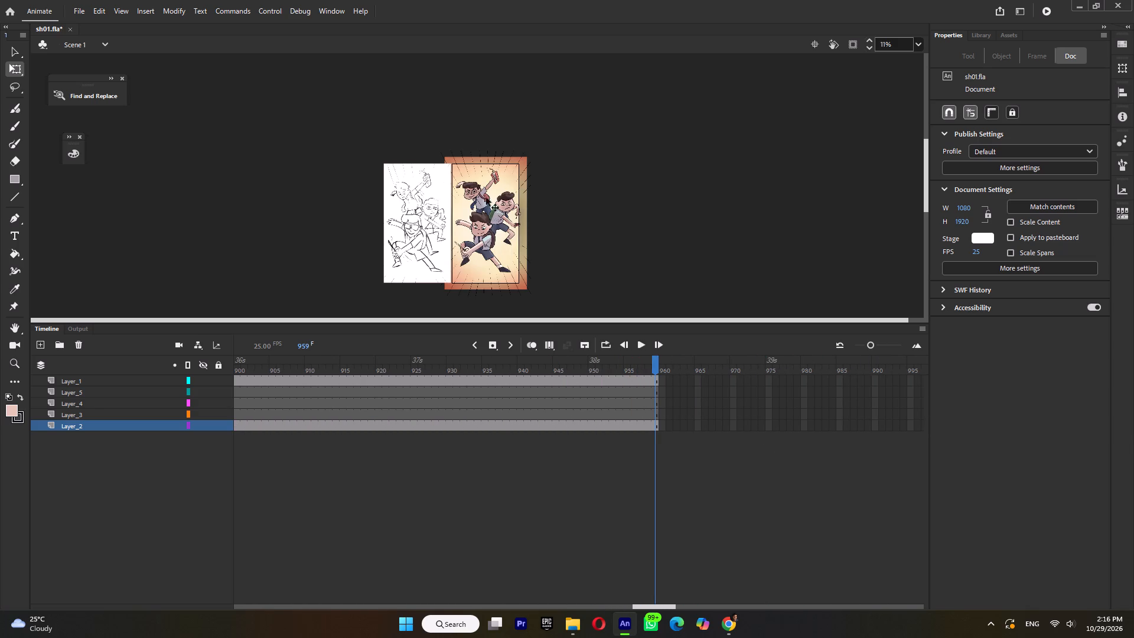
double_click(477, 240)
scroll(477, 240, "up", 3, "ctrl")
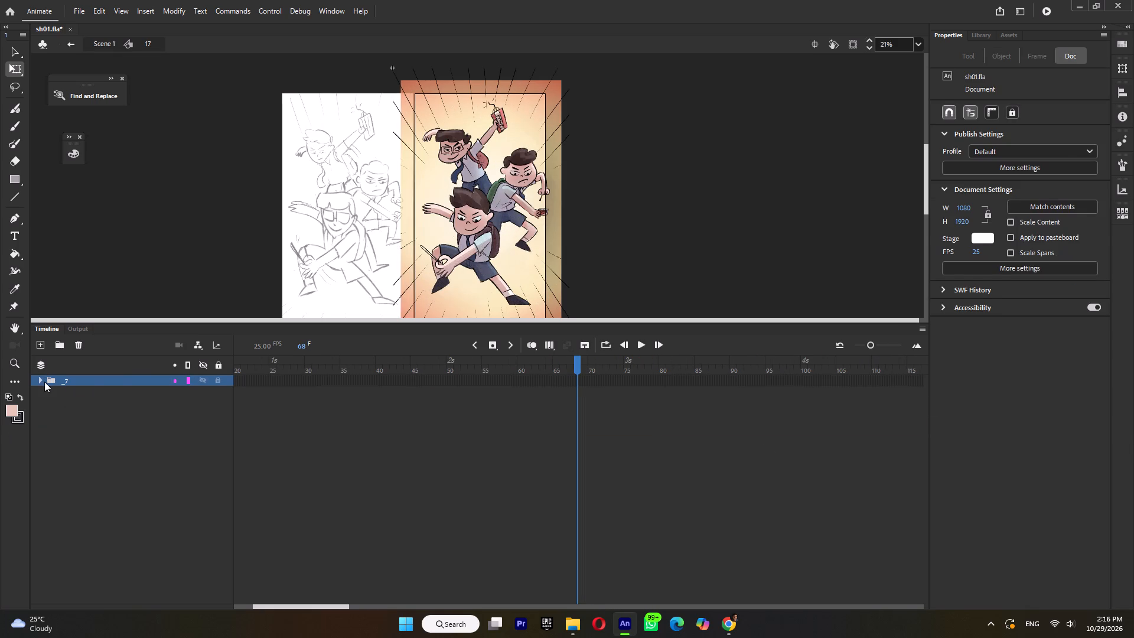
left_click(44, 382)
left_click(38, 379)
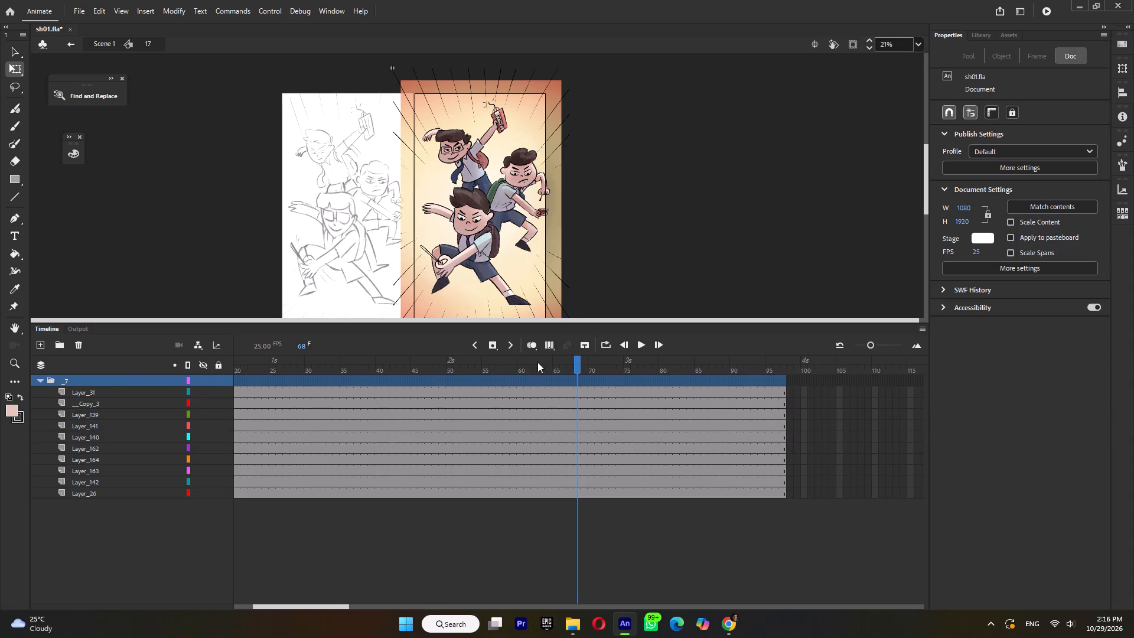
double_click(576, 366)
key("F6")
Hide Layer_31, the speed-lines overlay covering the three boys.
left_click(556, 364)
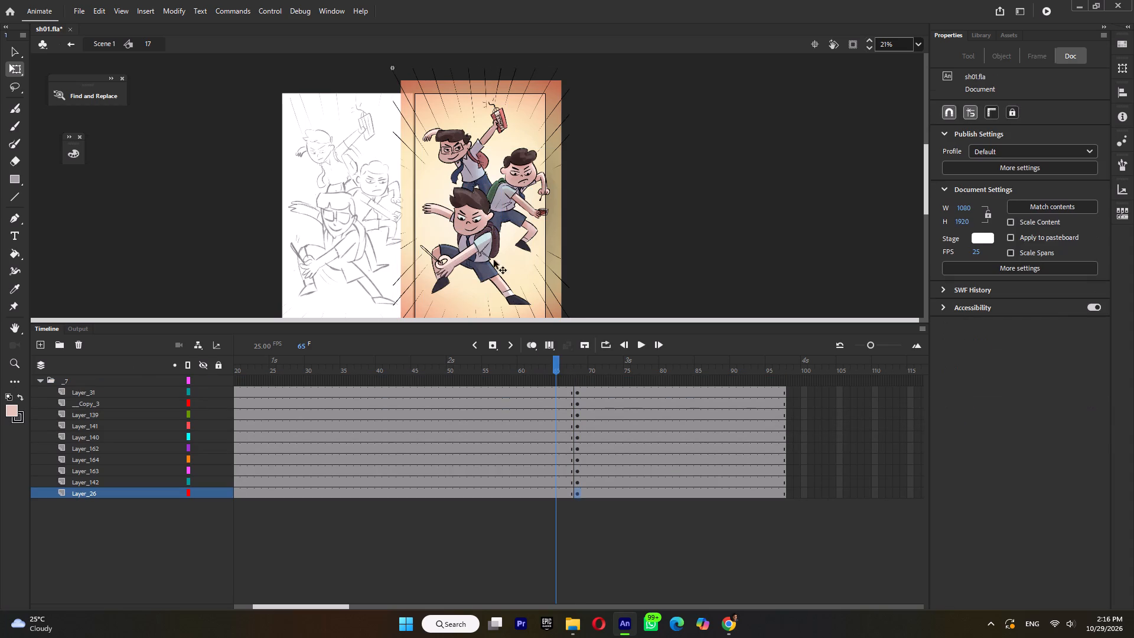
left_click(457, 253)
left_click(459, 262)
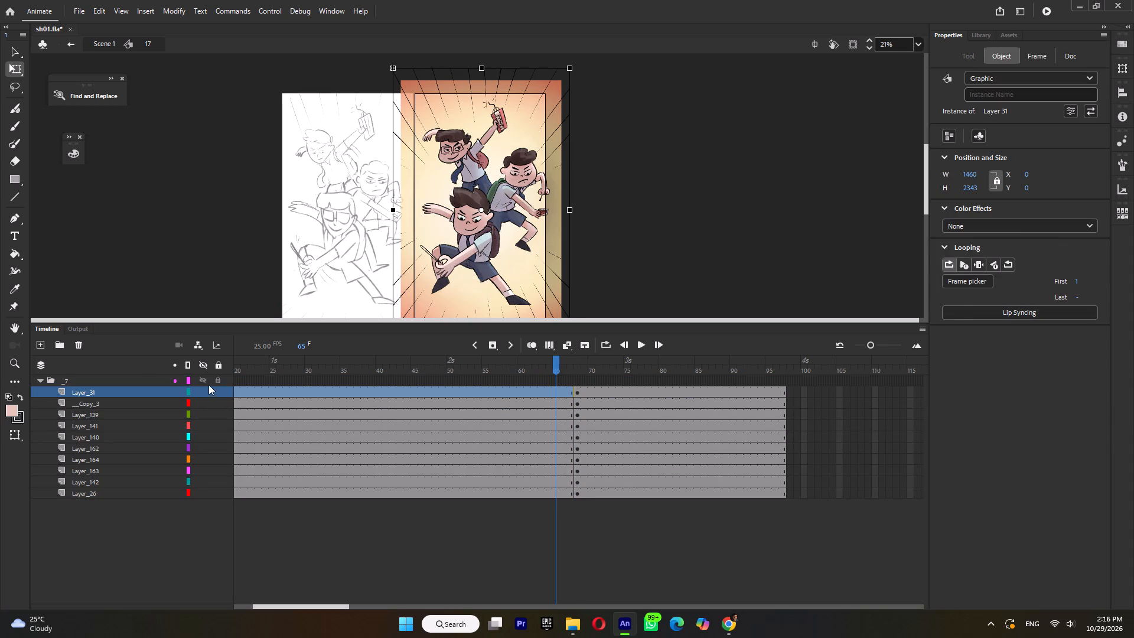
left_click(201, 392)
left_click(201, 405)
left_click(201, 405)
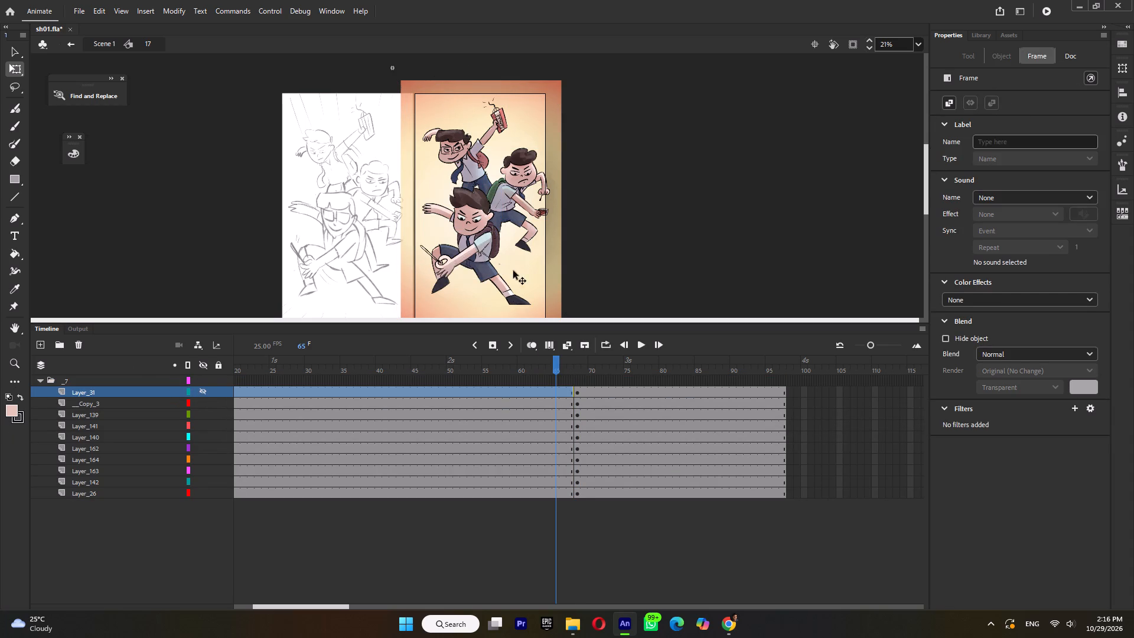
In the span before frame 68, move the transformation points of the three boys' separate arms (__Copy_3, Layer_141, Layer_163) to their shoulders.
left_click(449, 261)
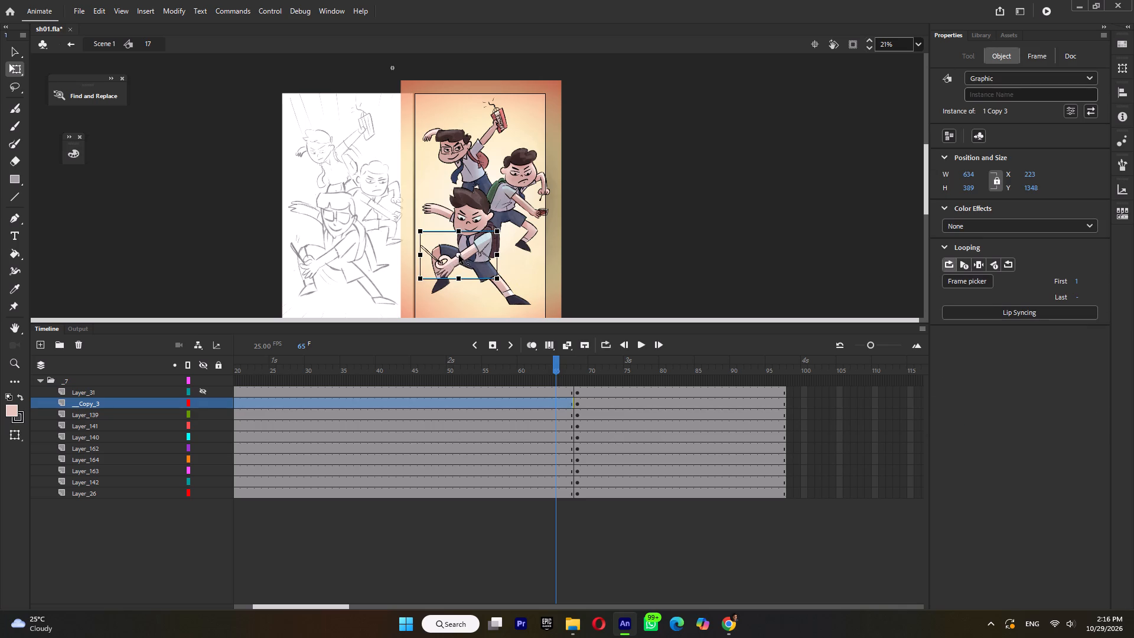
left_click_drag(459, 255, 490, 236)
left_click(472, 205)
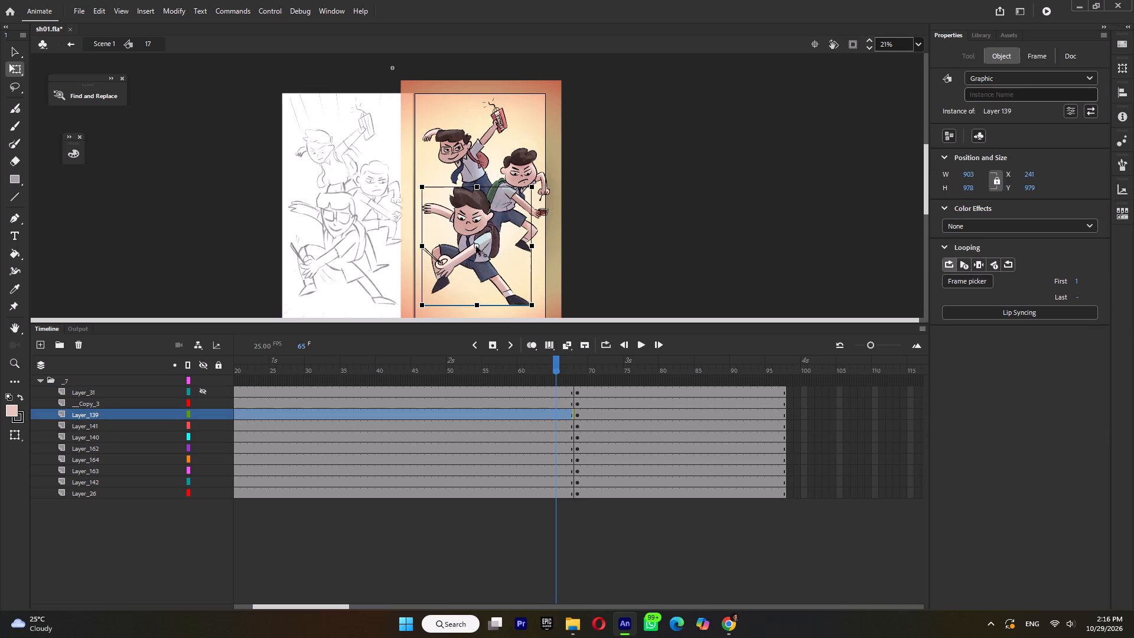
left_click(524, 155)
scroll(526, 176, "up", 5, "ctrl")
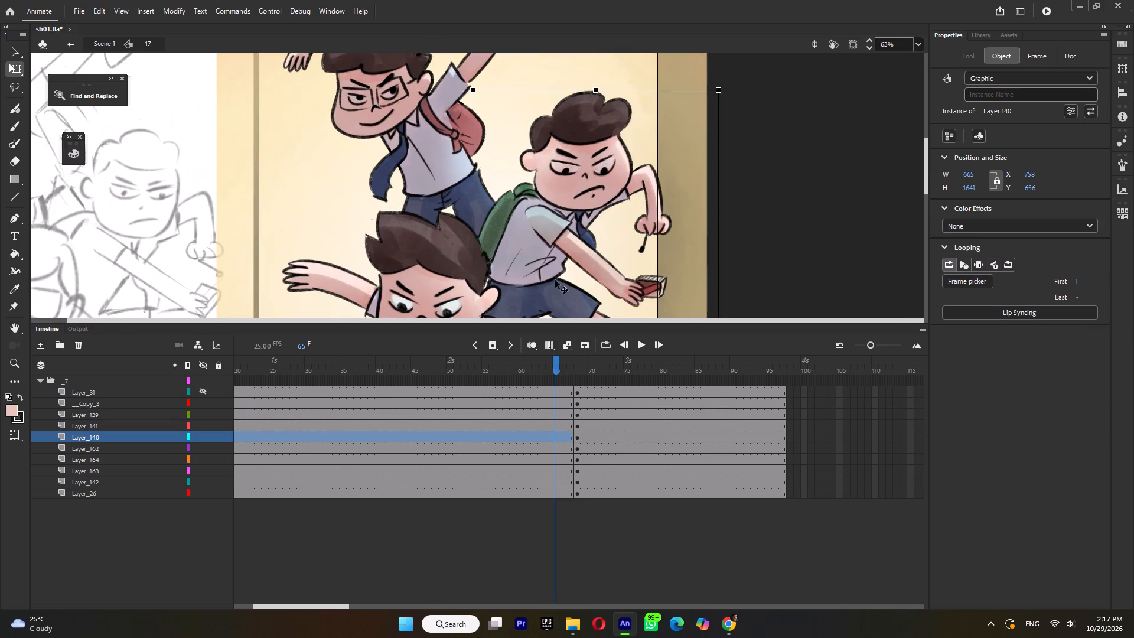
scroll(584, 174, "down", 4, "ctrl")
left_click(539, 212)
left_click(564, 219)
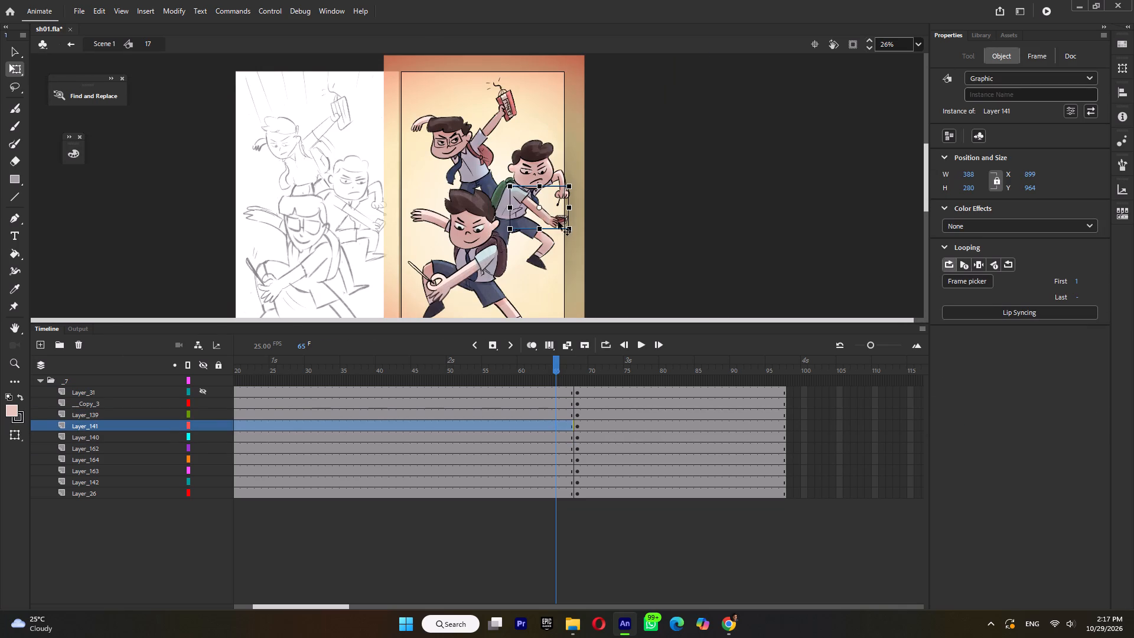
left_click_drag(543, 209, 512, 190)
left_click_drag(512, 190, 516, 194)
left_click(485, 124)
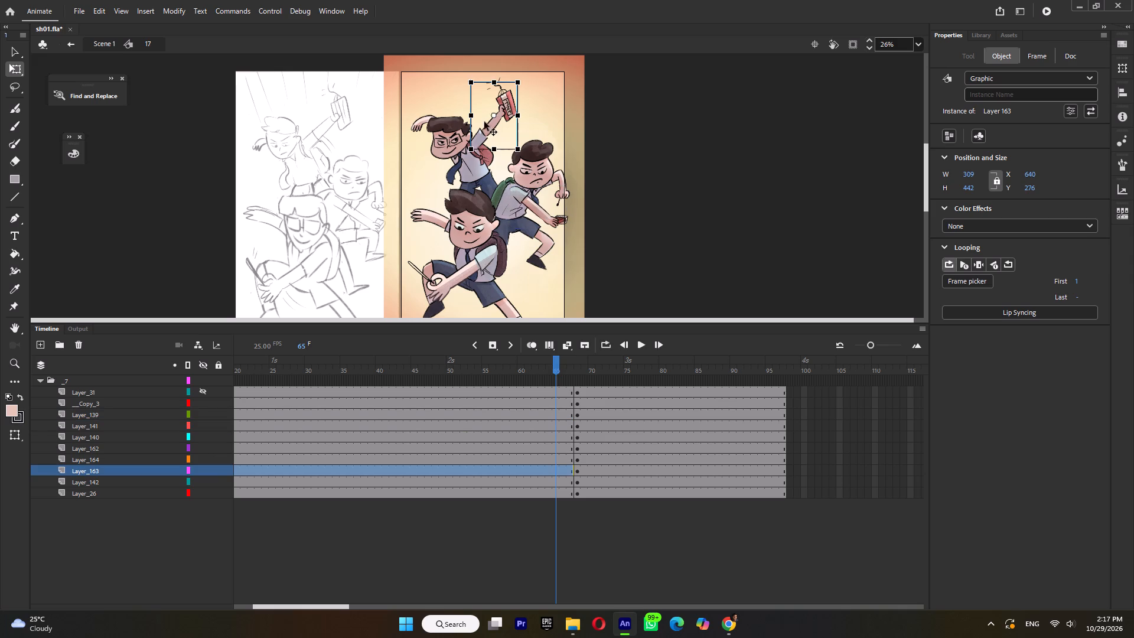
left_click_drag(493, 114, 472, 146)
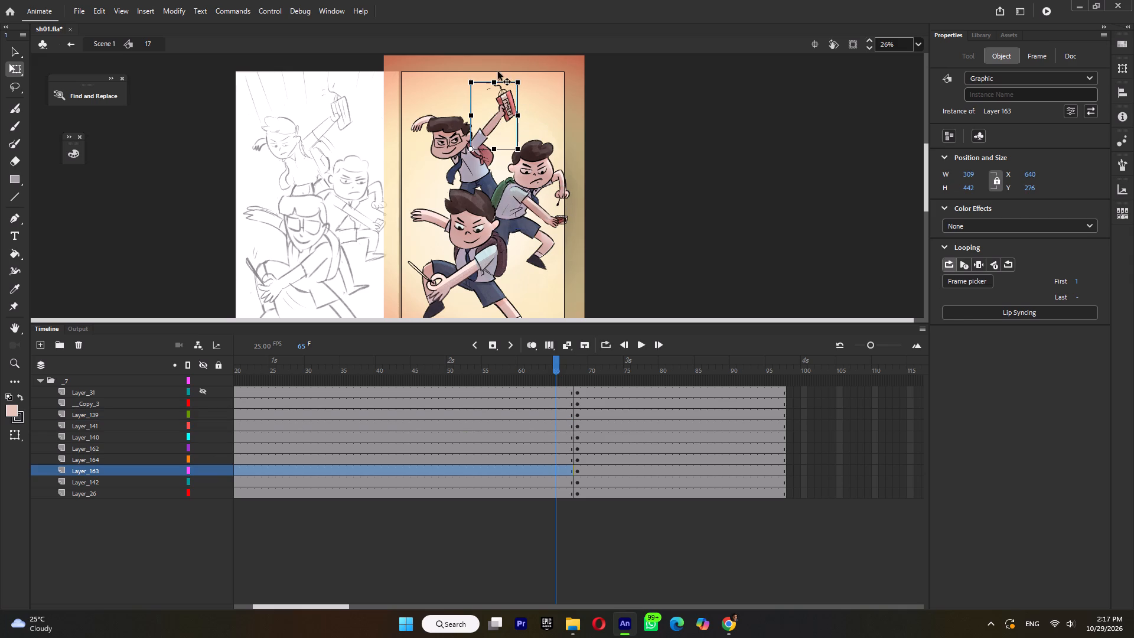
Inside the fuse-spark symbol Layer 164, extend the frames to 12, add a keyframe at frame 7, and scale the spark up slightly there.
left_click(498, 71)
scroll(503, 76, "up", 3, "ctrl")
left_click(503, 78)
left_click(503, 78)
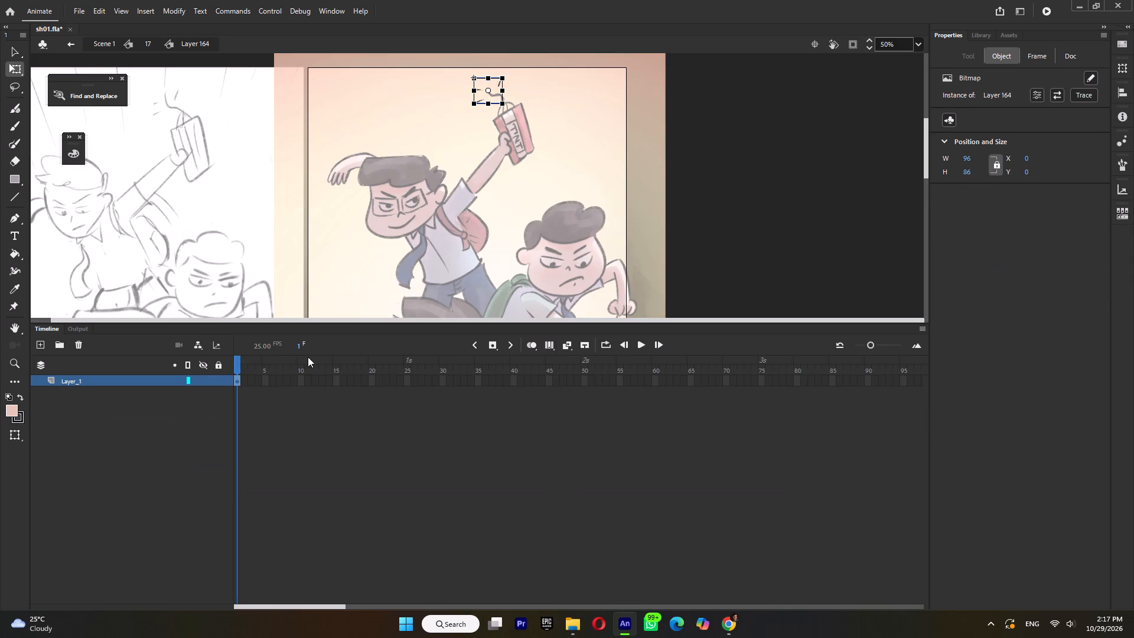
left_click(314, 382)
key("F5")
left_click(277, 380)
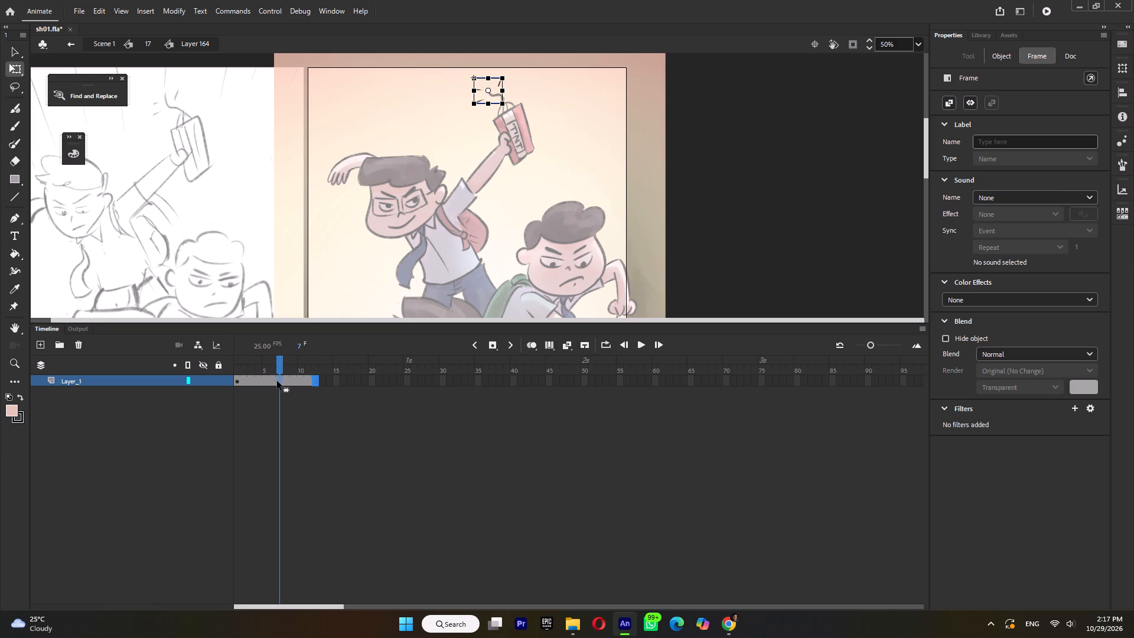
key("F6")
left_click_drag(503, 77, 511, 71, "shift")
double_click(548, 78)
Move the transformation point of the glasses boy on Layer_142 down toward his waist.
left_click(338, 165)
scroll(397, 158, "down", 4, "ctrl")
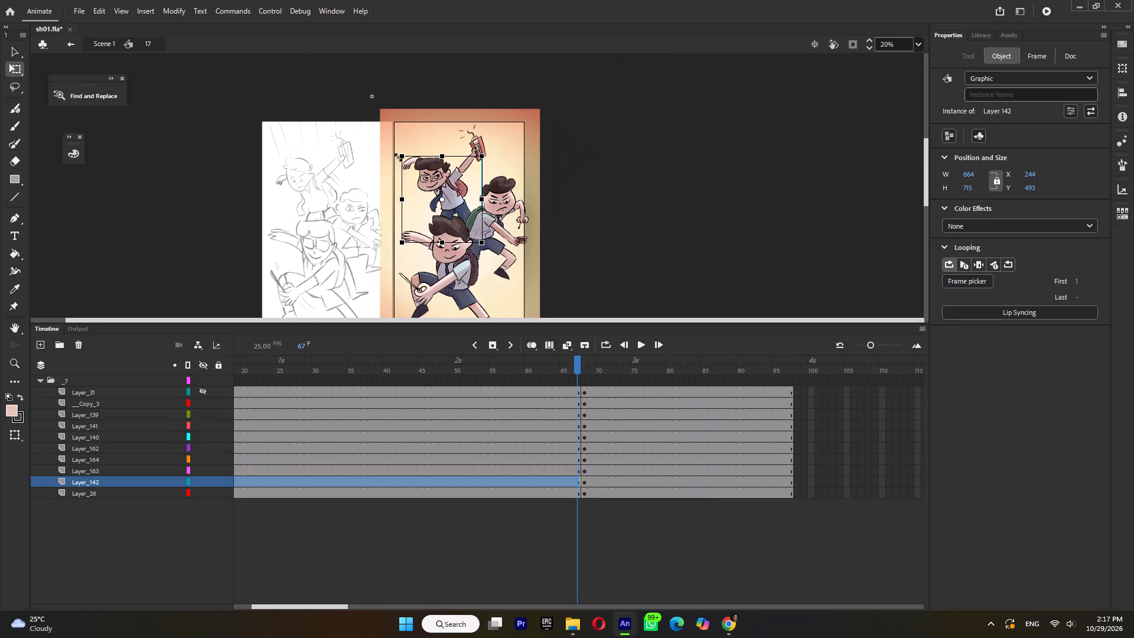
left_click_drag(441, 197, 453, 207)
Clear the frame 68 keyframes on all layers of symbol 17 and insert them again.
double_click(585, 362)
key("shift+F6")
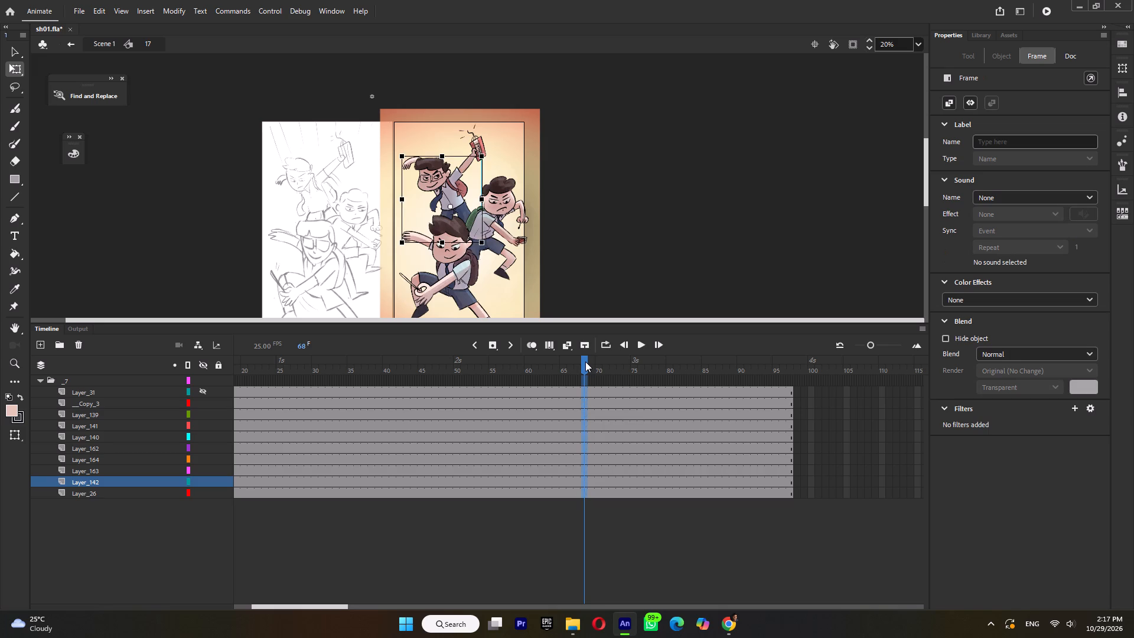
key("F6")
left_click(585, 362)
left_click(636, 196)
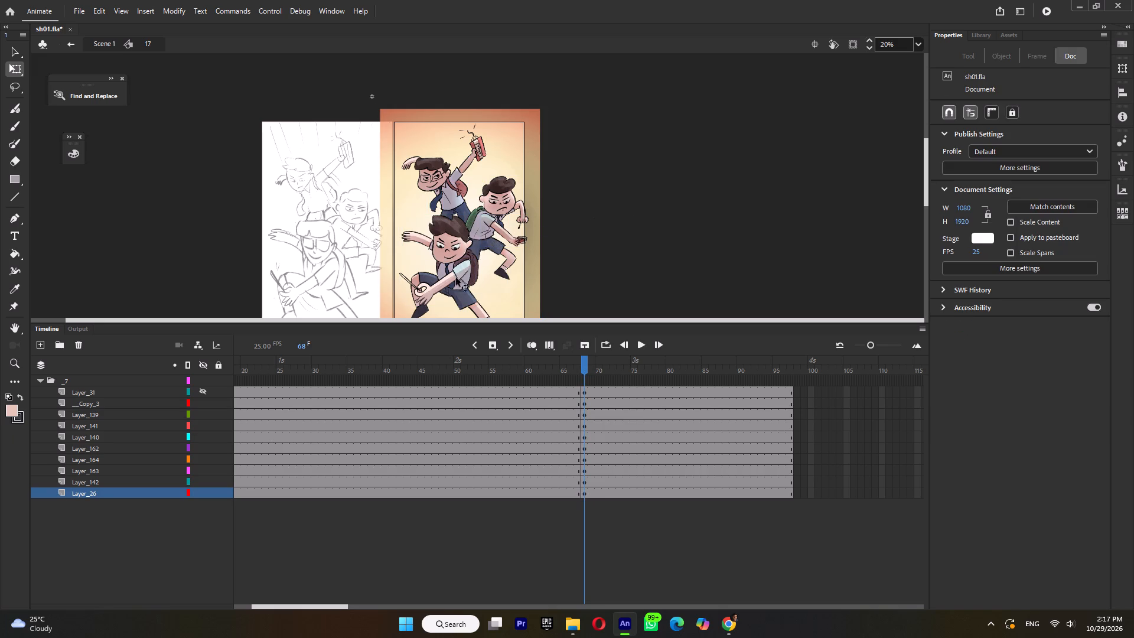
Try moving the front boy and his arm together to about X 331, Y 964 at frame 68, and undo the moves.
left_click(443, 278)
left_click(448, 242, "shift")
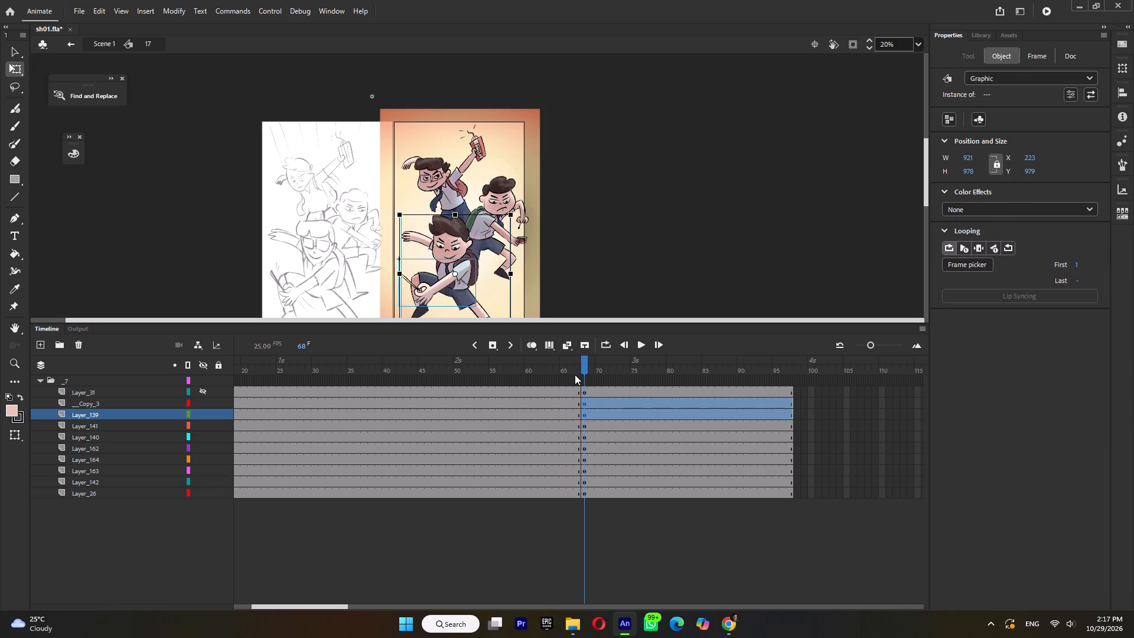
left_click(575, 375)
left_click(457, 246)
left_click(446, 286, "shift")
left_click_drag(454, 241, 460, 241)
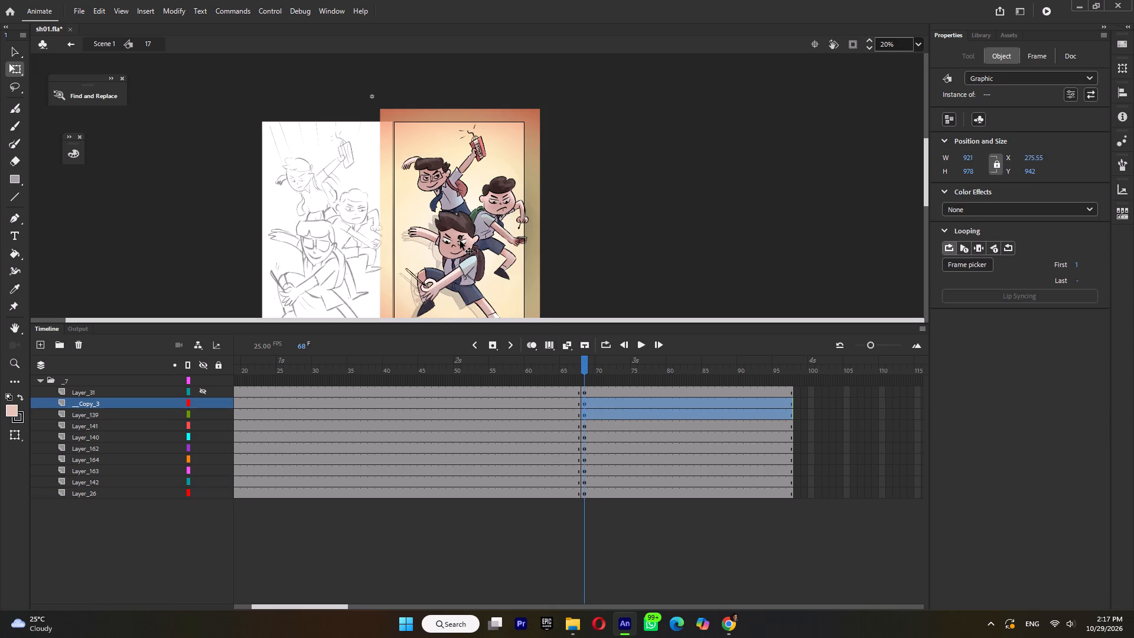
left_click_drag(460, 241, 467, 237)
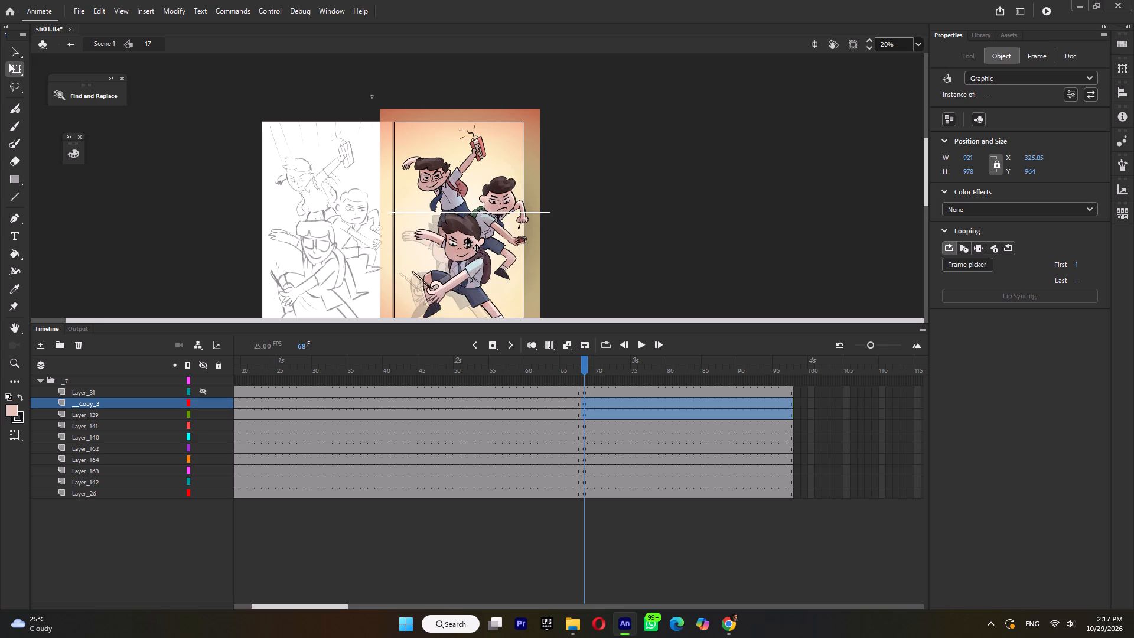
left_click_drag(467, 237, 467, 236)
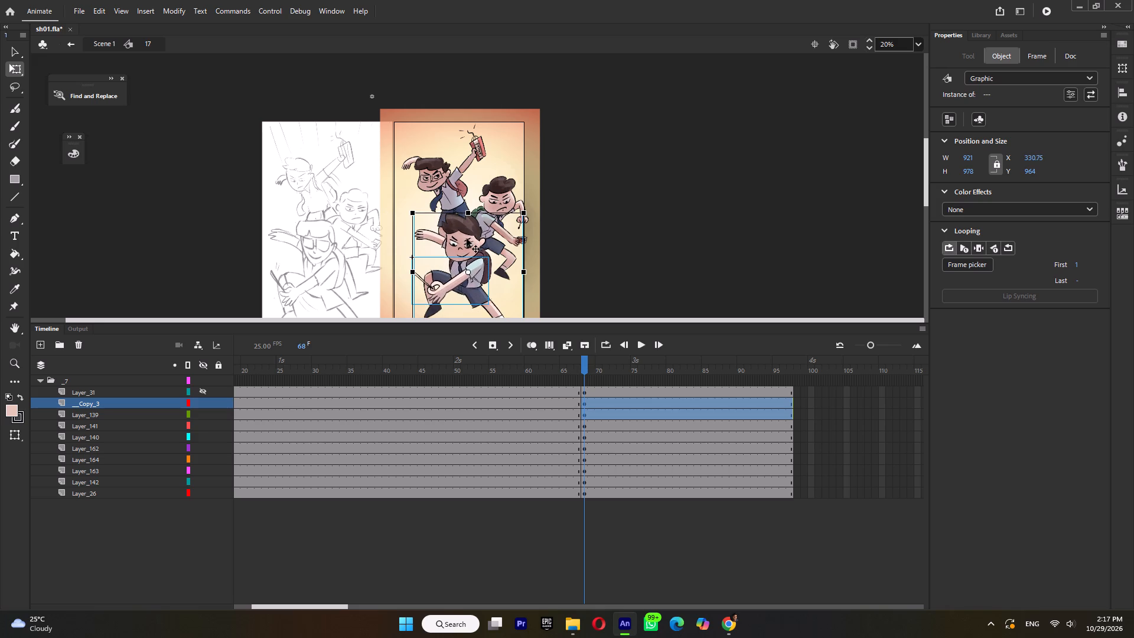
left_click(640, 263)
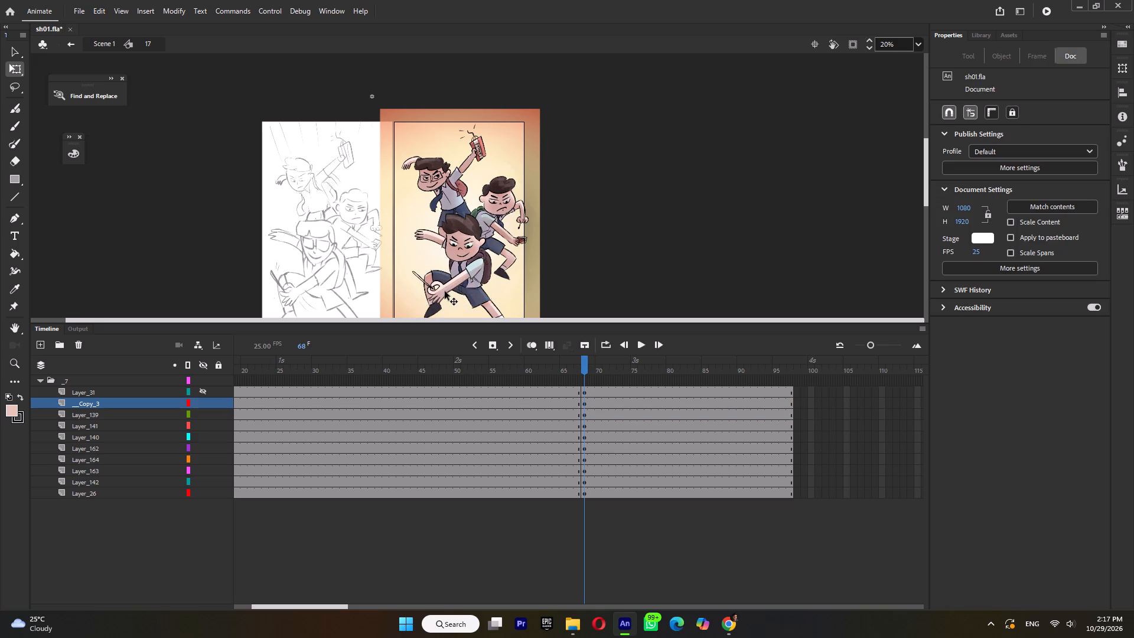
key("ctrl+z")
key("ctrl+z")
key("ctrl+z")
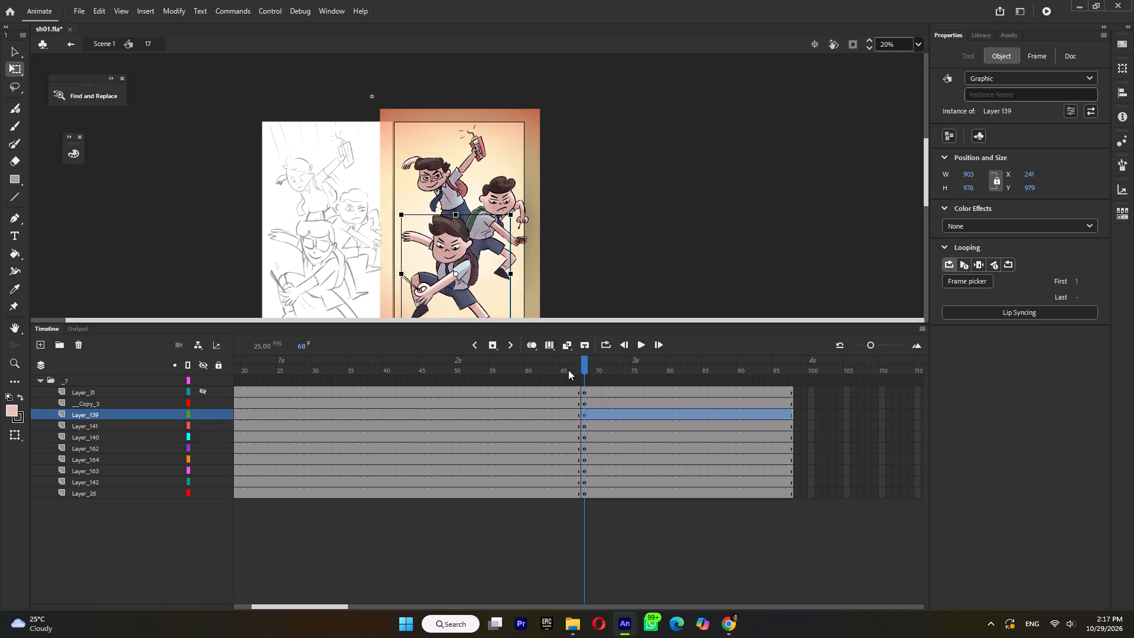
In the span before frame 68, shift the front boy (Layer_139) and his arm (__Copy_3) together a little to the right.
left_click(556, 371)
left_click(451, 282)
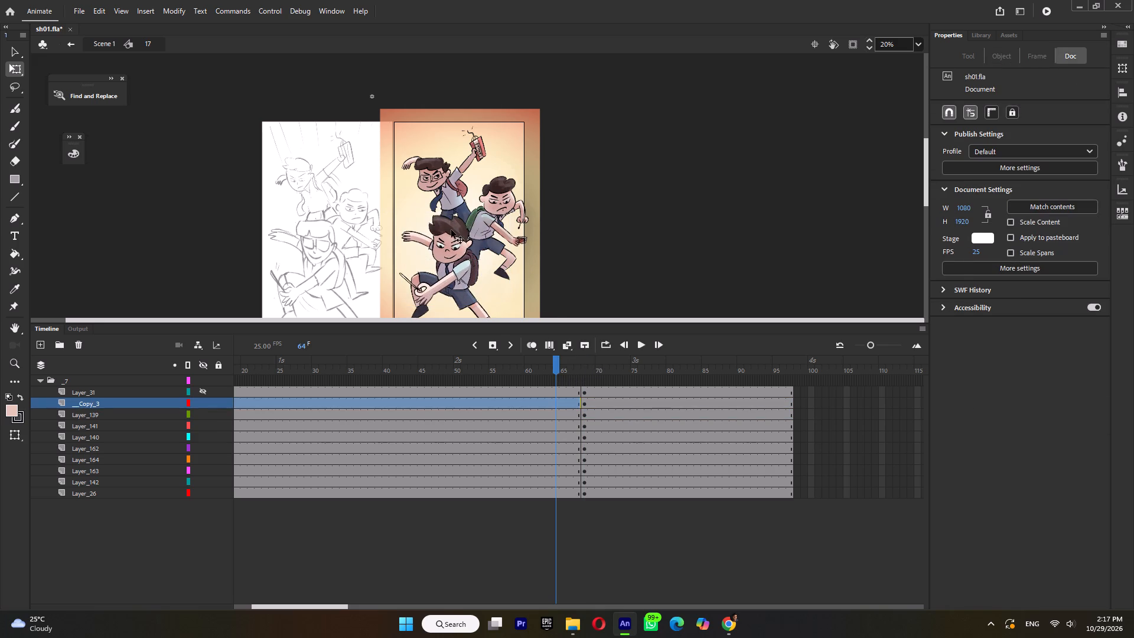
left_click(451, 230, "shift")
left_click_drag(453, 243, 464, 244)
left_click(573, 244)
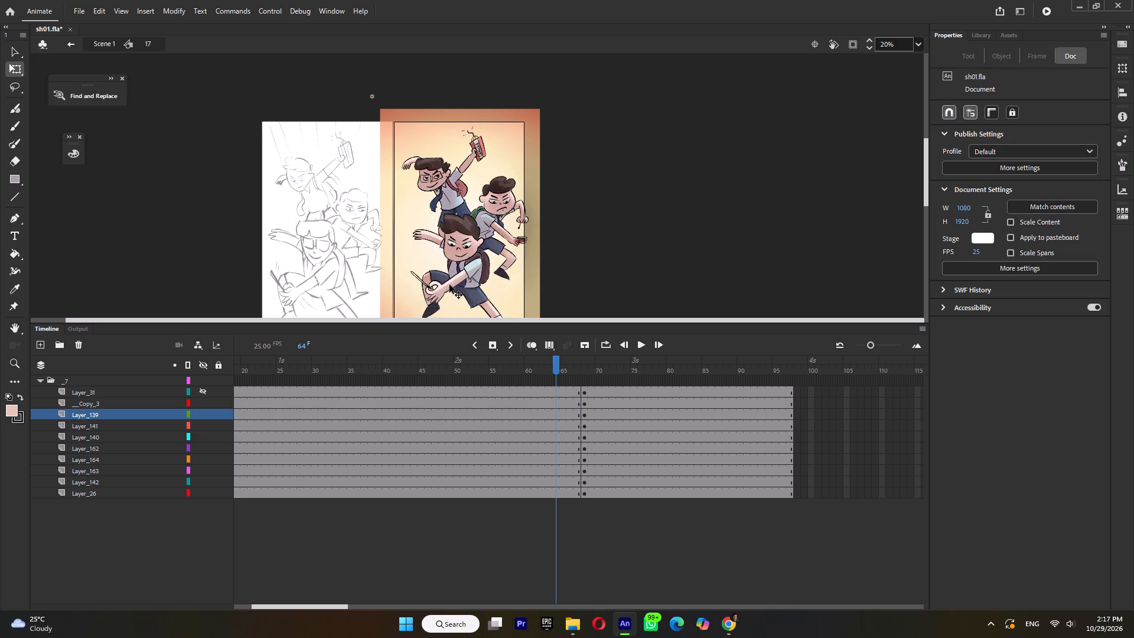
Rotate the front boy's forearm with the knife (__Copy_3) downward in the span before frame 68.
left_click(449, 285)
left_click_drag(412, 310, 428, 331)
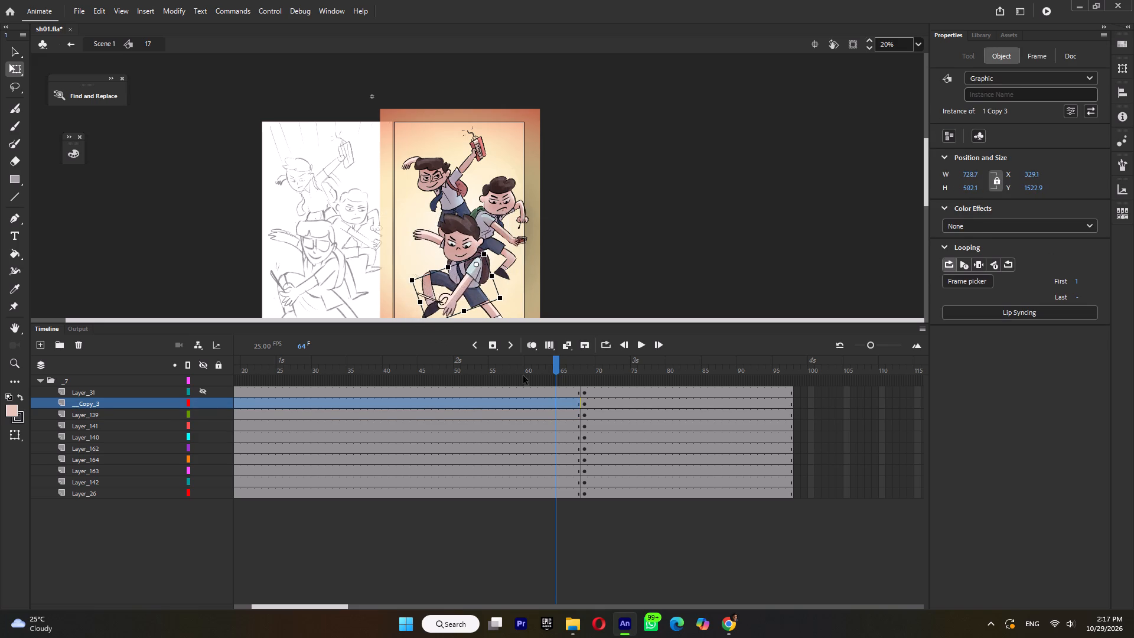
Move the glasses boy (Layer_142), his TNT arm (Layer_163) and tie (Layer_162) together to about X 312, Y 374.
left_click(428, 170)
left_click(477, 142, "shift")
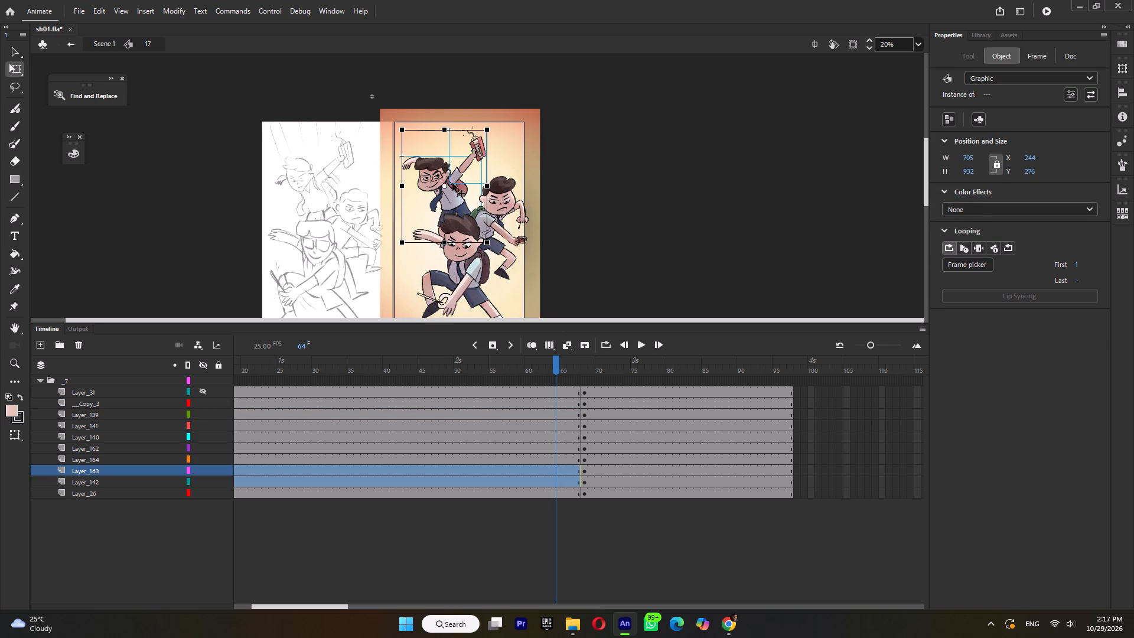
scroll(444, 205, "up", 3, "ctrl")
left_click_drag(441, 147, 464, 178)
key("ctrl+z")
left_click(447, 198, "shift")
left_click_drag(449, 147, 464, 170)
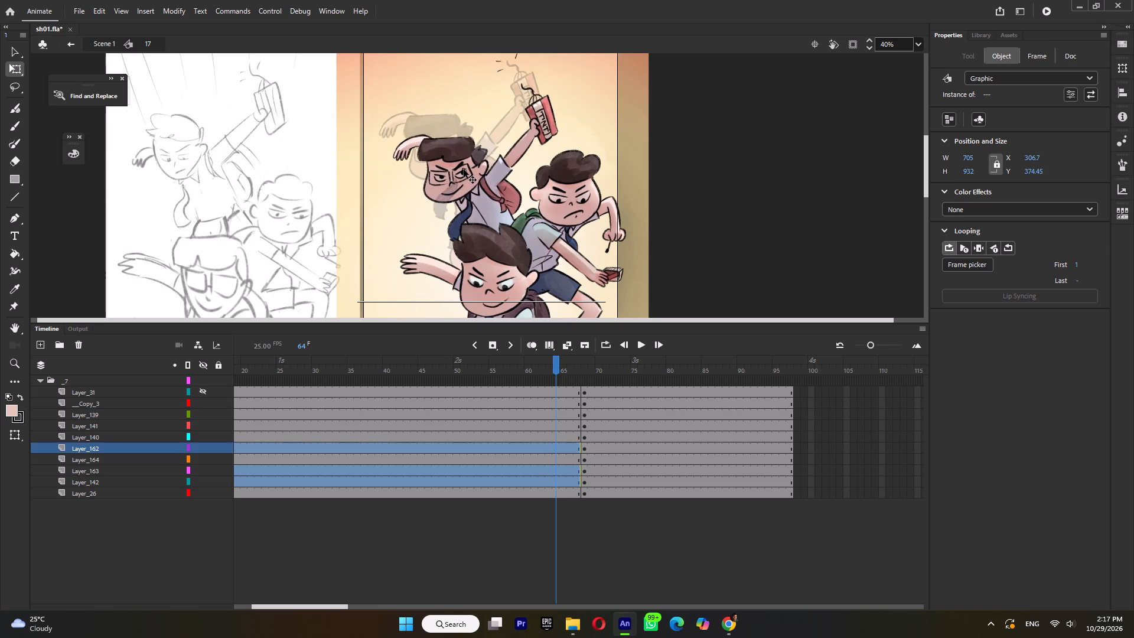
left_click_drag(464, 170, 465, 172)
left_click(708, 129)
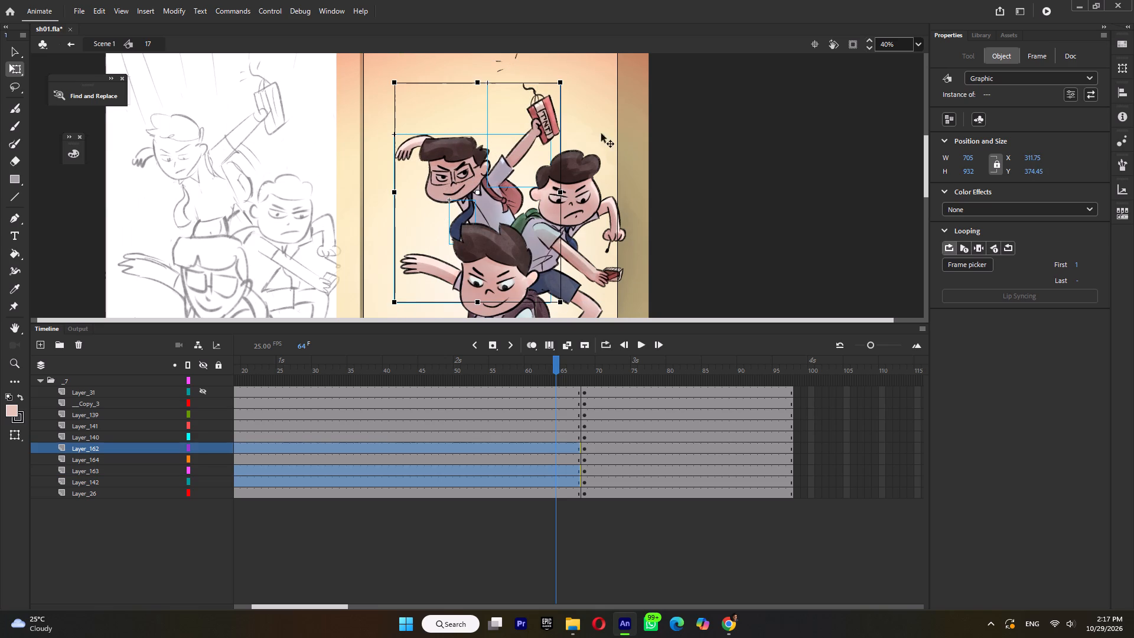
Shift the background artwork slightly to the left in the same span.
left_click_drag(637, 118, 621, 119)
Rotate the glasses boy's TNT arm (Layer_163) clockwise so the dynamite swings lower.
left_click(530, 129)
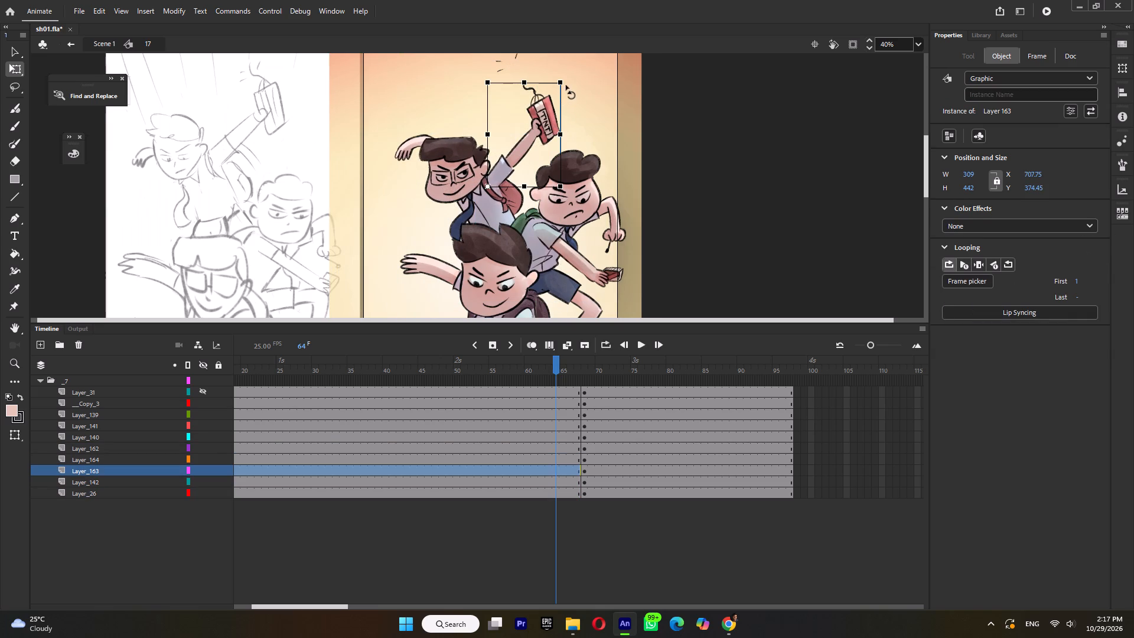
left_click_drag(568, 85, 581, 131)
scroll(609, 167, "down", 3, "ctrl")
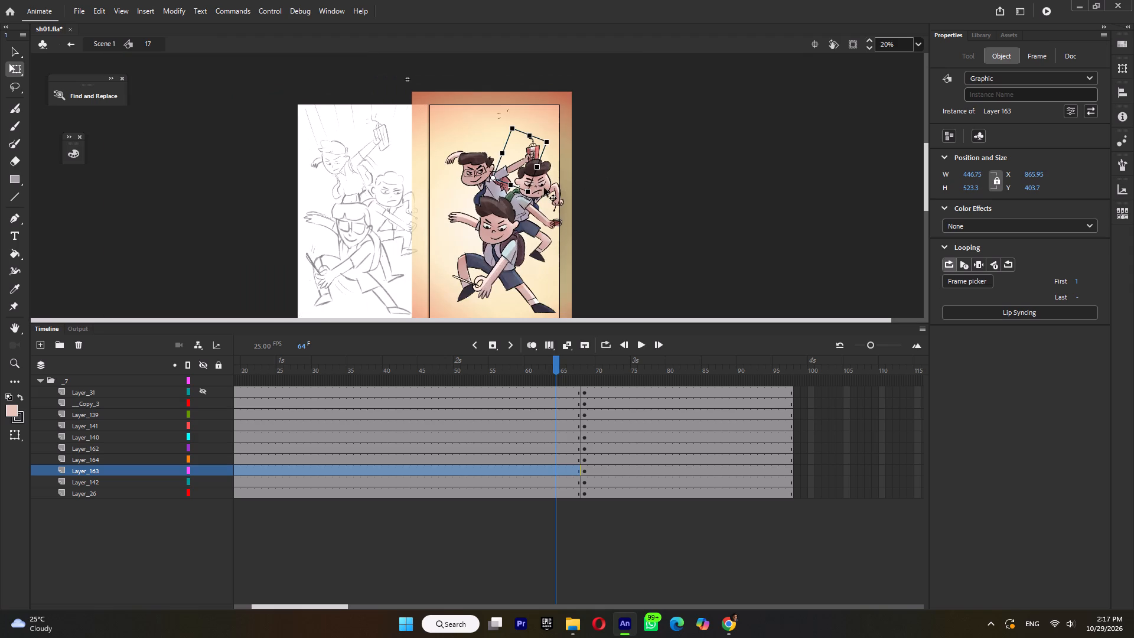
Lock Layer_139 and move the frowning boy (Layer_140) and his arm (Layer_141) together to about X 655, Y 744.
left_click(544, 188)
scroll(548, 199, "up", 2, "ctrl")
left_click(563, 240, "shift")
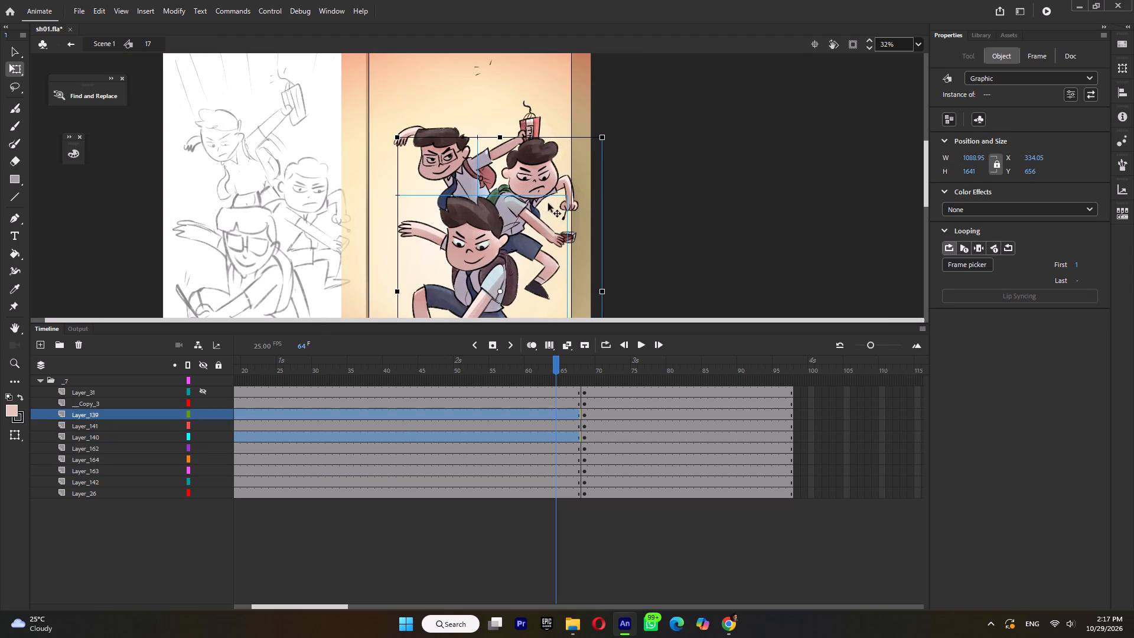
left_click(154, 412)
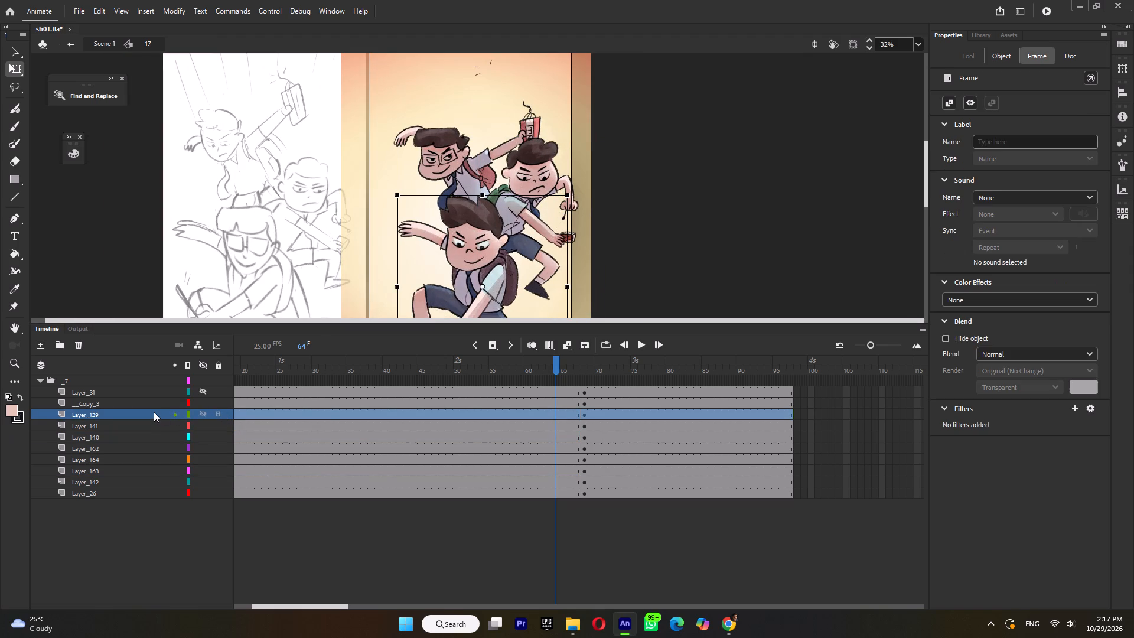
left_click(219, 414)
left_click(536, 226)
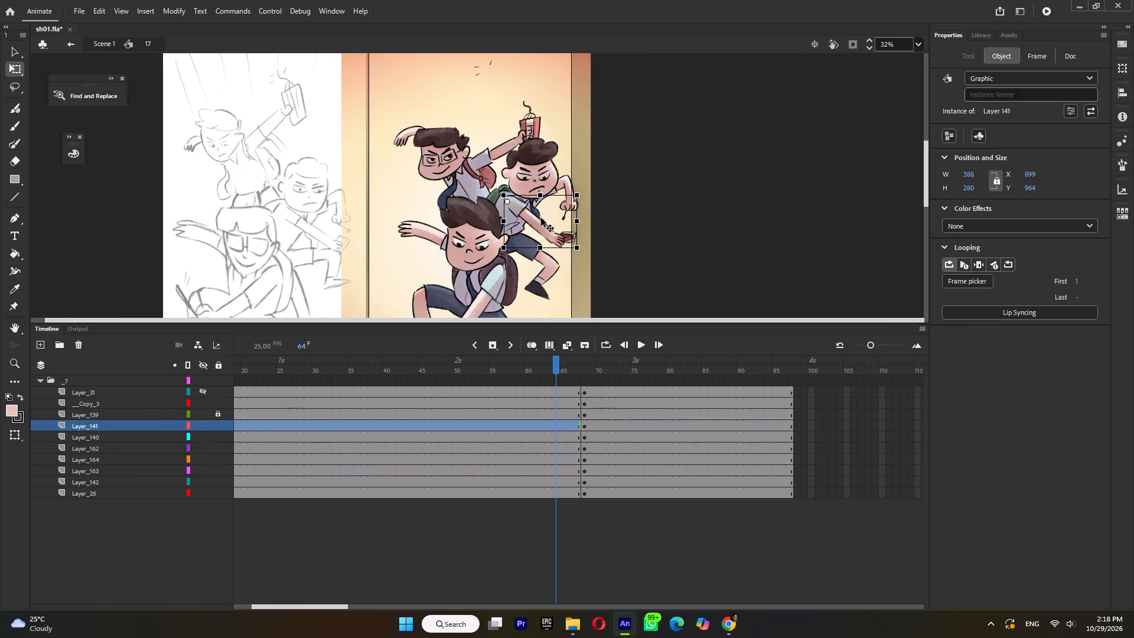
left_click(543, 148, "shift")
left_click_drag(548, 171, 530, 187)
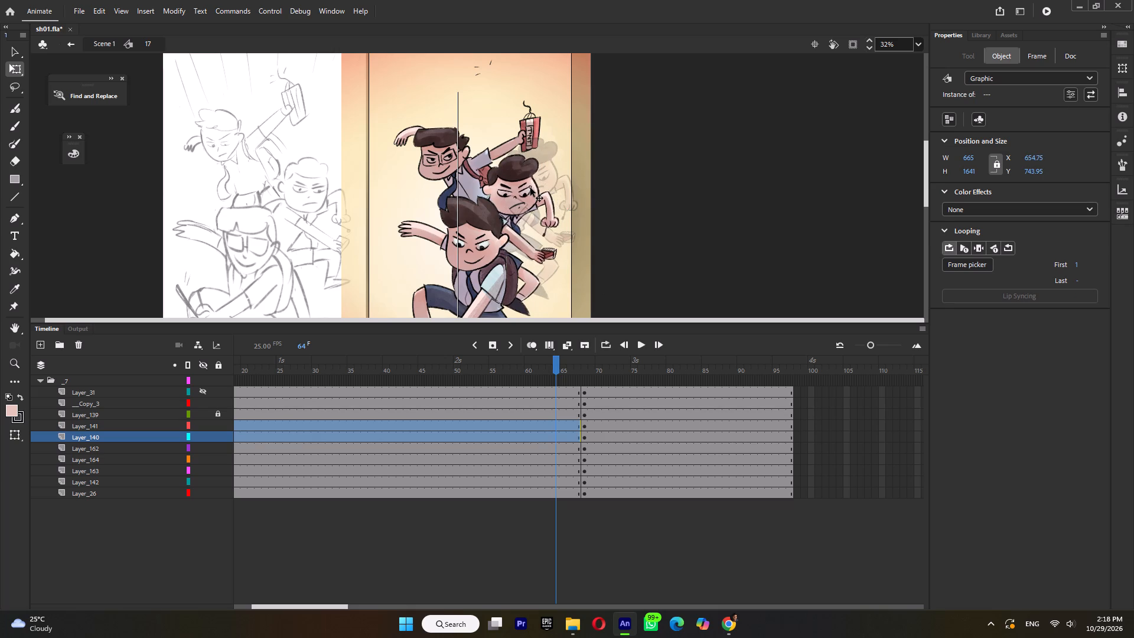
left_click(666, 189)
Rotate the frowning boy's matchbox arm (Layer_141) clockwise so it points further down.
left_click(532, 253)
left_click_drag(566, 267, 558, 277)
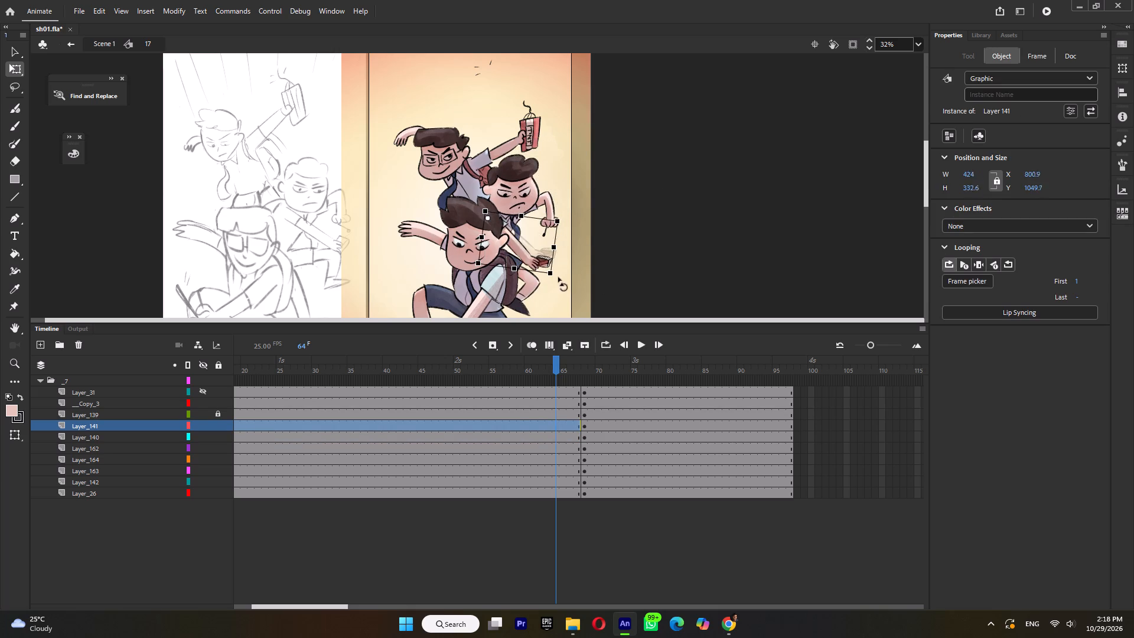
left_click_drag(558, 277, 550, 292)
left_click(554, 223)
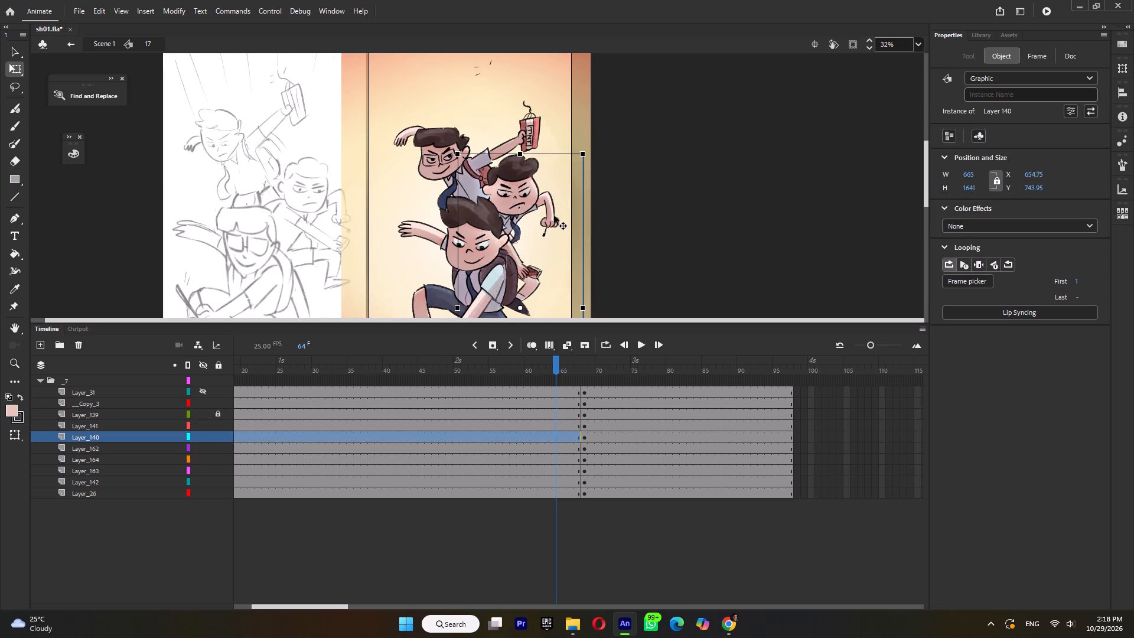
Move the spark lines (Layer_164) onto the dynamite's fuse at about X 942, Y 404.
left_click(491, 61)
scroll(491, 61, "up", 2, "ctrl")
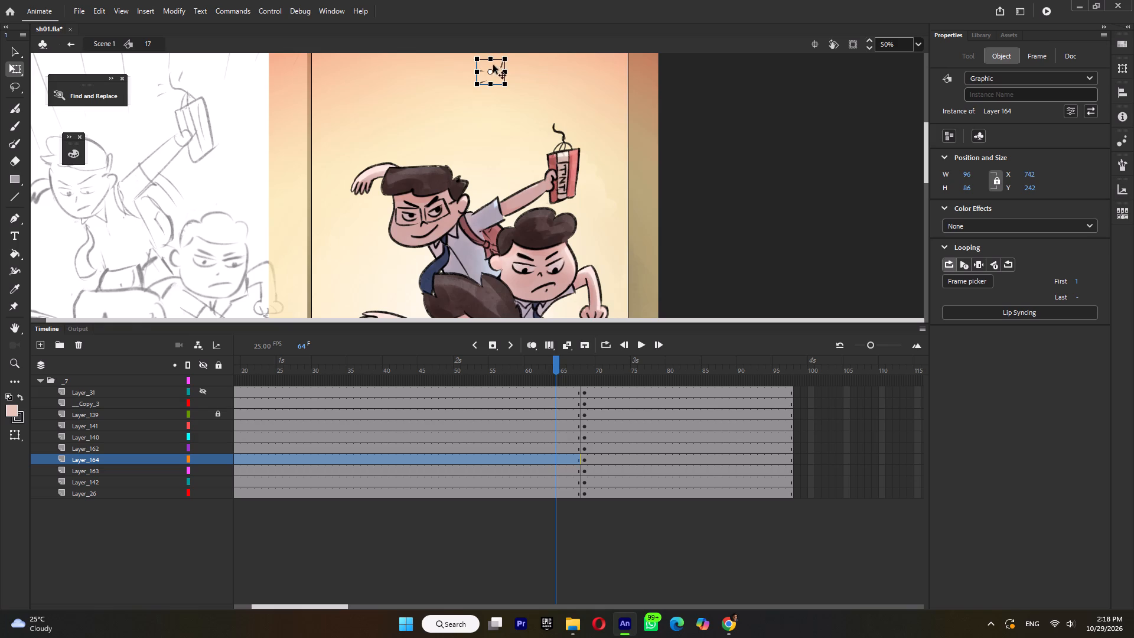
scroll(500, 63, "up", 3, "ctrl")
left_click_drag(502, 70, 617, 163)
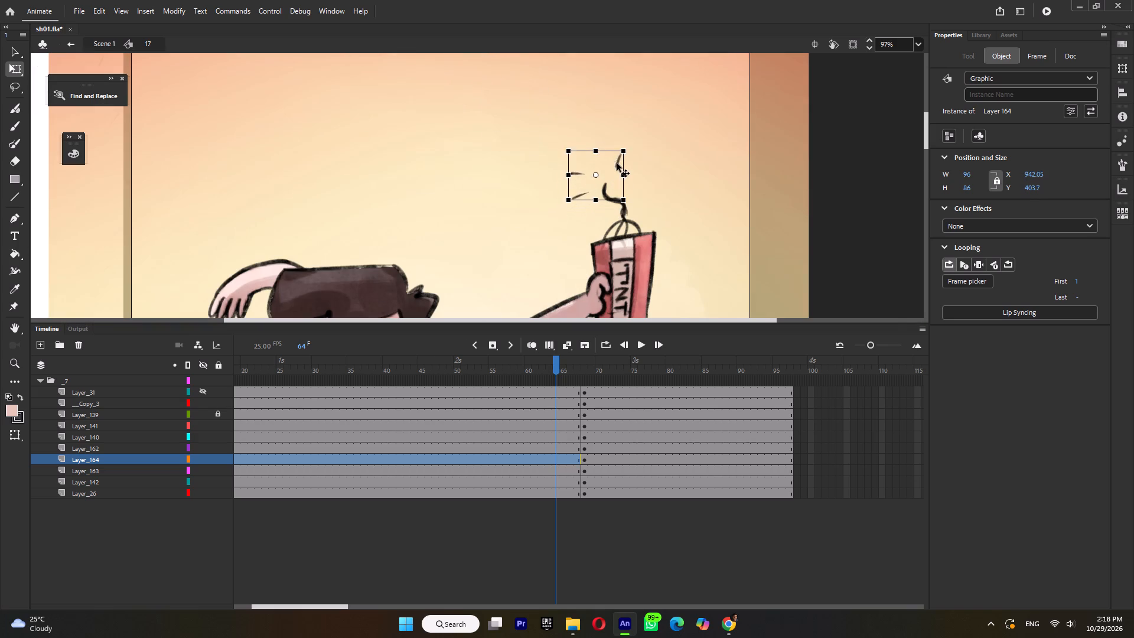
Open the glasses boy's tie symbol (Layer 162) and extend its Layer_1 to frame 11.
scroll(617, 163, "down", 5, "ctrl")
double_click(468, 284)
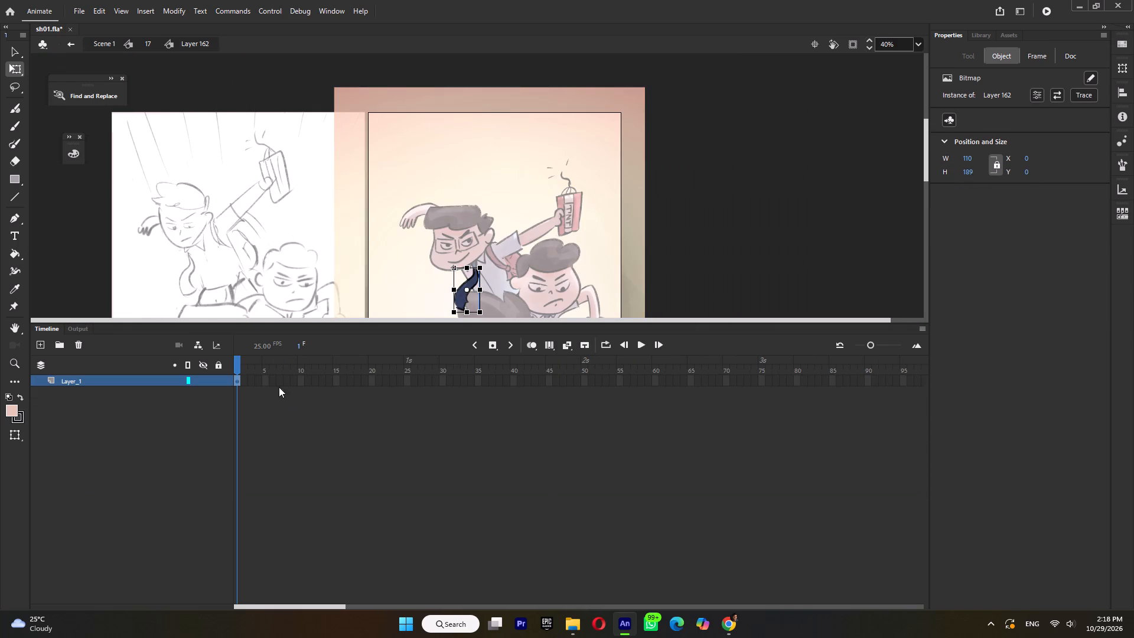
left_click(292, 382)
key("F5")
key("F5")
key("F5")
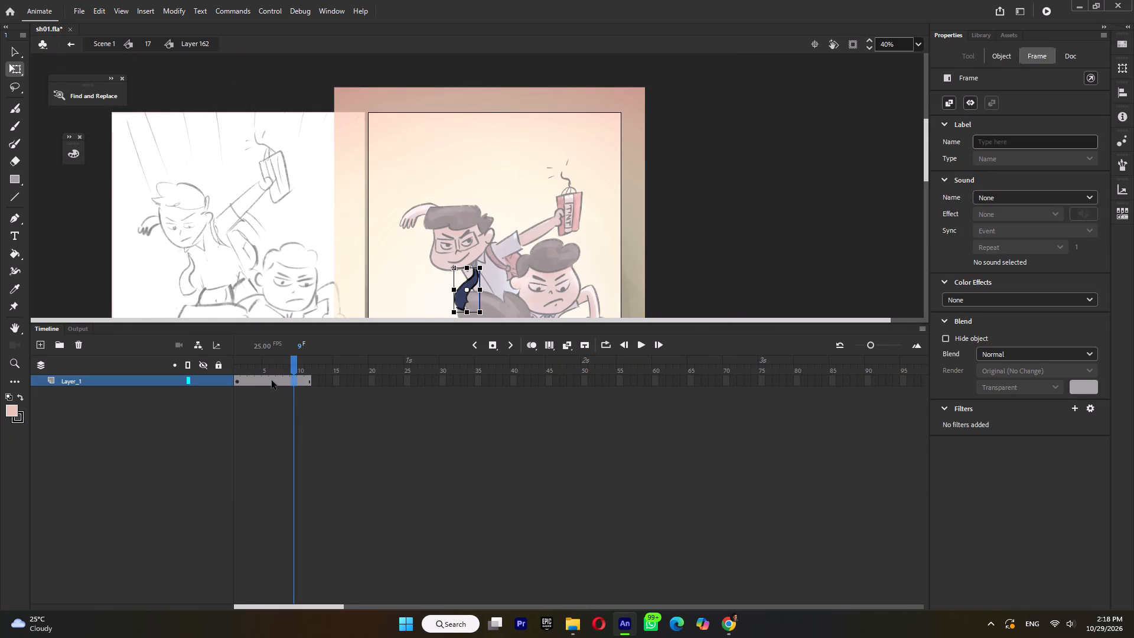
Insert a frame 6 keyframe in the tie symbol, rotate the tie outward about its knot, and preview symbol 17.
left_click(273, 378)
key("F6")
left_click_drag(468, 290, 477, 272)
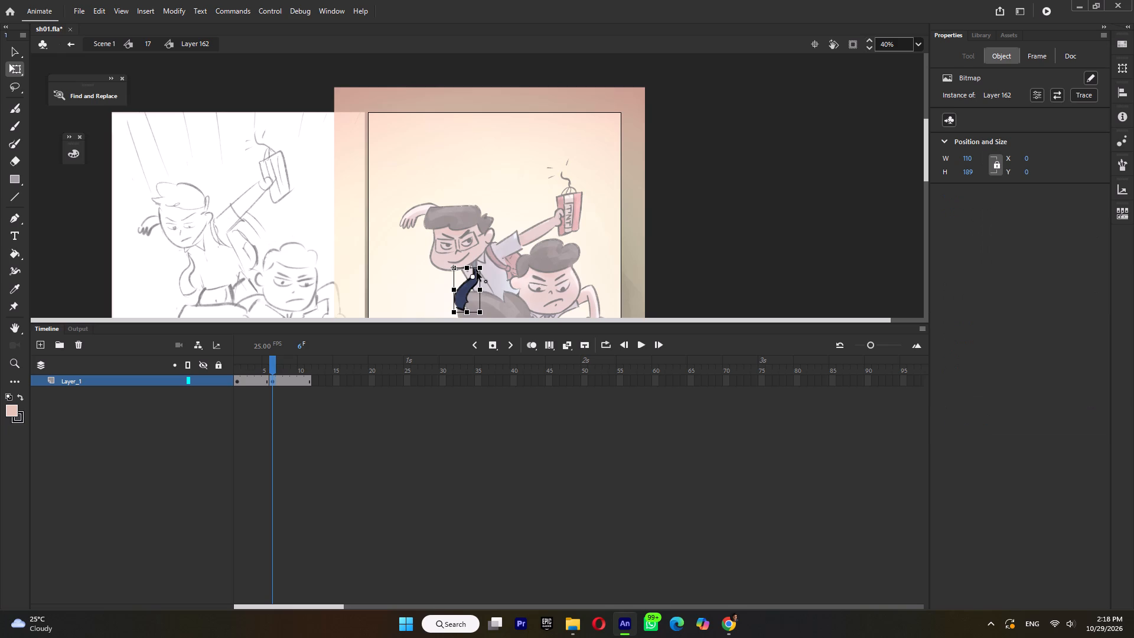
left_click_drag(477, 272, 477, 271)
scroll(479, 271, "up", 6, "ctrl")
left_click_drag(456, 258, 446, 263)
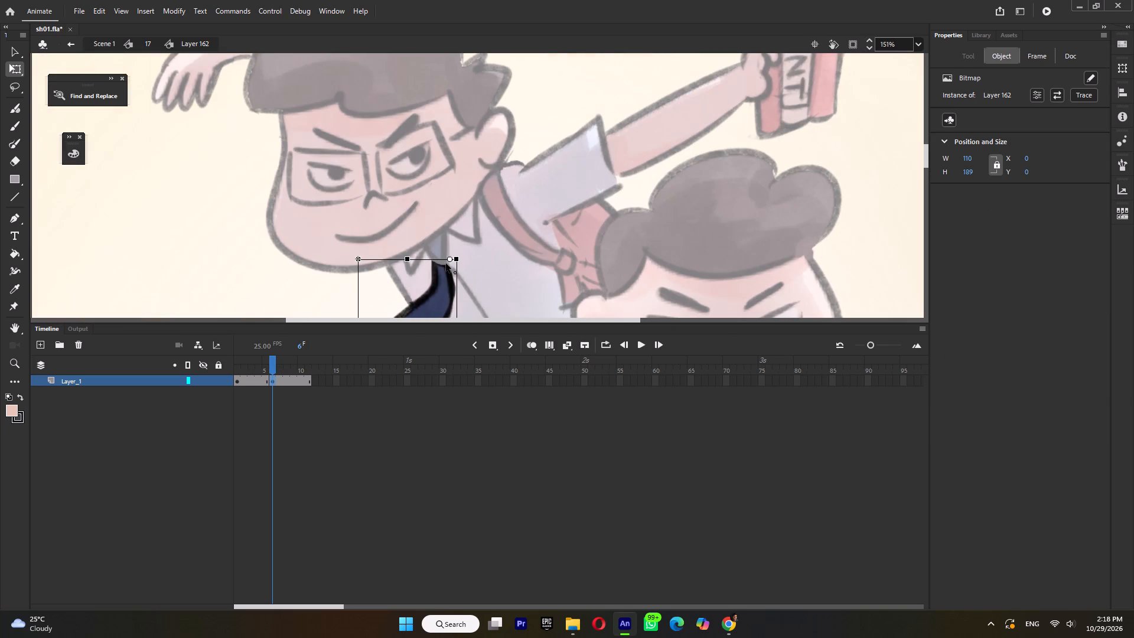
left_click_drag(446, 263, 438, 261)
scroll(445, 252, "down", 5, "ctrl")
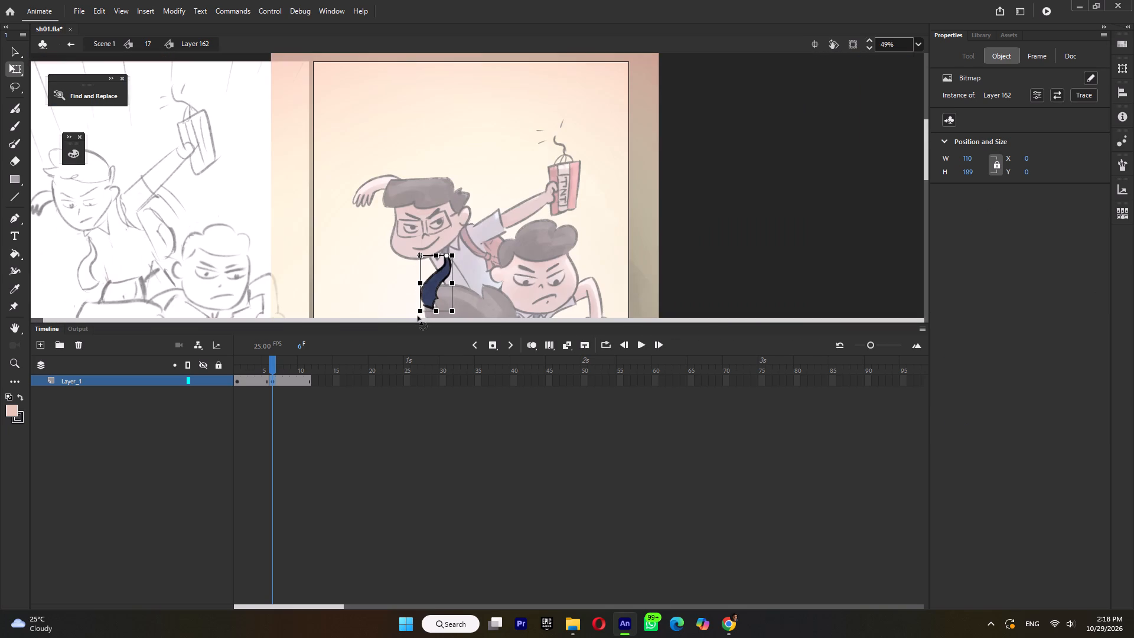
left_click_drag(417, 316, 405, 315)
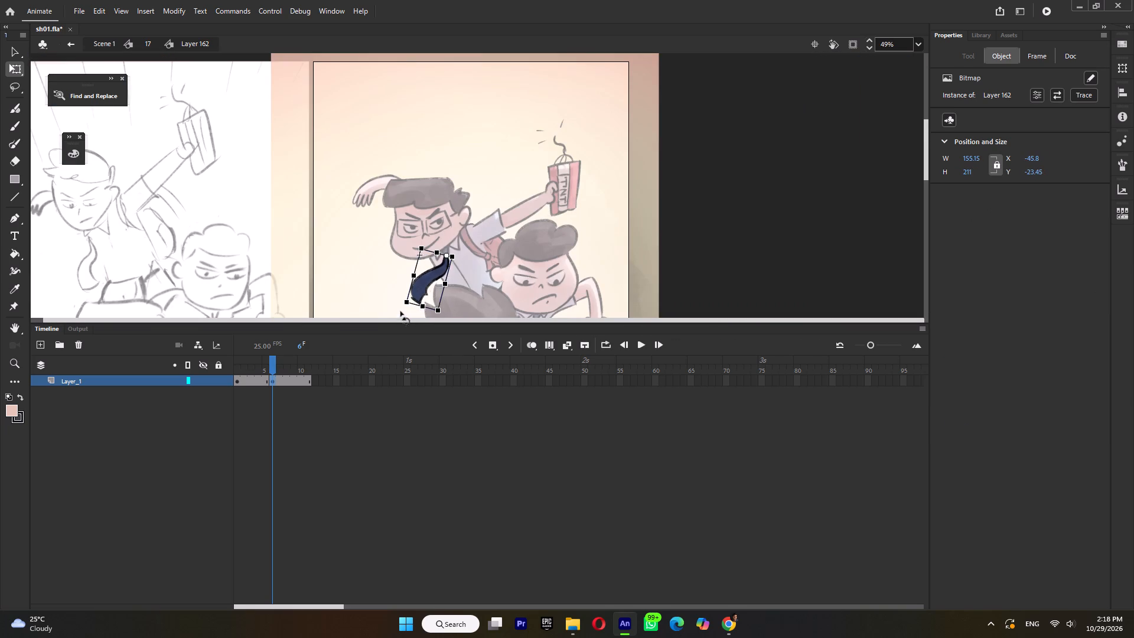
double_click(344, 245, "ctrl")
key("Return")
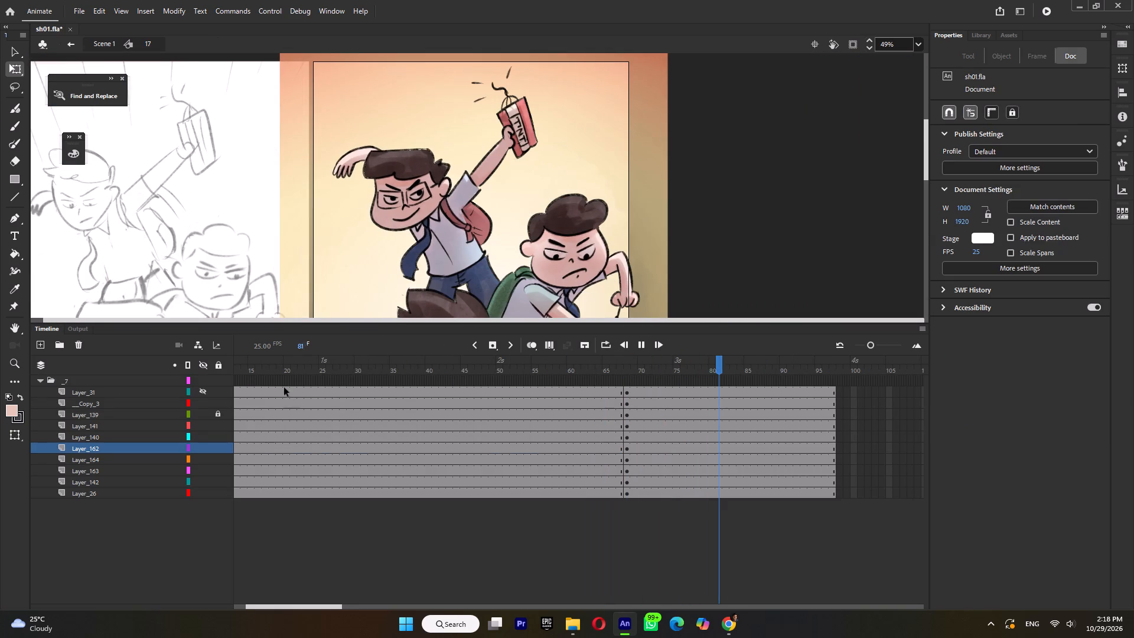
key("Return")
Create classic tweens on all layers of symbol 17 from frame 1 up to the frame 68 keyframes, and preview them.
left_click(630, 377)
double_click(616, 377)
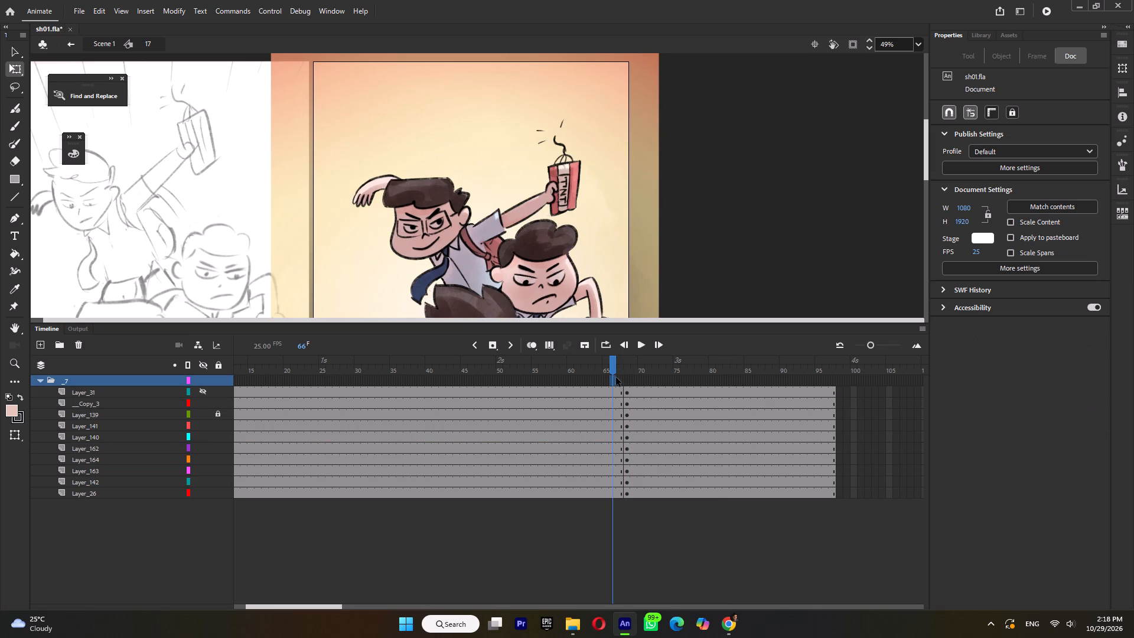
key("ctrl+m")
double_click(605, 368)
key("ctrl+m")
left_click_drag(578, 364, 169, 400)
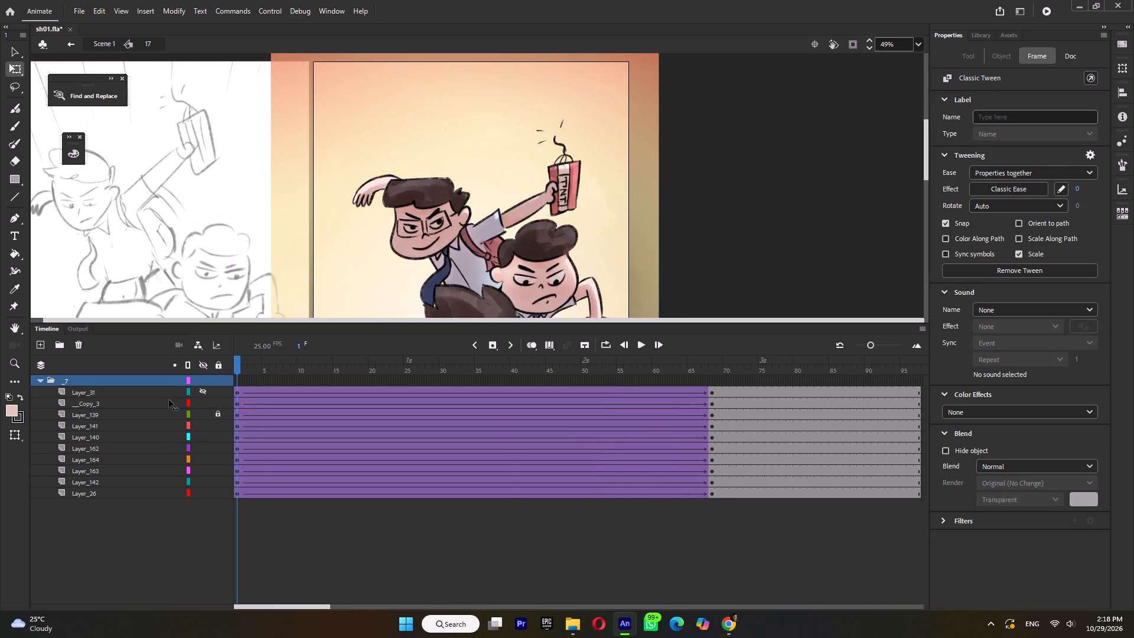
left_click_drag(169, 400, 170, 399)
scroll(586, 237, "down", 6, "ctrl")
key("Return")
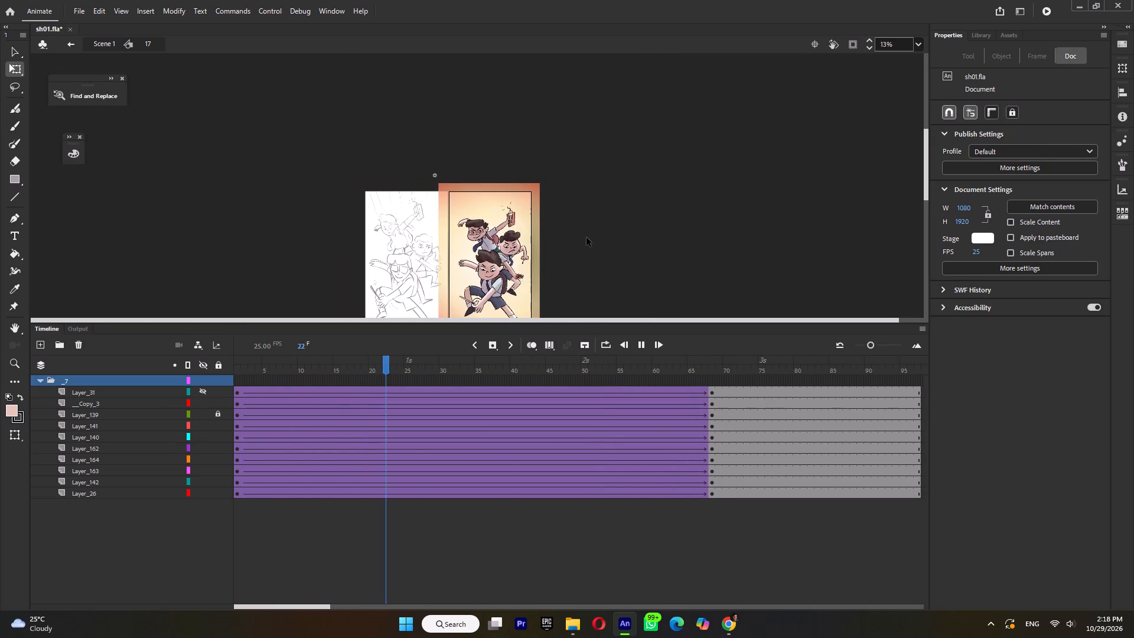
key("Return")
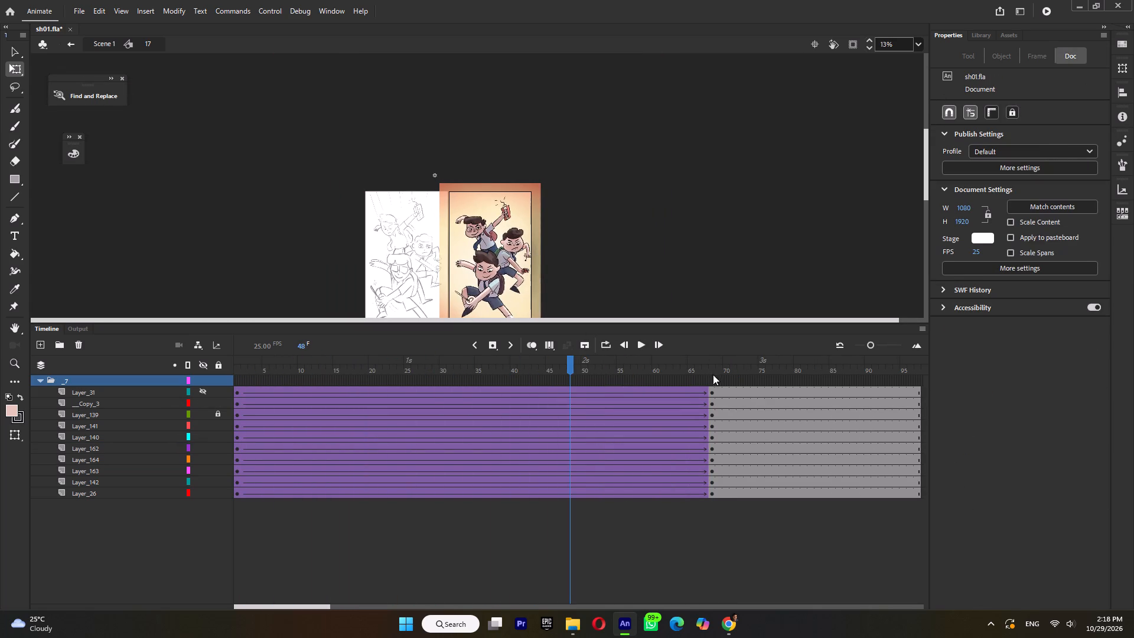
Shorten the tie symbol's timeline so the second keyframe falls on frame 5 and the layer ends at frame 8.
left_click(714, 372)
scroll(454, 233, "up", 6, "ctrl")
double_click(417, 266)
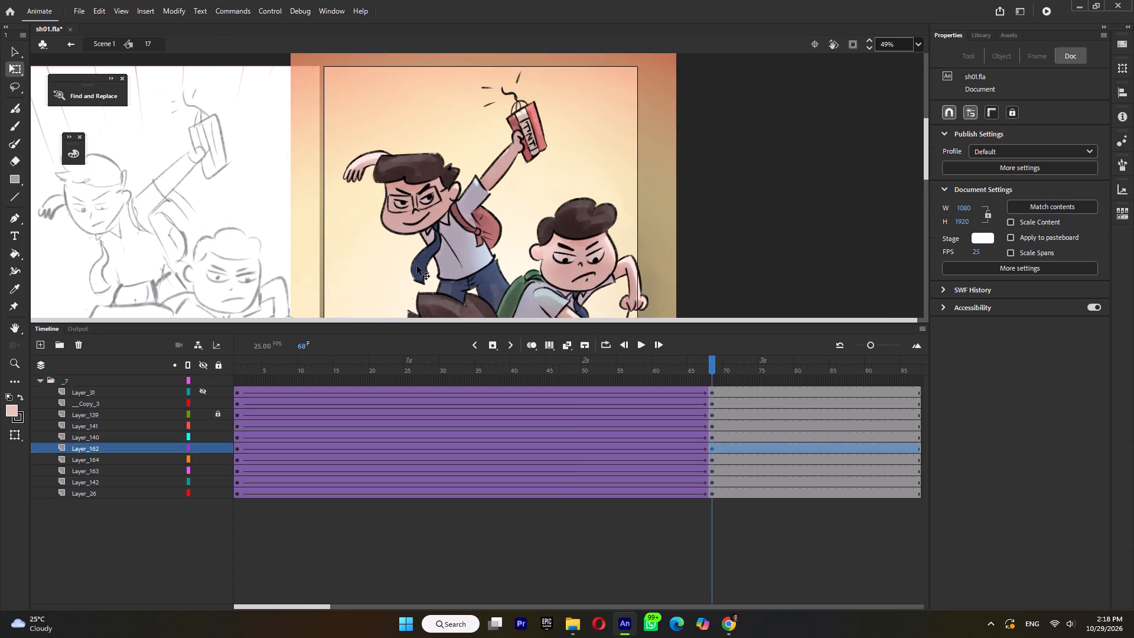
left_click(261, 383)
key("shift+F5")
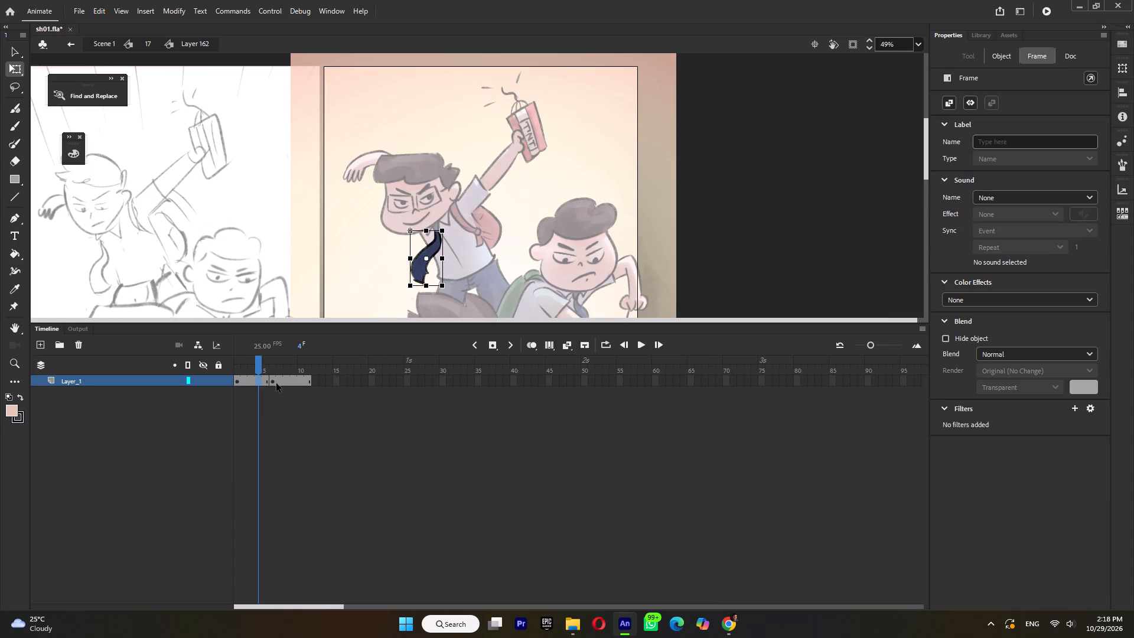
left_click(278, 382)
key("shift+F5")
key("shift+F5")
left_click_drag(261, 369, 242, 386)
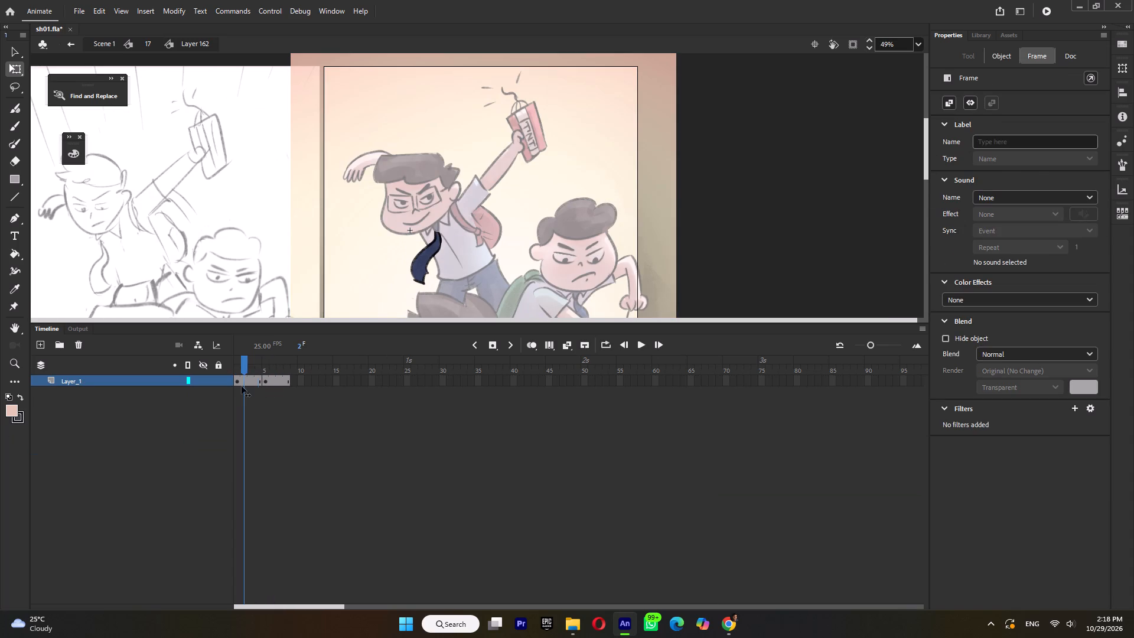
left_click_drag(242, 386, 254, 385)
Clear the tie symbol's frame 5 keyframe and insert it again.
left_click(269, 380)
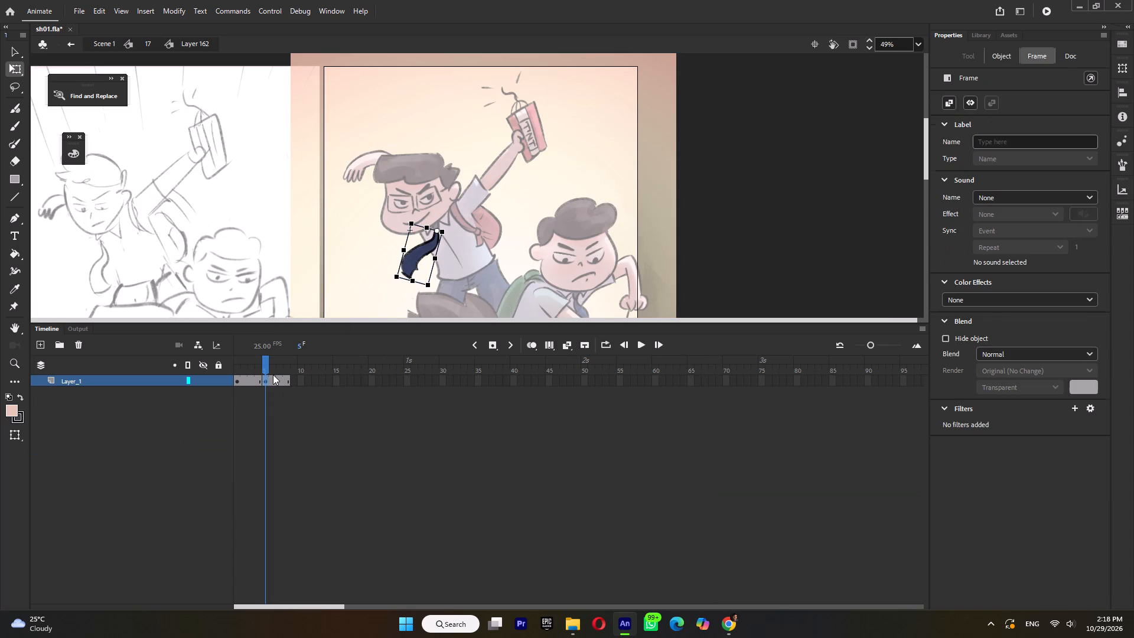
key("shift+F6")
key("F6")
Move the tie's transformation point to its knot, skew and rotate the tie slightly at frame 5, and return to symbol 17.
scroll(428, 261, "up", 3, "ctrl")
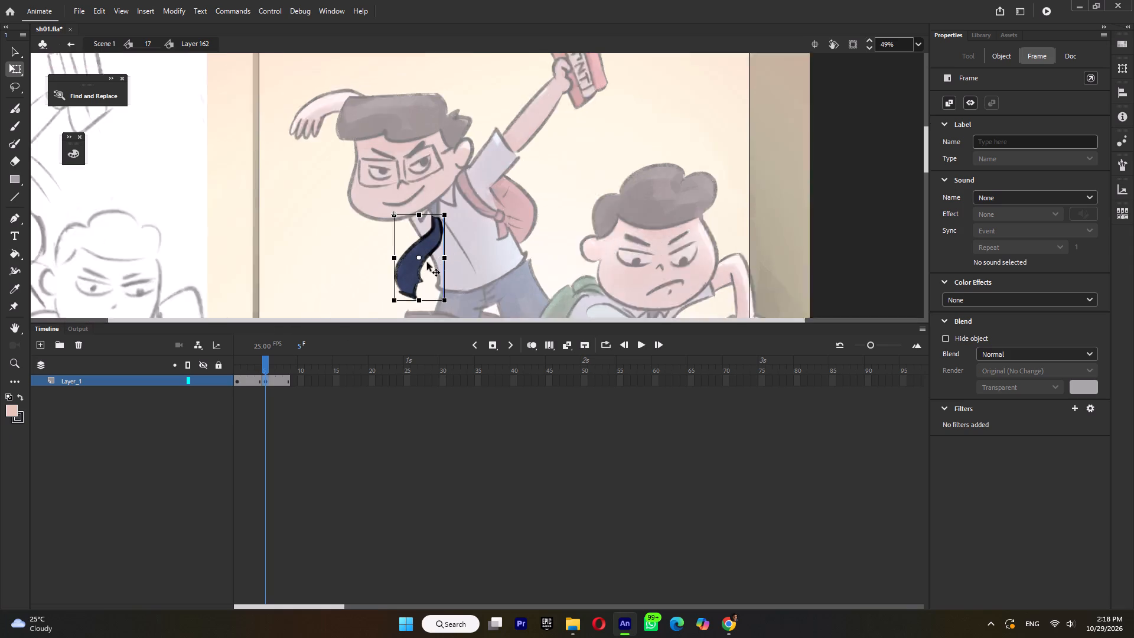
scroll(427, 262, "up", 1, "ctrl")
left_click_drag(415, 256, 439, 187)
scroll(439, 187, "down", 2, "ctrl")
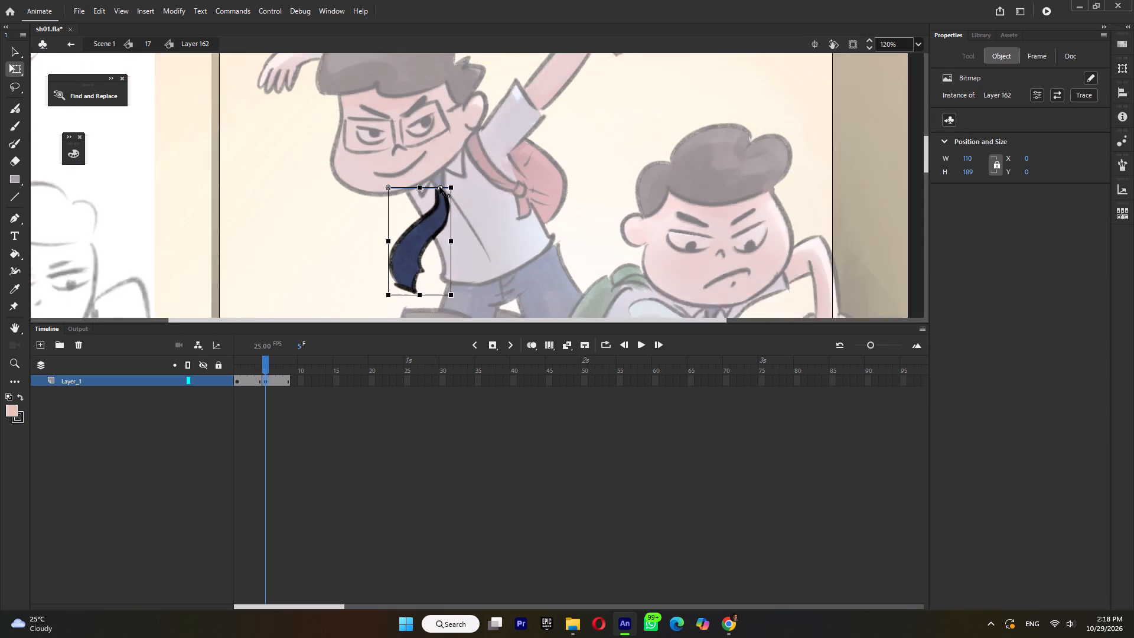
left_click_drag(434, 273, 441, 276)
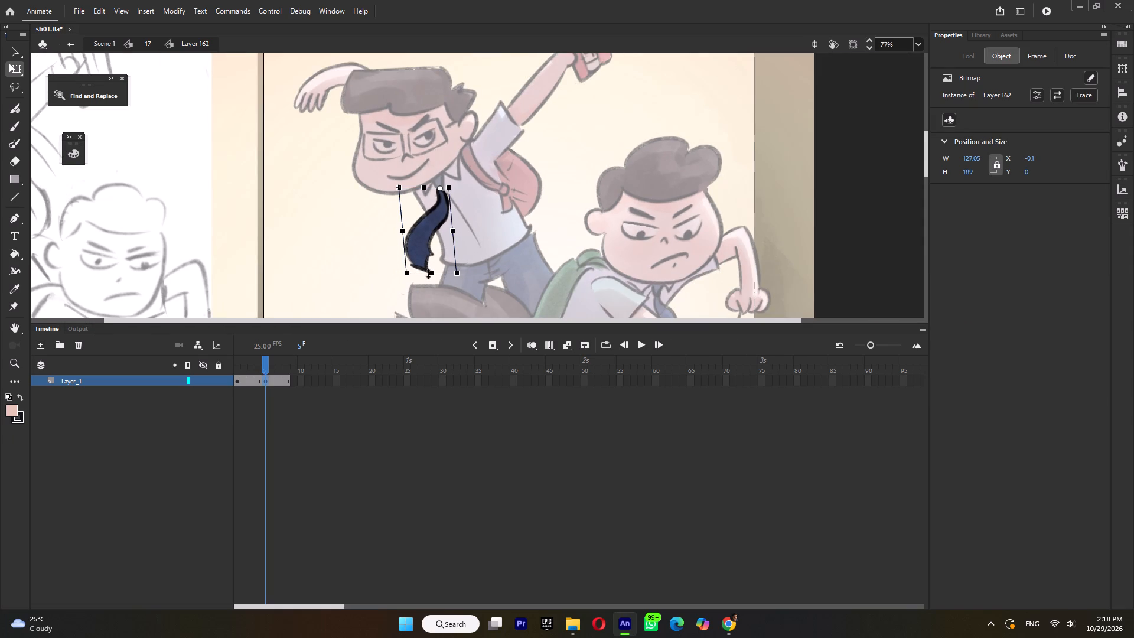
left_click_drag(404, 254, 409, 260)
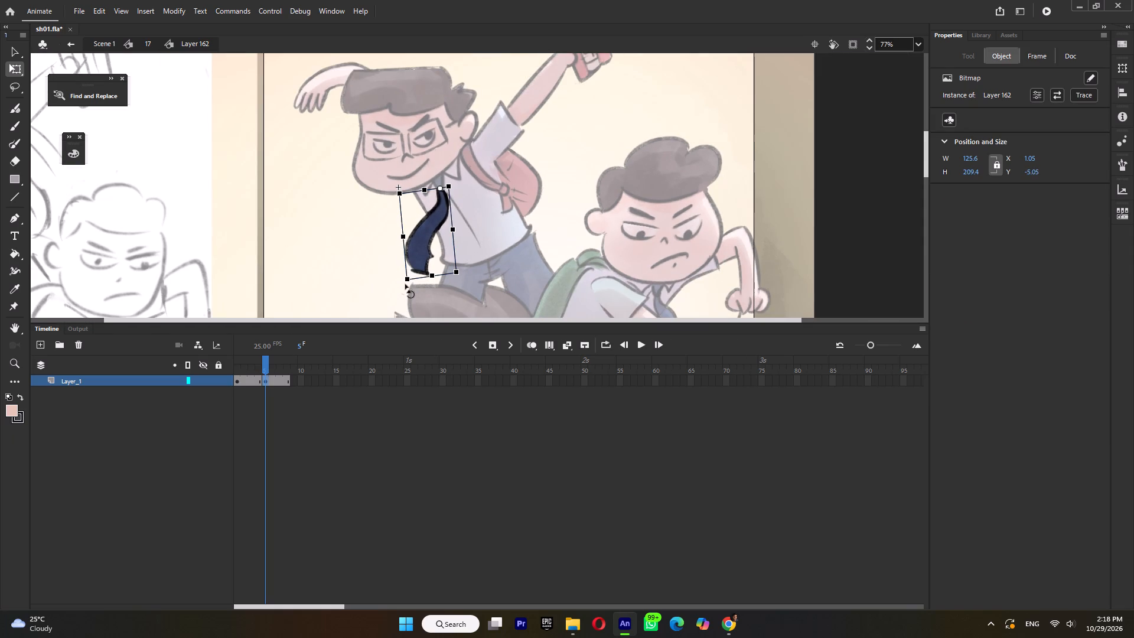
left_click_drag(405, 285, 414, 292)
double_click(633, 174, "ctrl")
scroll(633, 174, "down", 6, "ctrl")
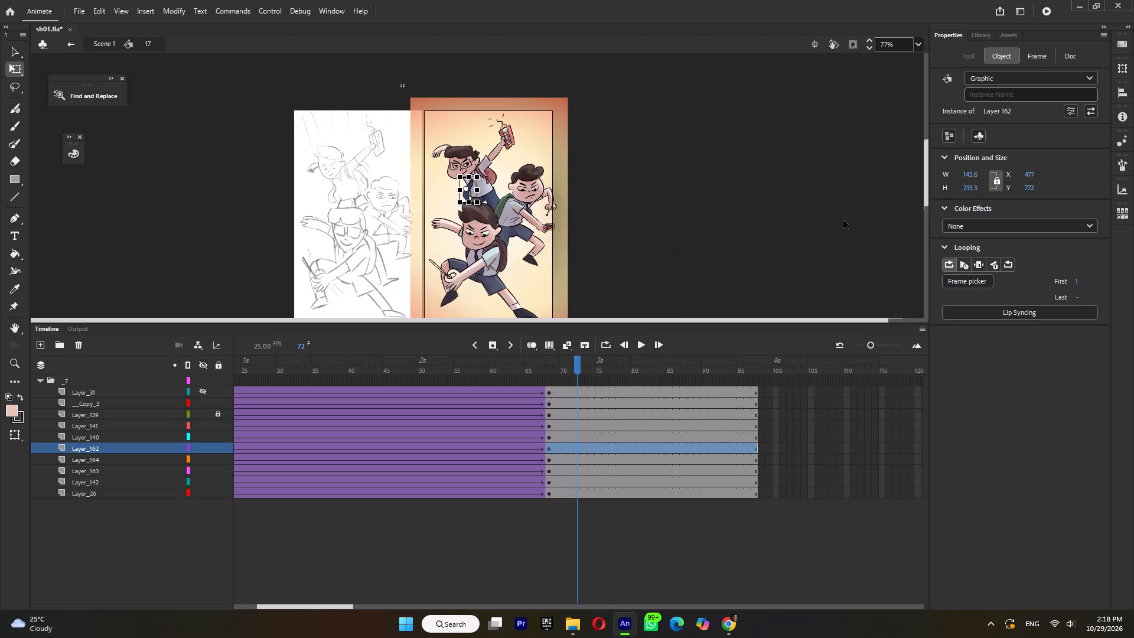
Return to Scene 1 and preview the last shot from frame 892.
double_click(848, 219)
key("Return")
key("Return")
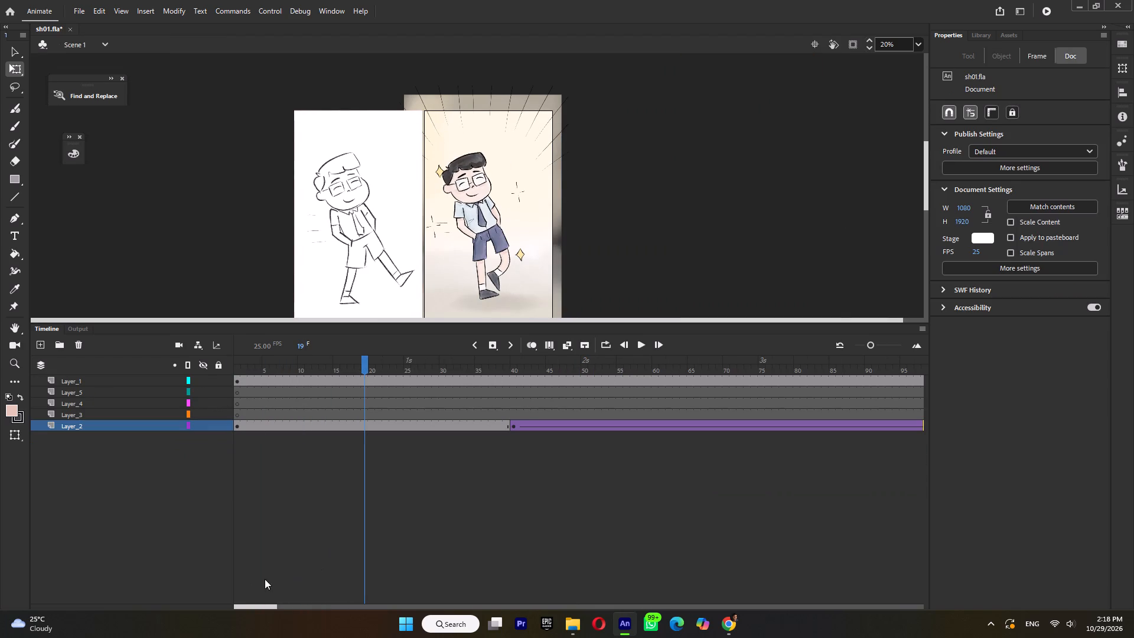
left_click_drag(247, 605, 586, 613)
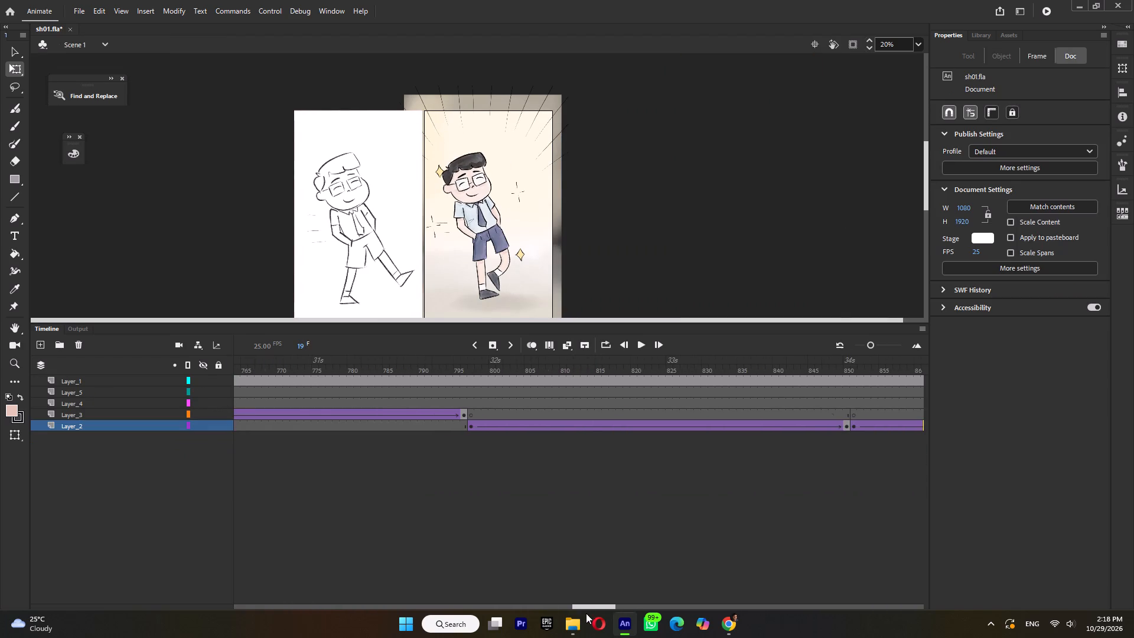
left_click_drag(586, 613, 636, 613)
left_click(350, 366)
key("Return")
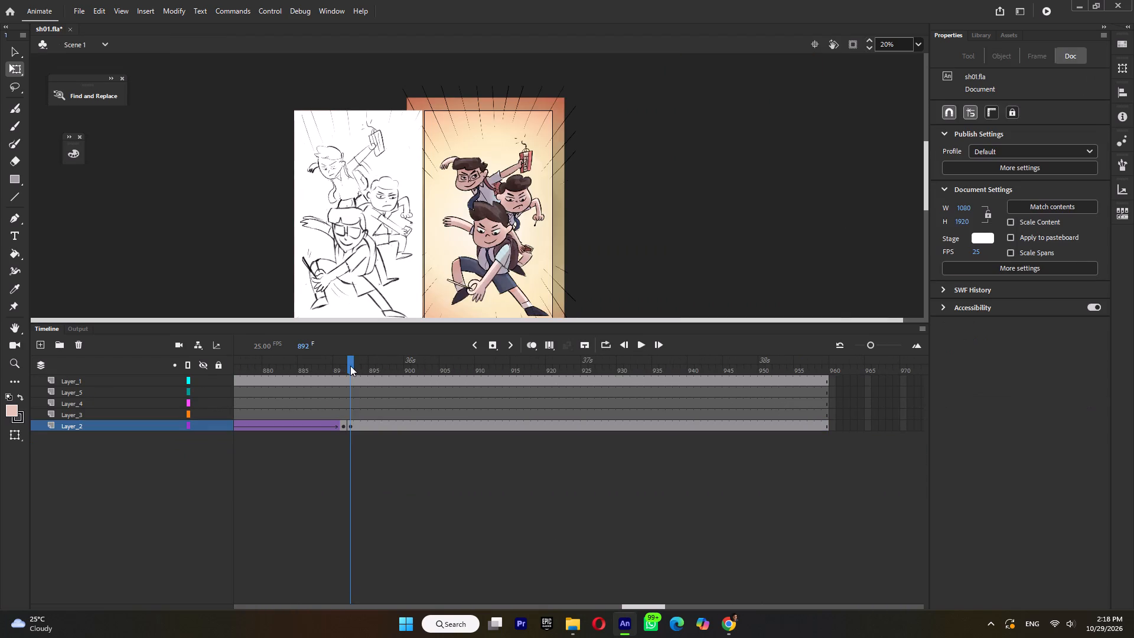
key("Return")
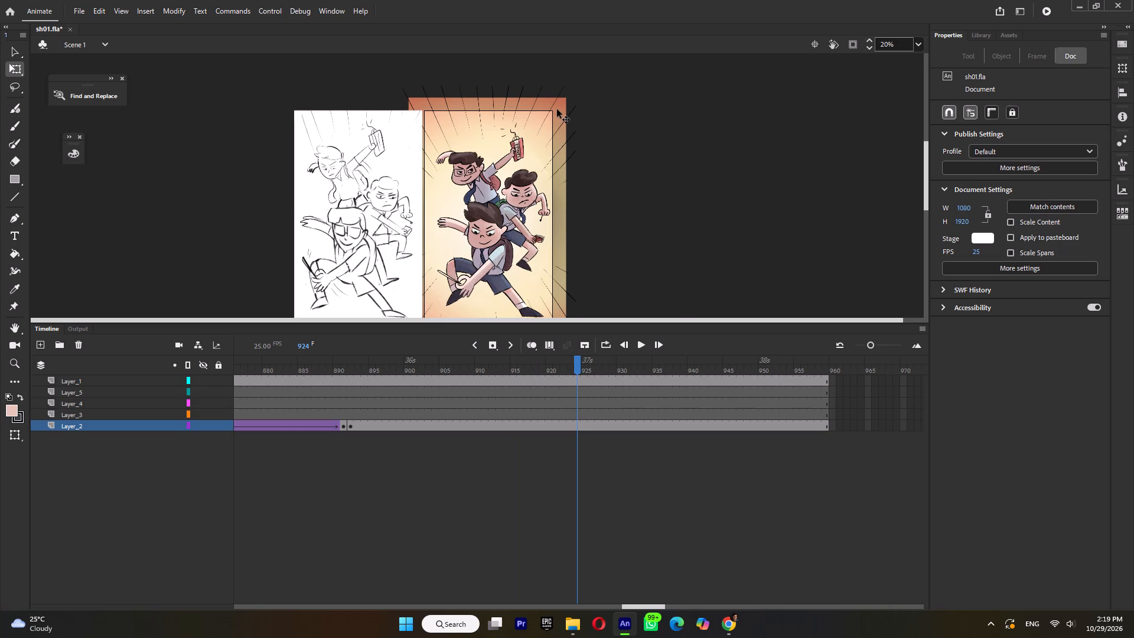
Show Layer_31's speed lines inside symbol 17, remove their classic tween and clear the layer's frame 68 keyframe.
double_click(557, 109)
left_click(204, 390)
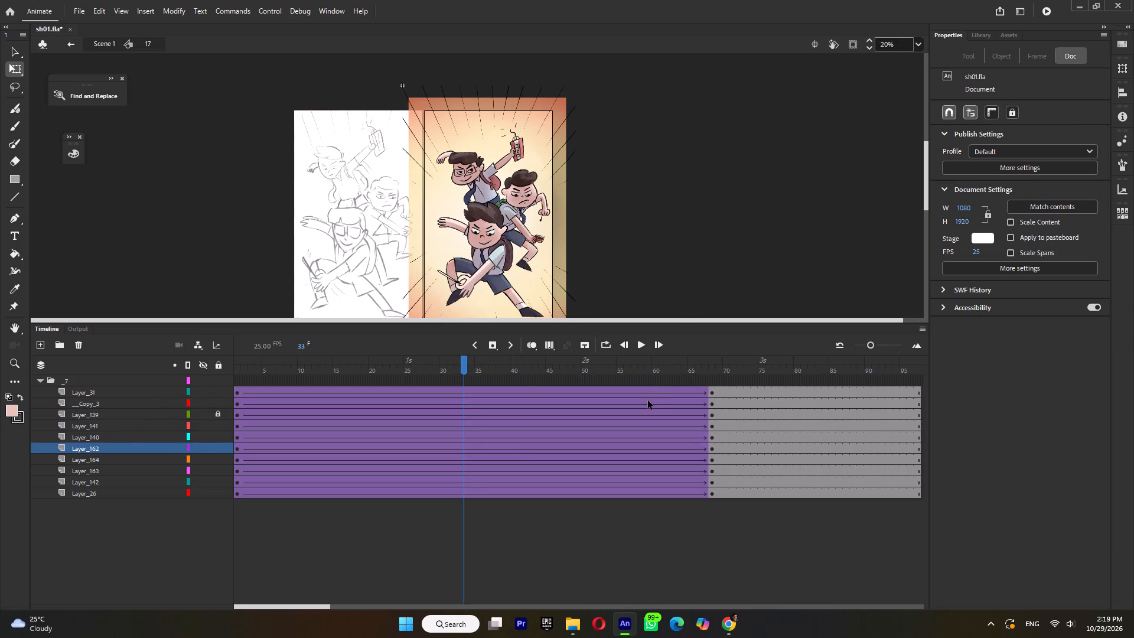
left_click(646, 393)
key("ctrl+m")
left_click(712, 389)
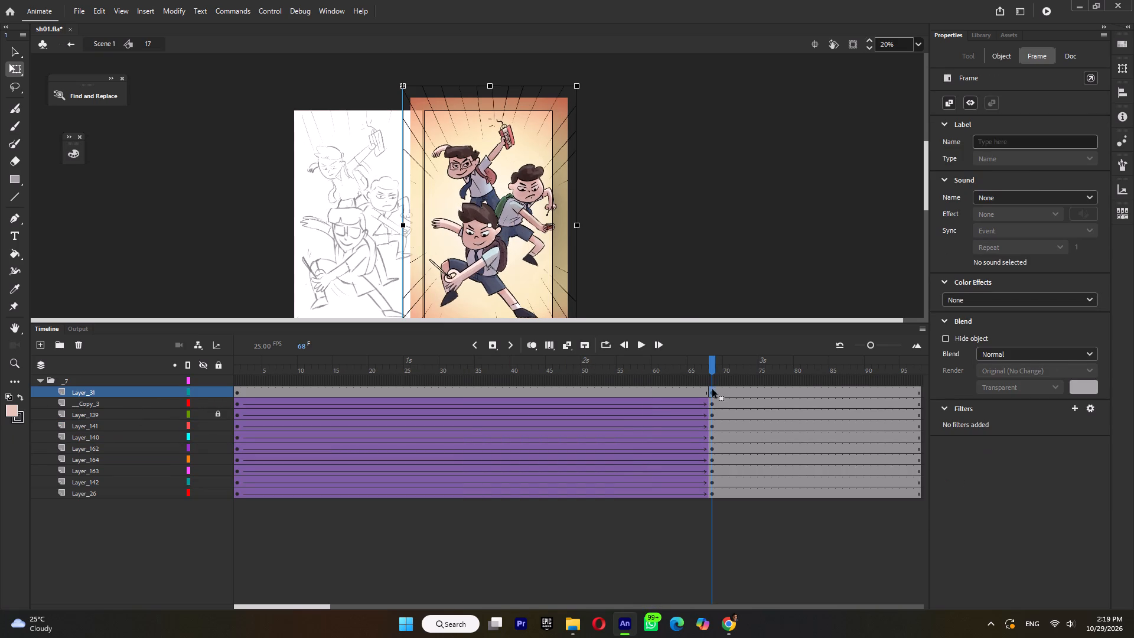
key("shift+F6")
left_click(678, 173)
Extend the Layer 31 symbol to frame 12 and enlarge the speed lines to about 1596 × 2562 px at a frame 7 keyframe.
double_click(561, 115)
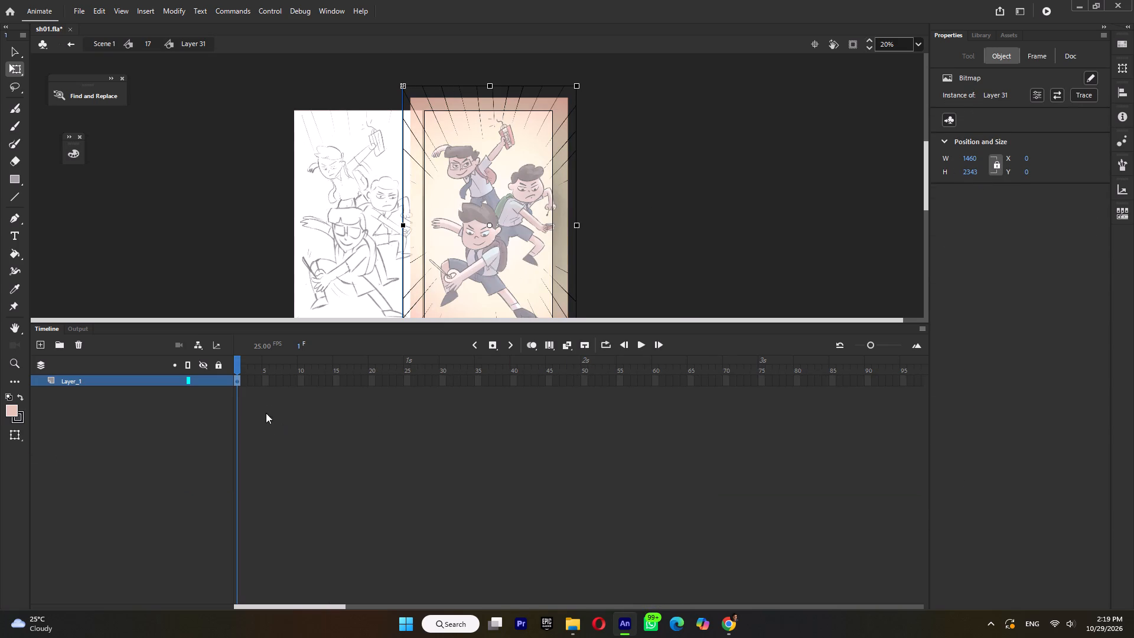
left_click(315, 379)
key("F5")
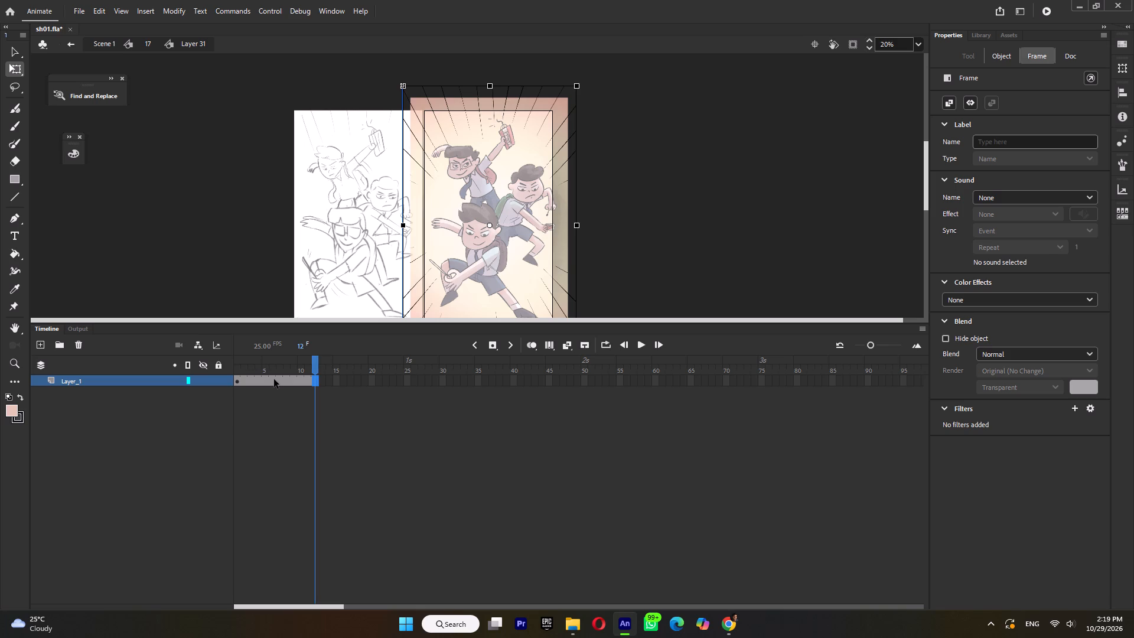
left_click(276, 380)
key("F6")
left_click_drag(578, 85, 582, 78, "shift")
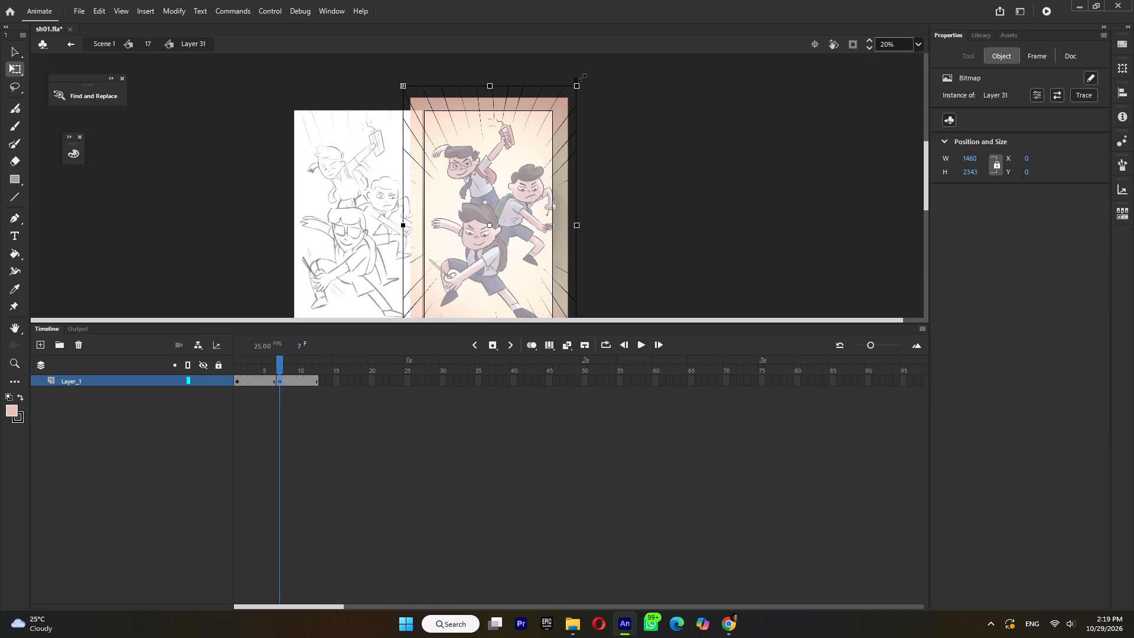
left_click_drag(582, 78, 589, 72, "shift")
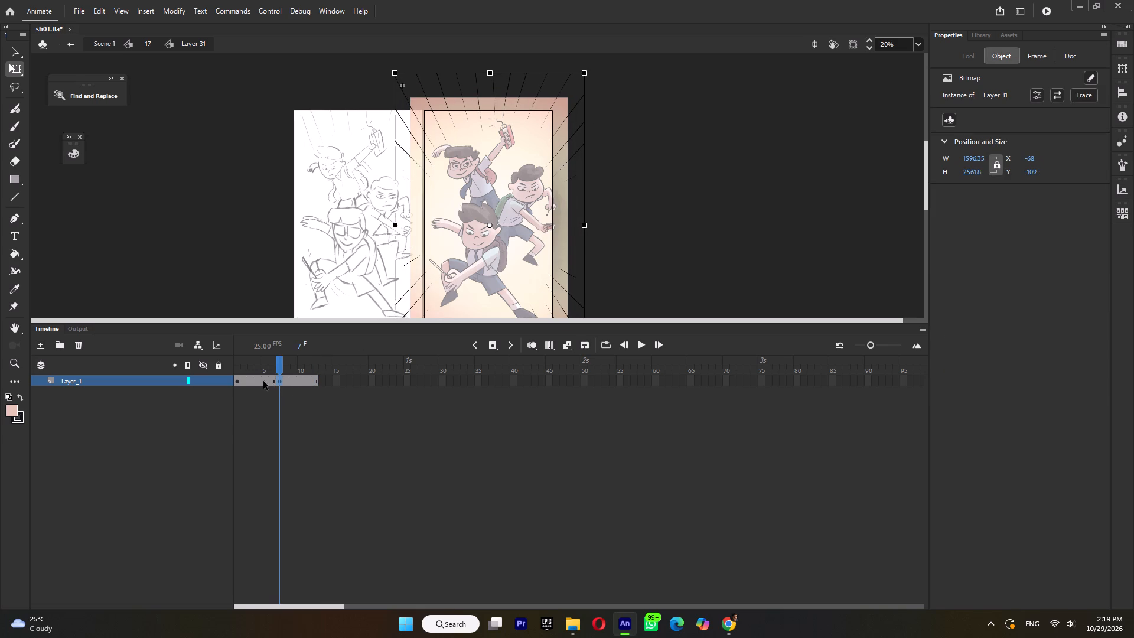
double_click(667, 204)
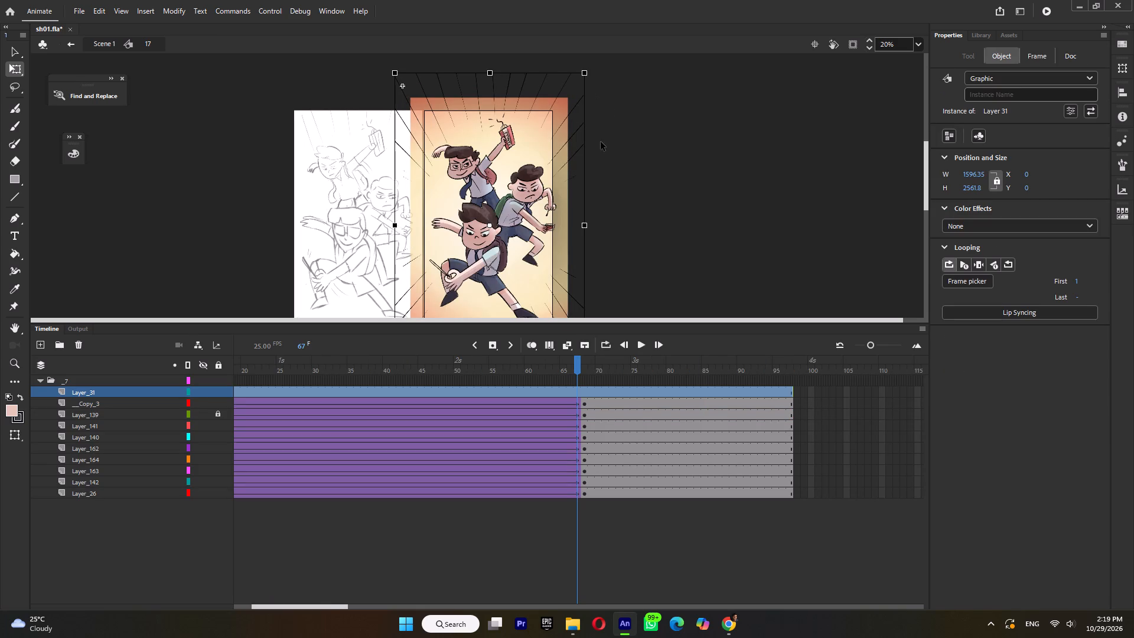
Scale the speed lines instance down slightly around its centre in symbol 17, and return to Scene 1.
left_click_drag(586, 71, 582, 96, "shift")
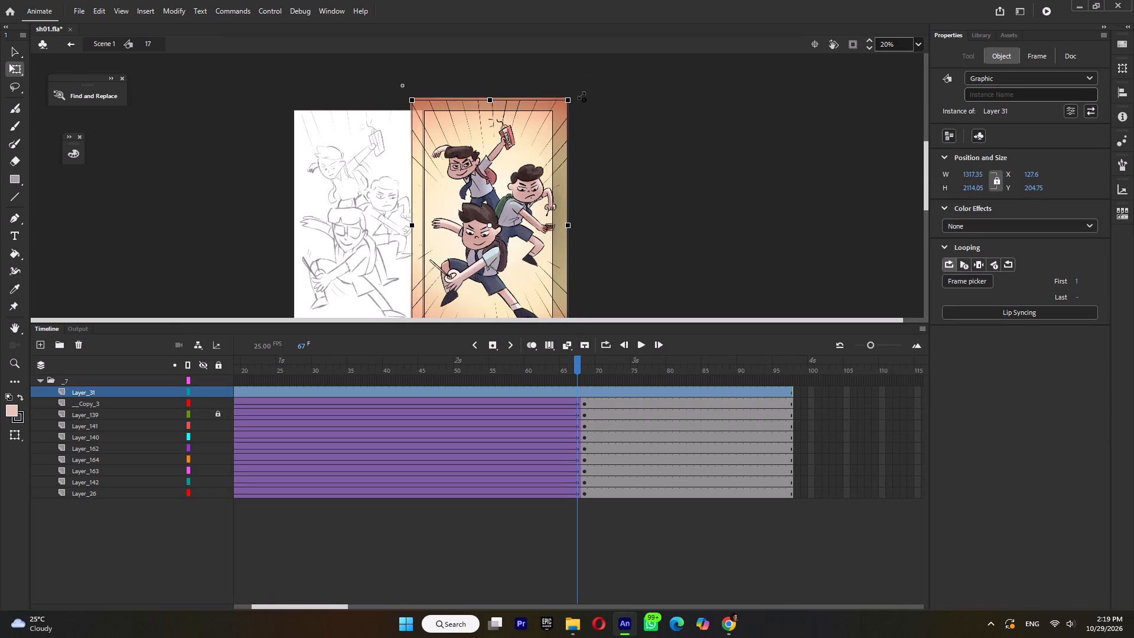
left_click_drag(582, 96, 589, 89, "shift")
double_click(661, 143)
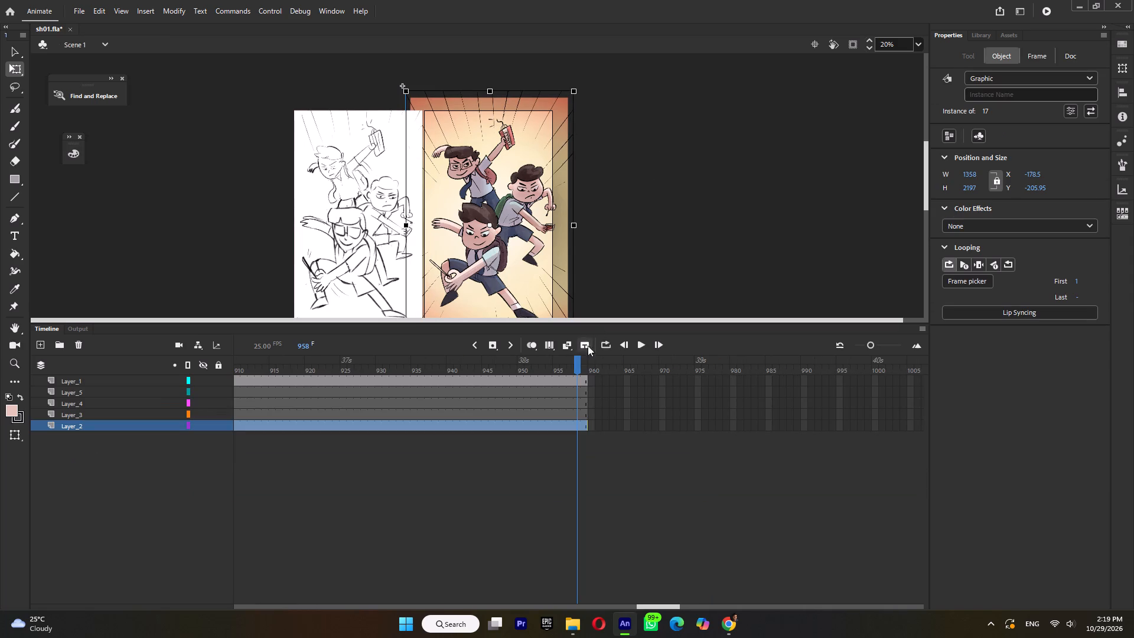
Scale the symbol 17 instance in Scene 1 down to about 1274 × 2062 px.
left_click_drag(573, 91, 573, 103, "shift")
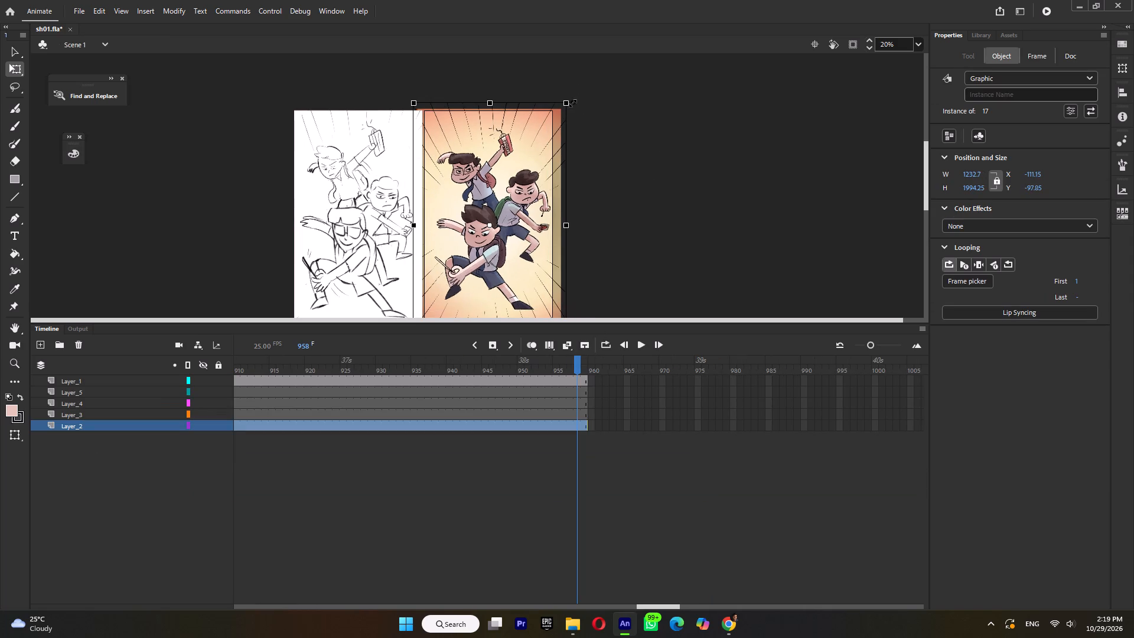
left_click_drag(573, 103, 576, 99, "shift")
Insert a keyframe on Layer_2 at frame 959 and nudge the symbol 17 artwork slightly left there.
scroll(576, 99, "down", 2, "ctrl")
scroll(550, 209, "up", 3, "ctrl")
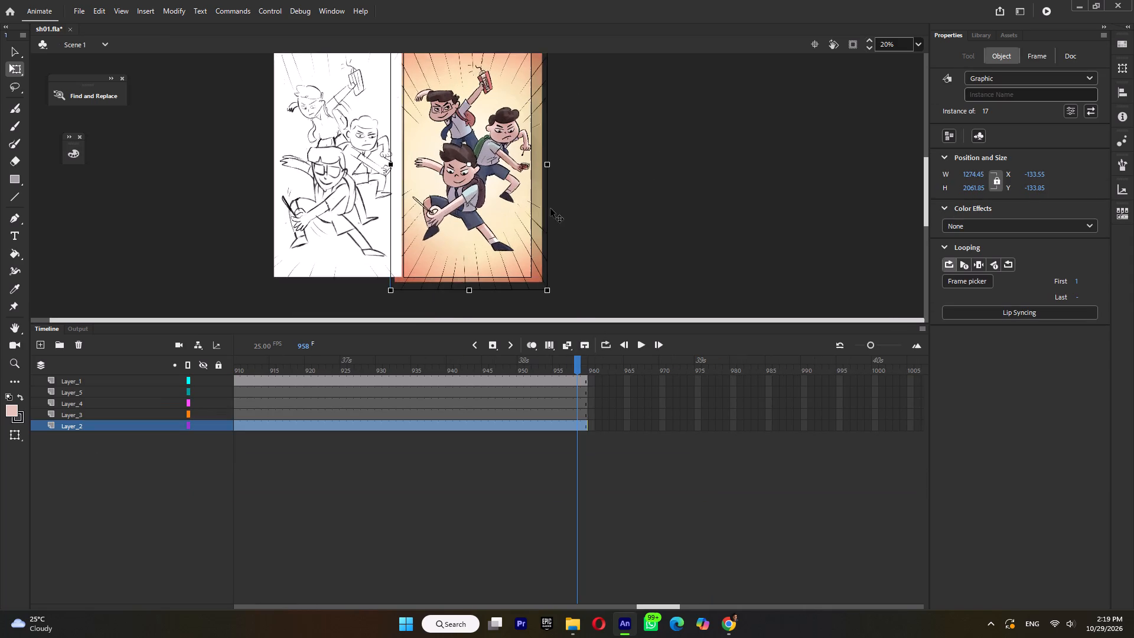
left_click(585, 427)
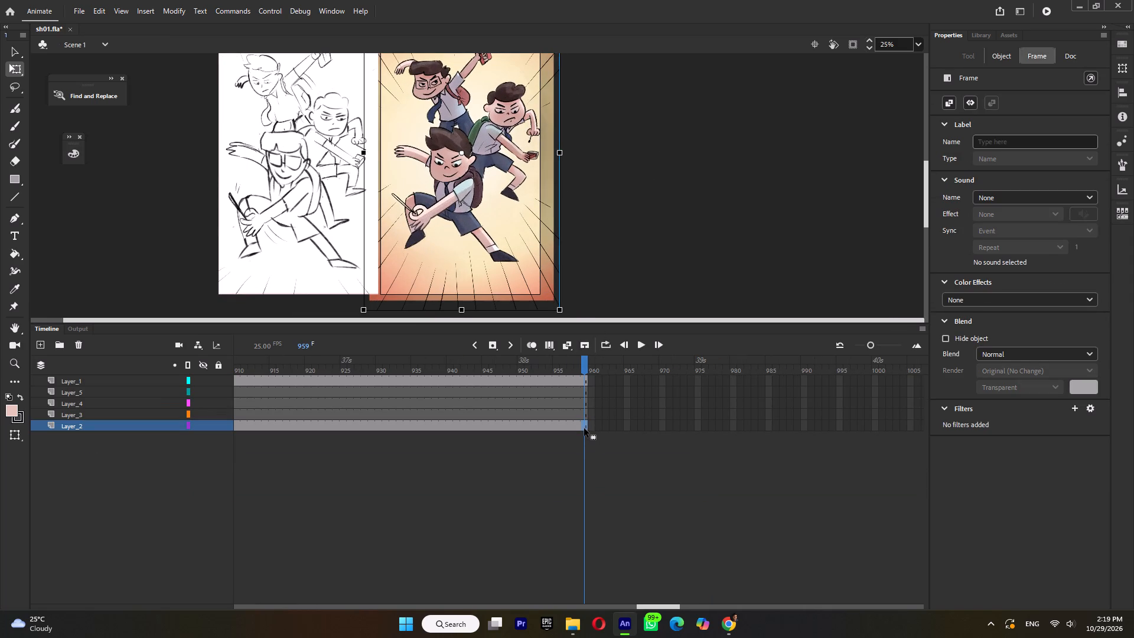
key("F6")
key("Left")
key("Left")
key("Left")
key("Left")
key("Left")
key("Left")
key("Left")
key("Left")
key("Left")
key("Left")
key("Left")
key("Left")
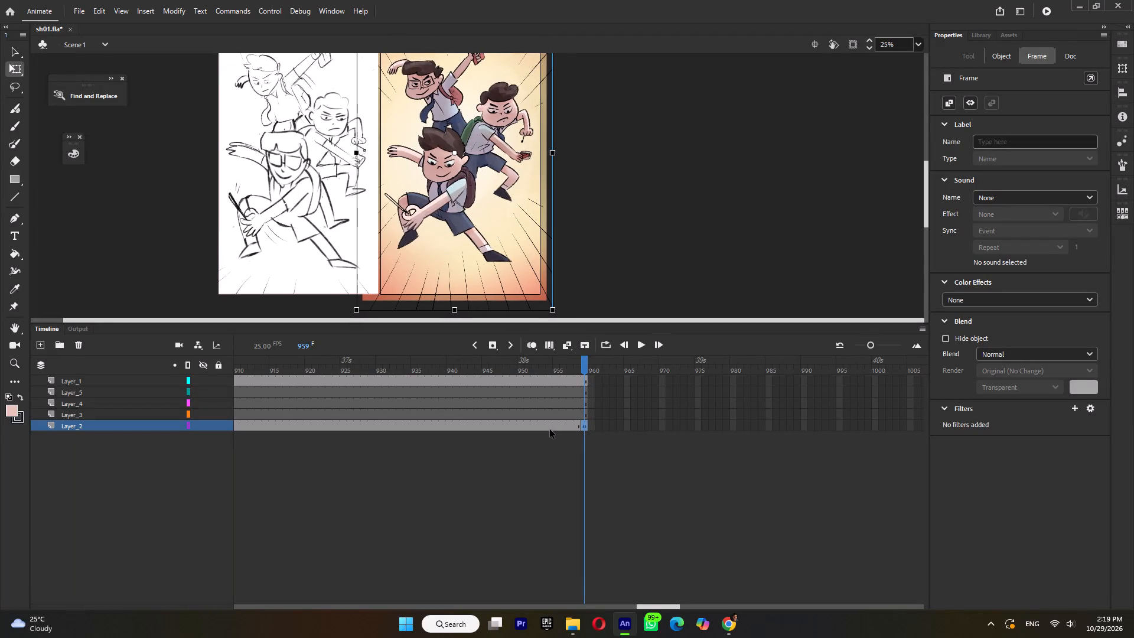
Create a classic tween on Layer_2 from frame 892 to 959, scrub through it, and save sh01.fla.
left_click(547, 425)
key("ctrl+m")
left_click_drag(478, 362, 188, 366)
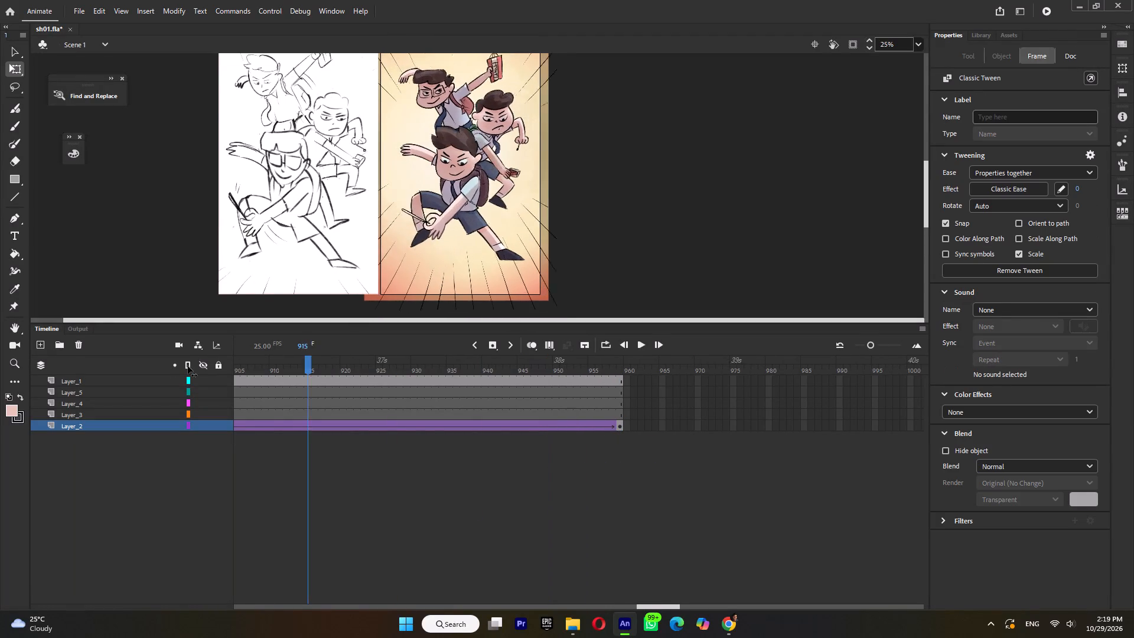
left_click_drag(188, 366, 960, 424)
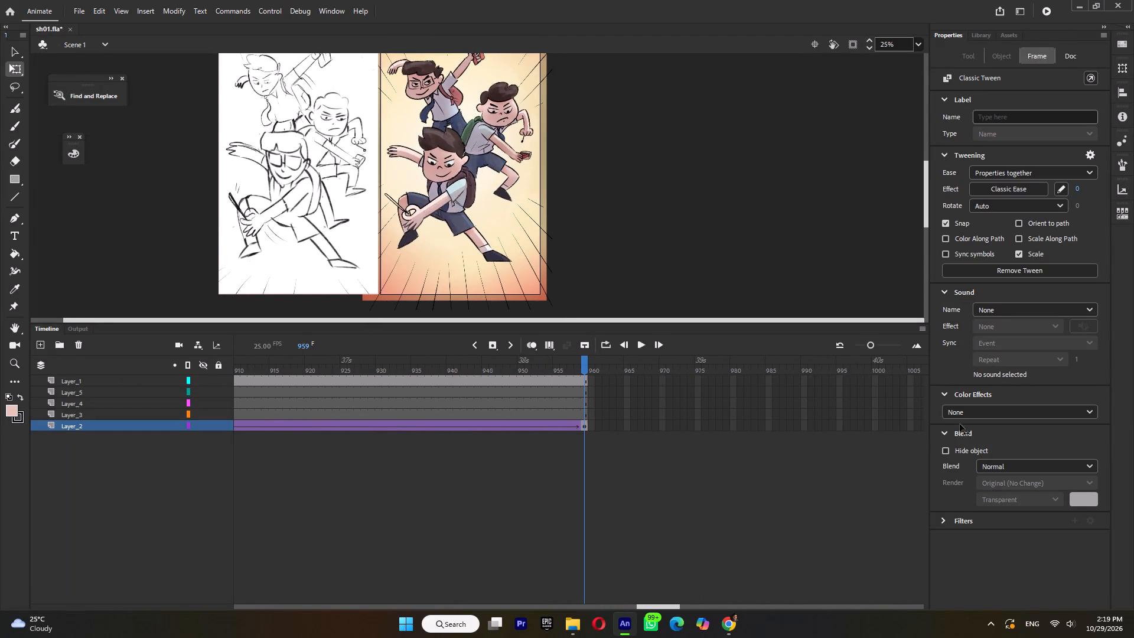
left_click_drag(960, 424, 959, 424)
scroll(500, 147, "down", 5, "ctrl")
key("ctrl+s")
Play the movie from the start of Scene 1 to review the opening shots.
key("Return")
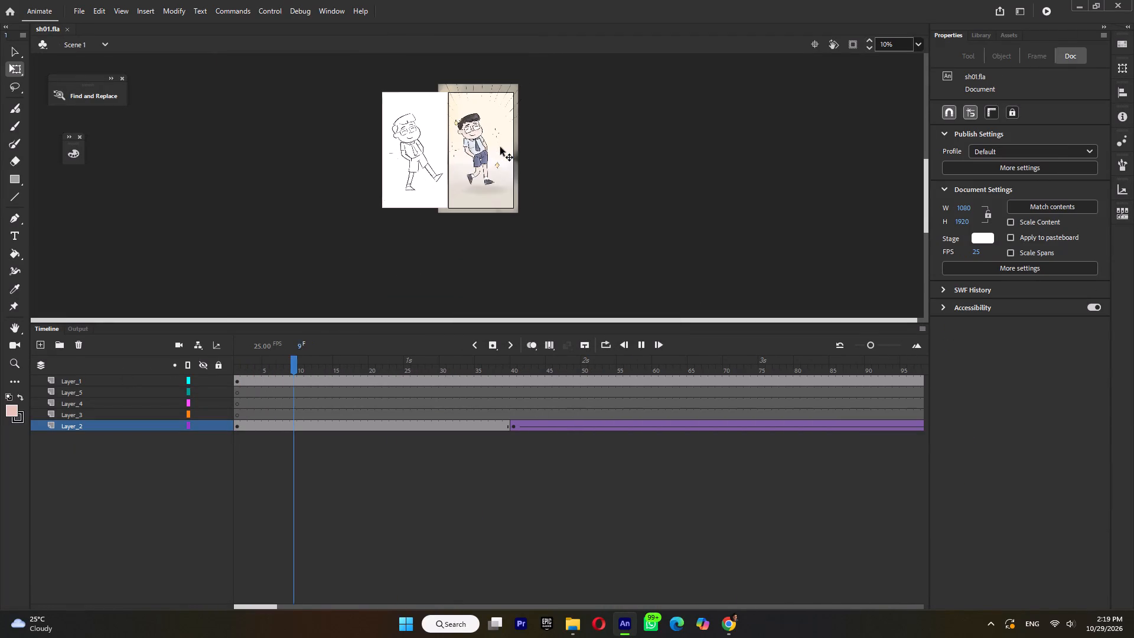
key("Return")
key("Return")
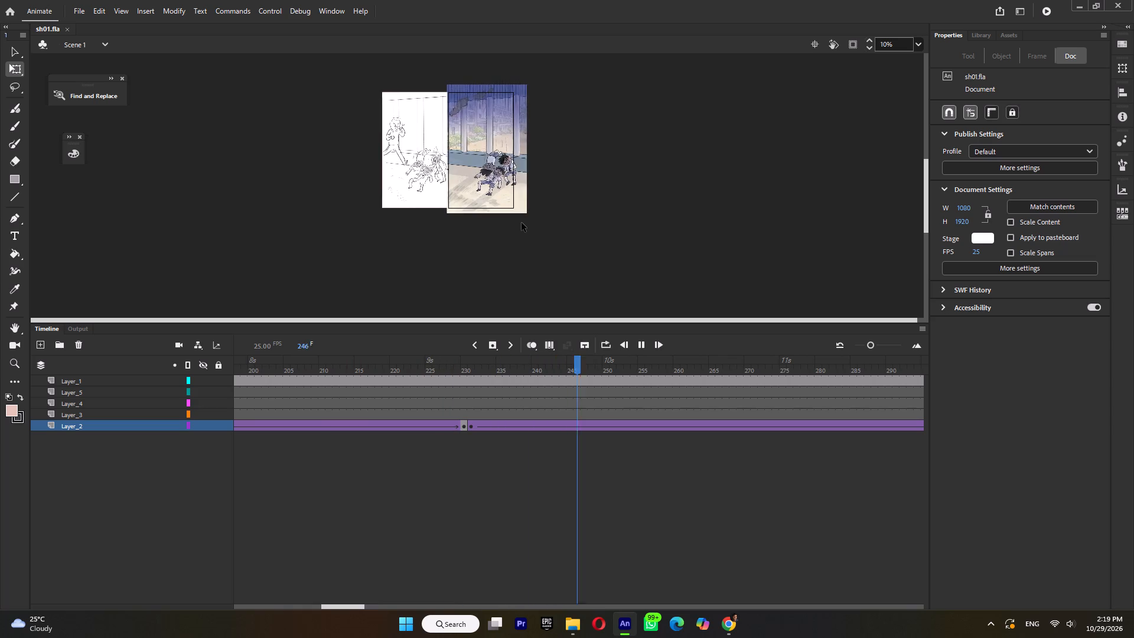
key("Return")
Save the file and export the entire movie as an H.264 video named sh01, using the Match Source high-bitrate preset.
key("ctrl+s")
left_click(71, 7)
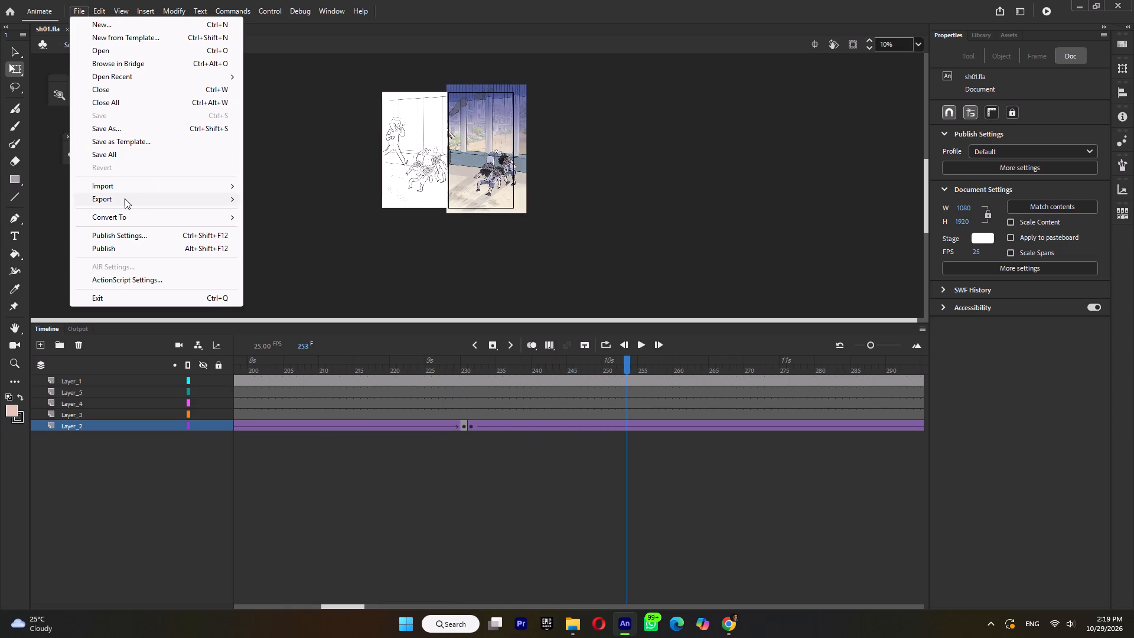
left_click(125, 198)
left_click(276, 236)
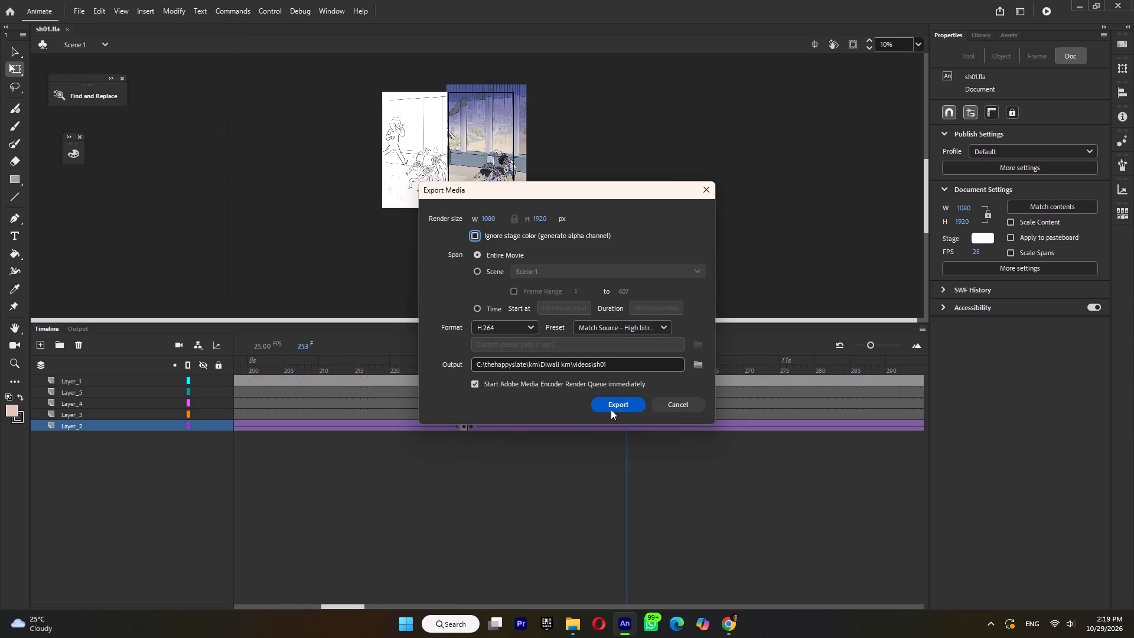
left_click(610, 400)
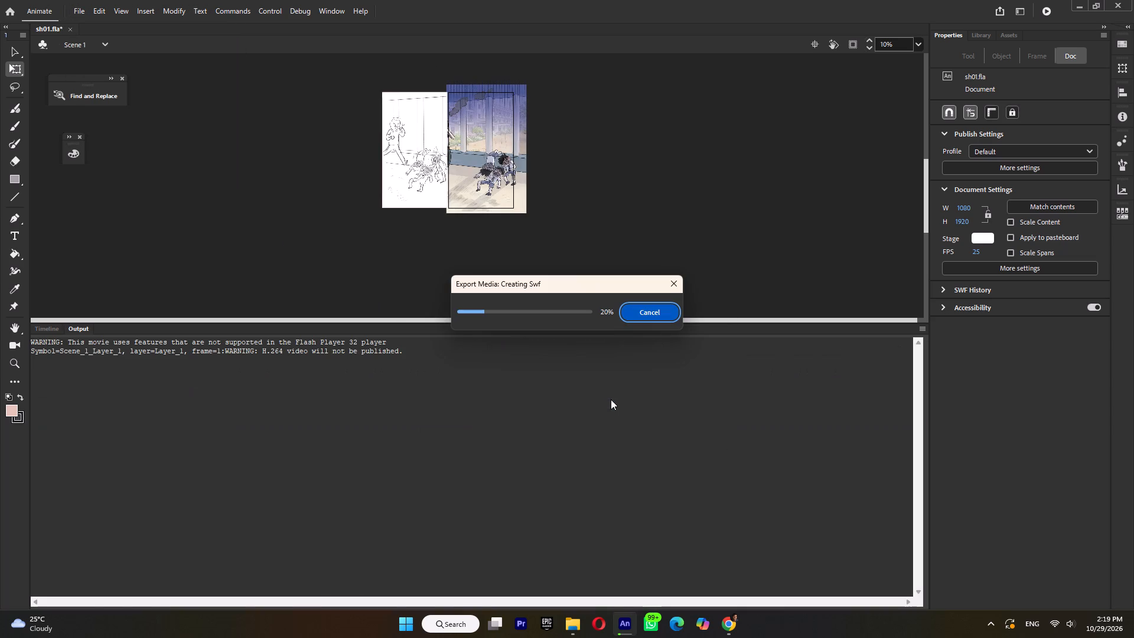
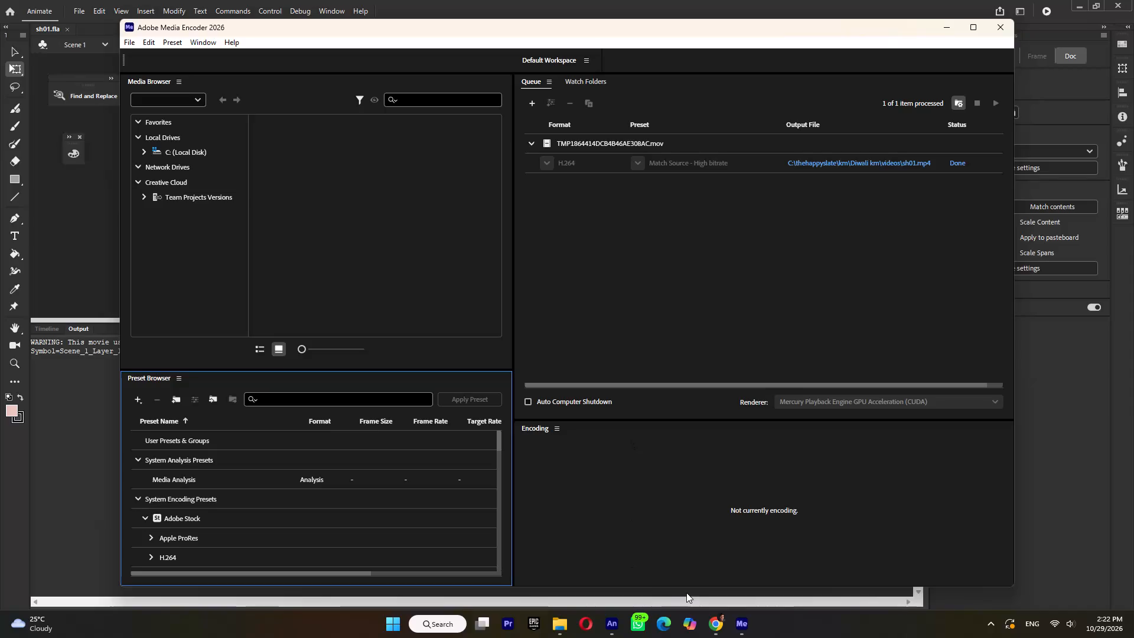
Dismiss the encoder and the export notice, close sh01.fla, and open sh04.fla.
left_click(951, 28)
left_click(680, 363)
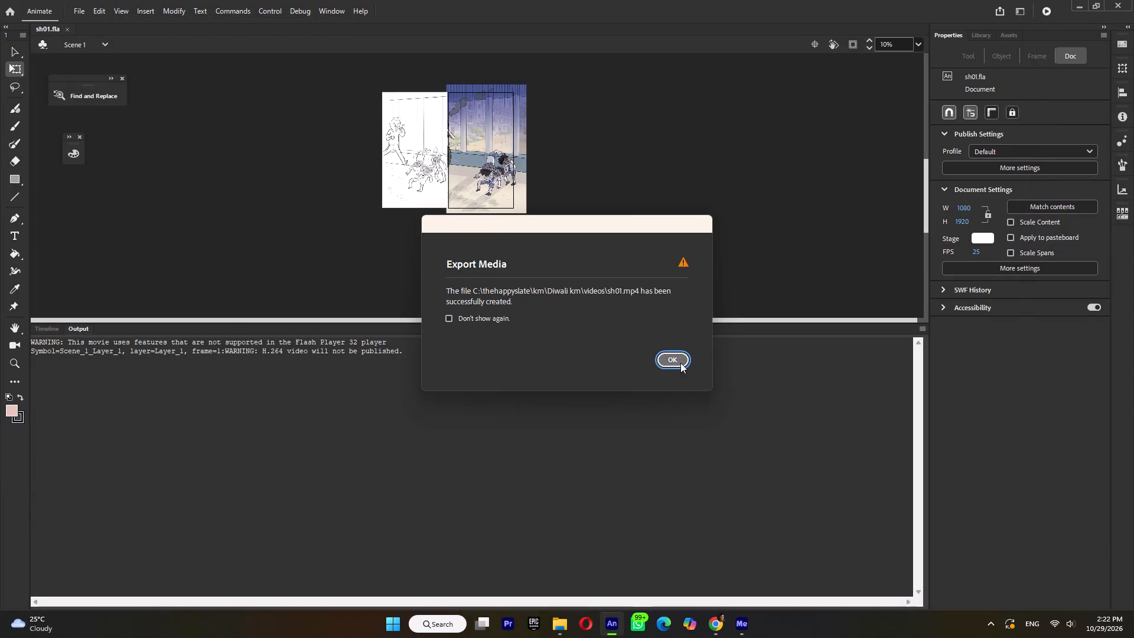
left_click(67, 30)
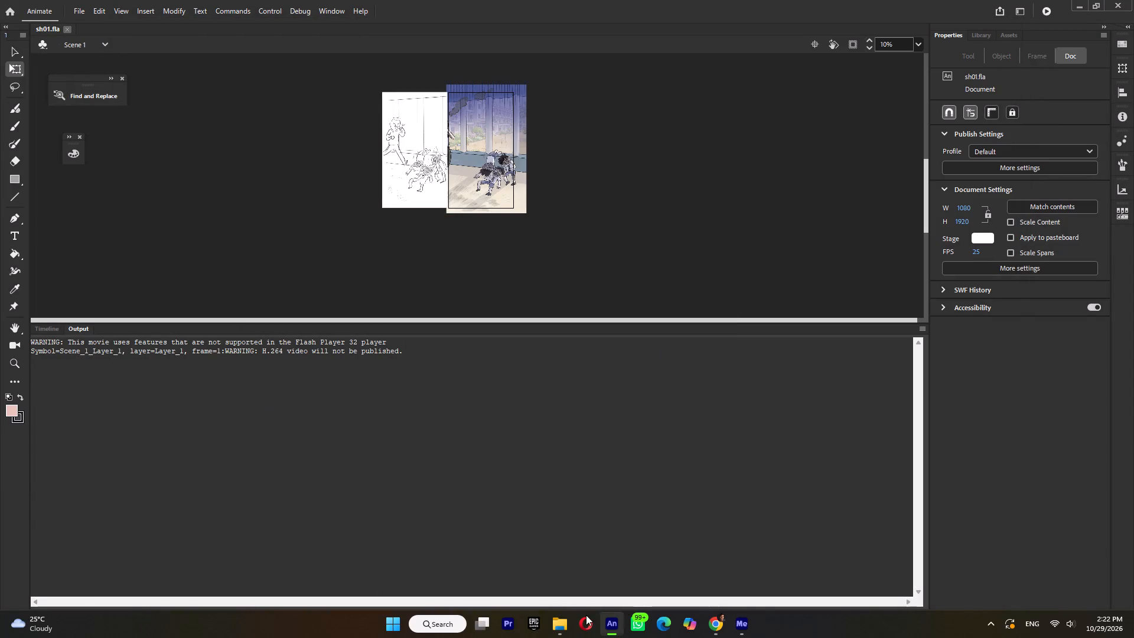
left_click(560, 626)
double_click(782, 389)
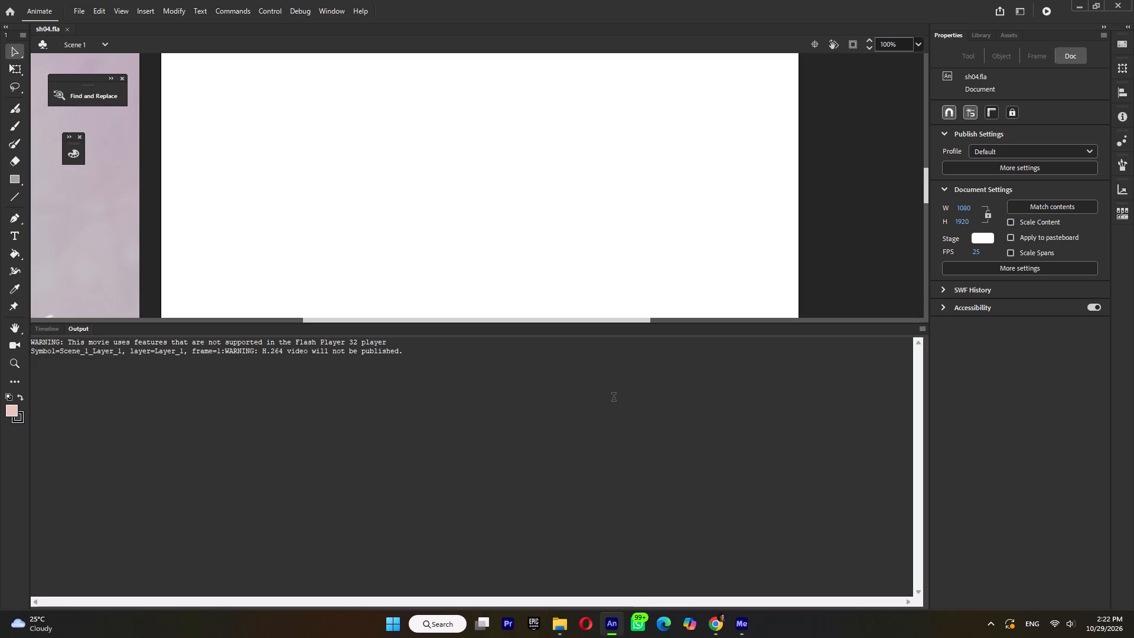
Play and scrub the Scene 1 timeline from its start to about frame 89 to review the school assembly shot.
scroll(500, 195, "down", 5, "ctrl")
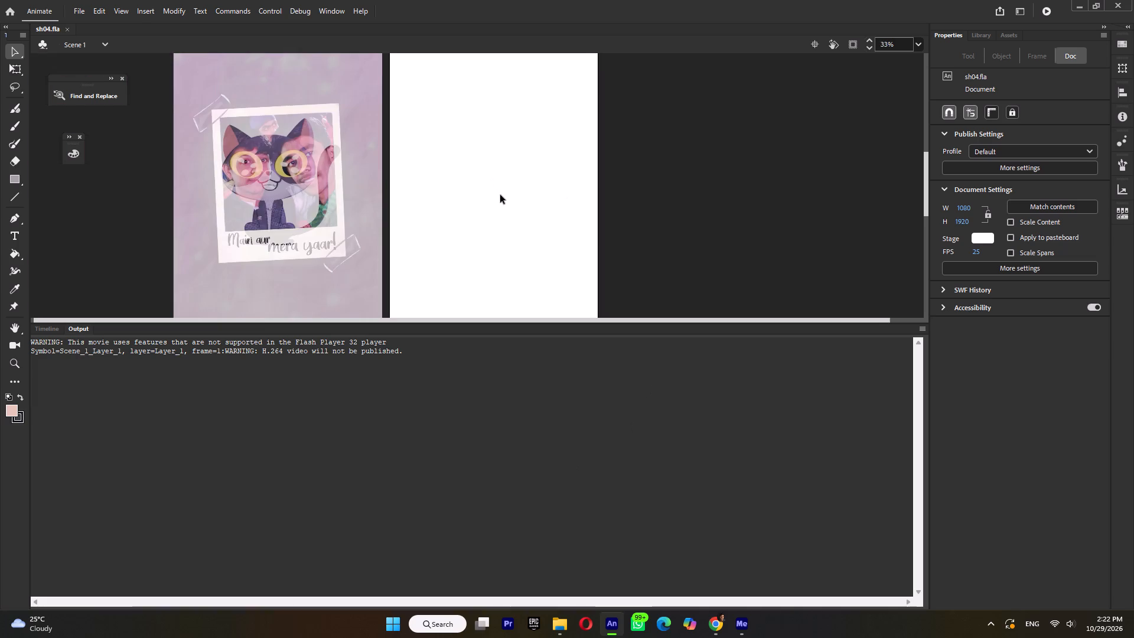
scroll(500, 195, "down", 1, "ctrl")
left_click(49, 330)
key("Return")
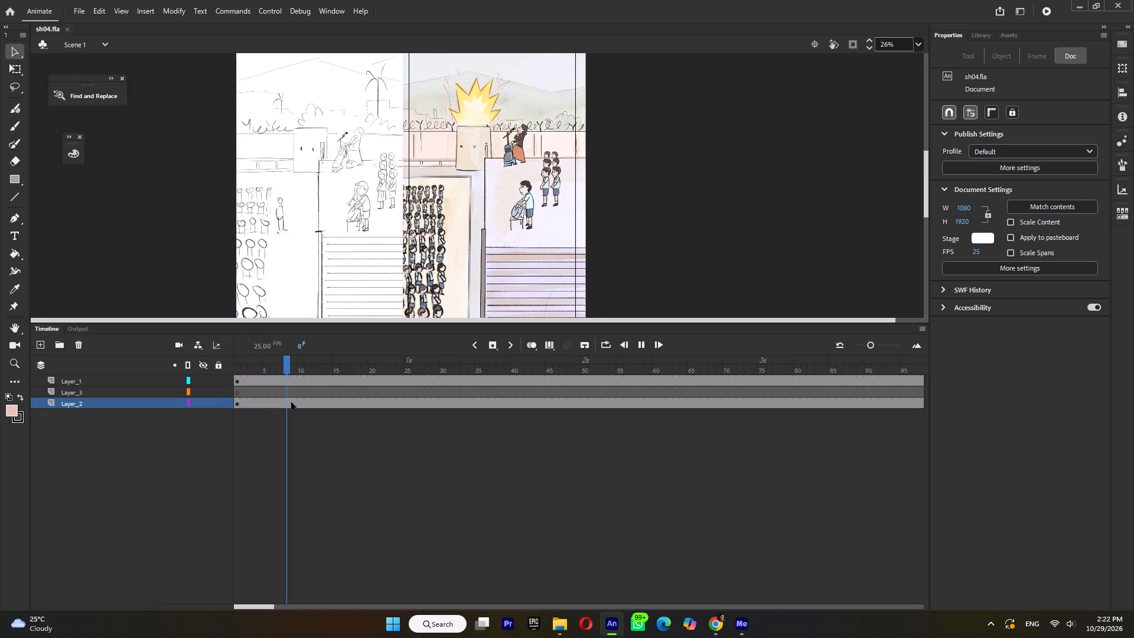
key("Return")
left_click_drag(266, 362, 222, 374)
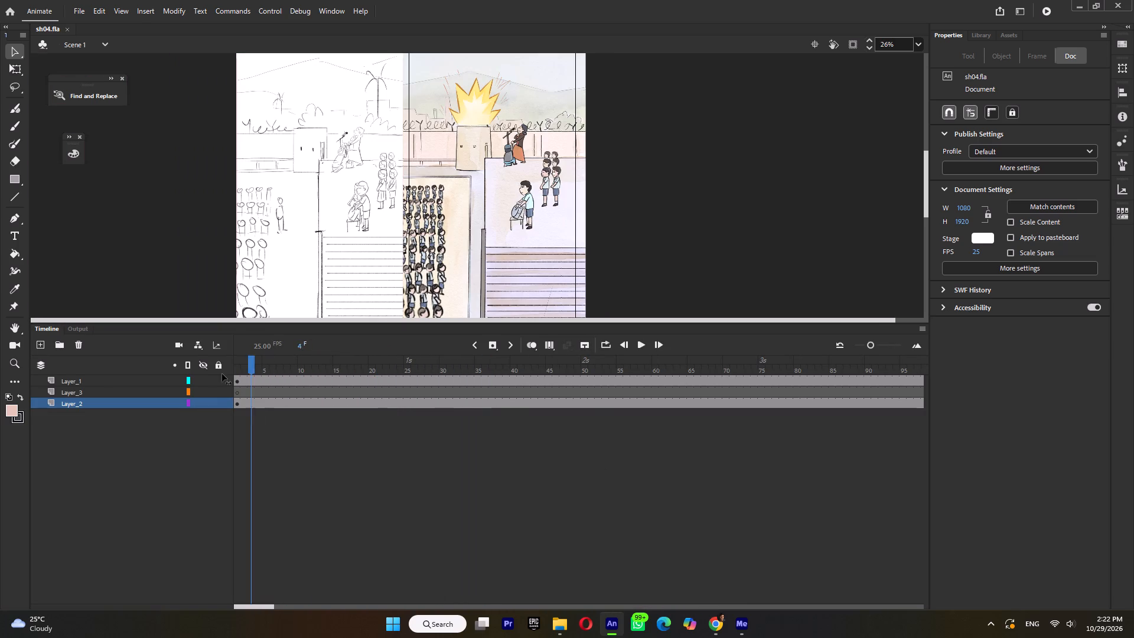
left_click_drag(222, 374, 603, 432)
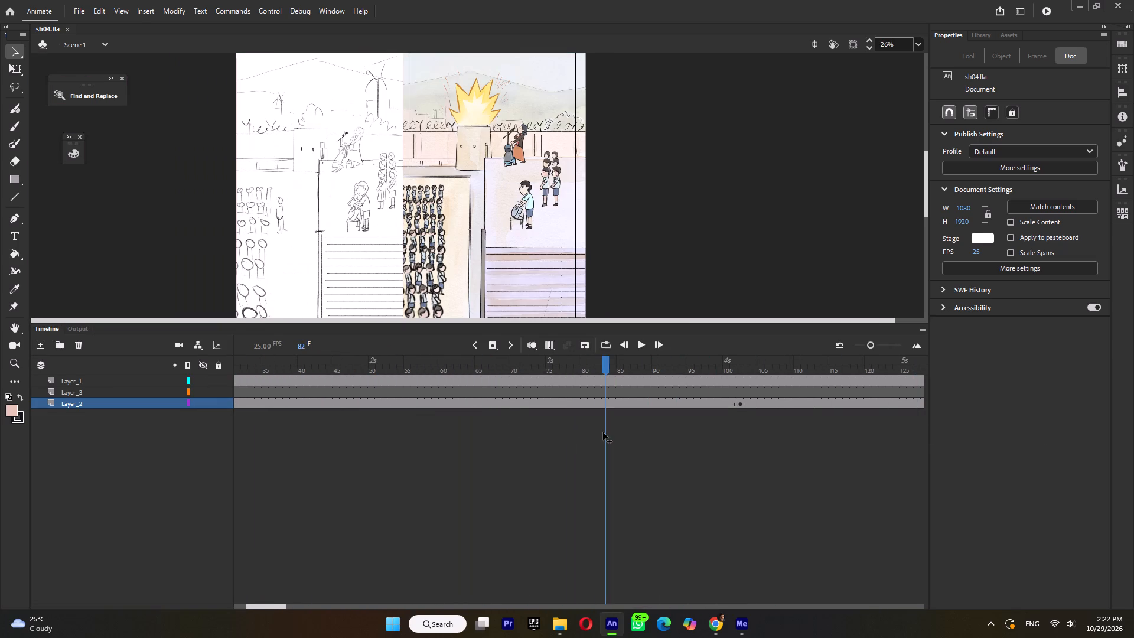
left_click_drag(603, 432, 649, 439)
Open symbol 42 for editing and expand its _2 and explosiom layer folders.
double_click(477, 137)
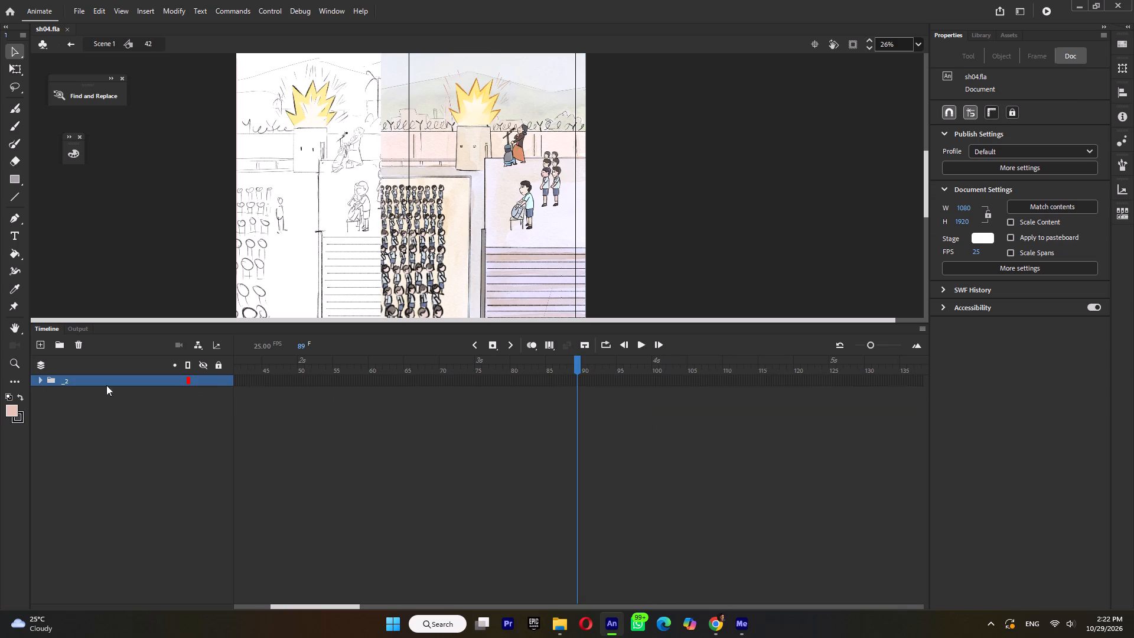
left_click(42, 379)
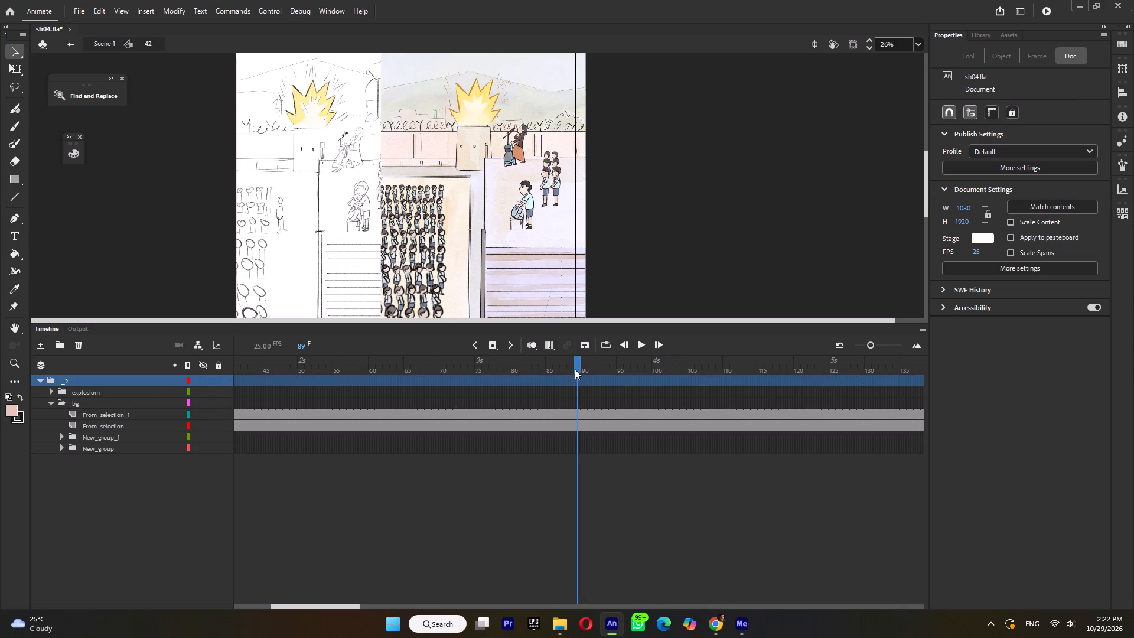
left_click(52, 392)
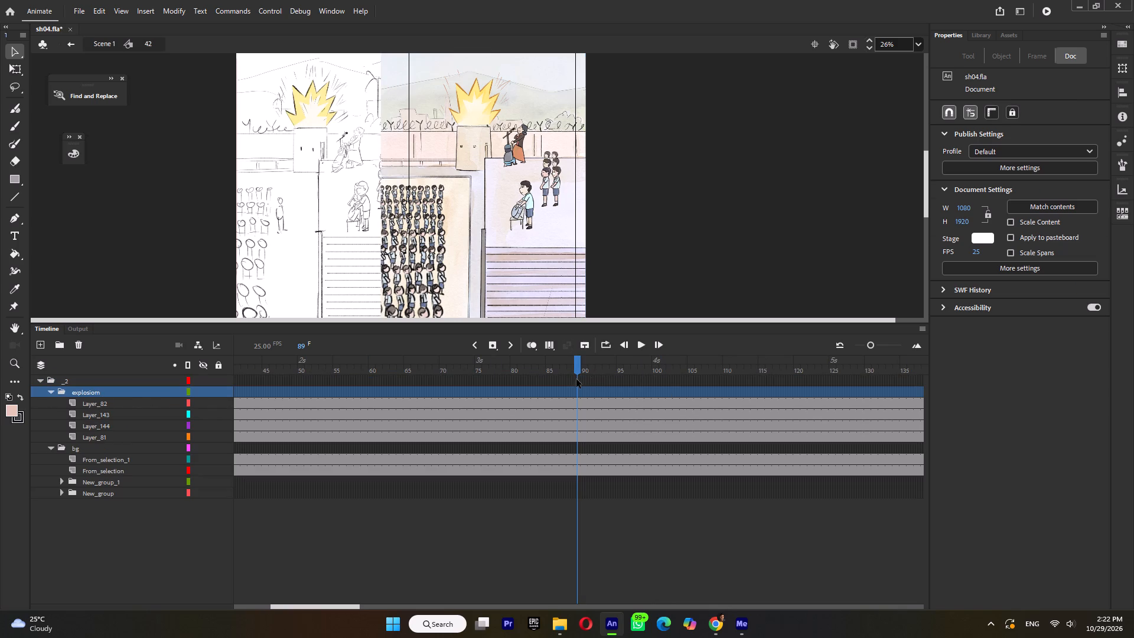
Examine which artwork the explosiom and bg folder layers hold by selecting them and toggling the visibility of explosiom, From_selection_1 and From_selection.
double_click(577, 367)
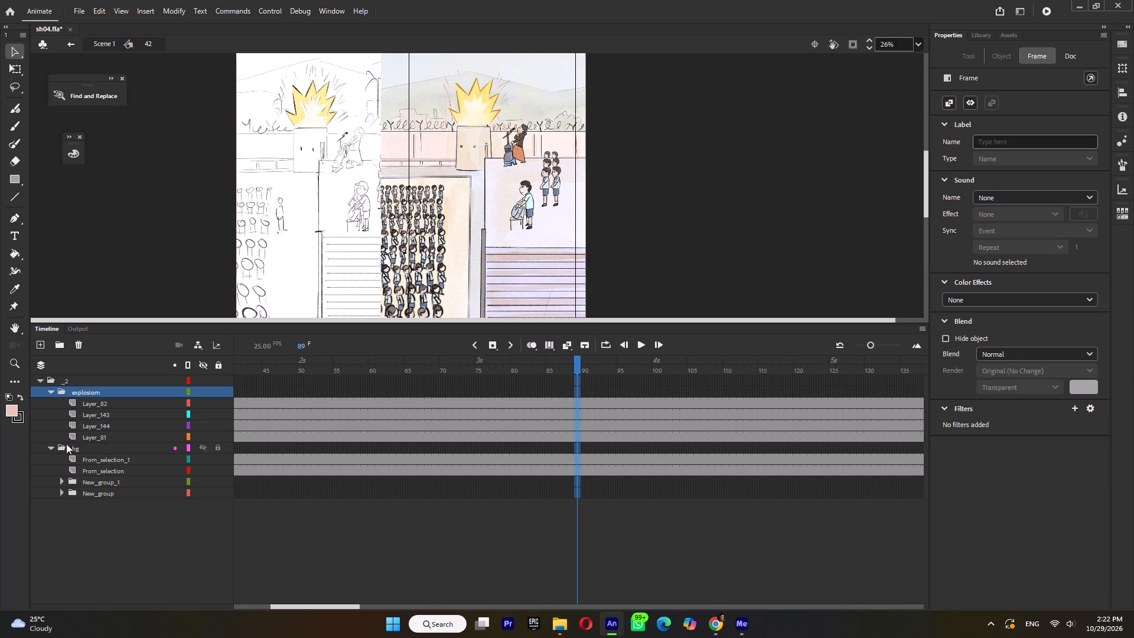
left_click(95, 403)
left_click(106, 394)
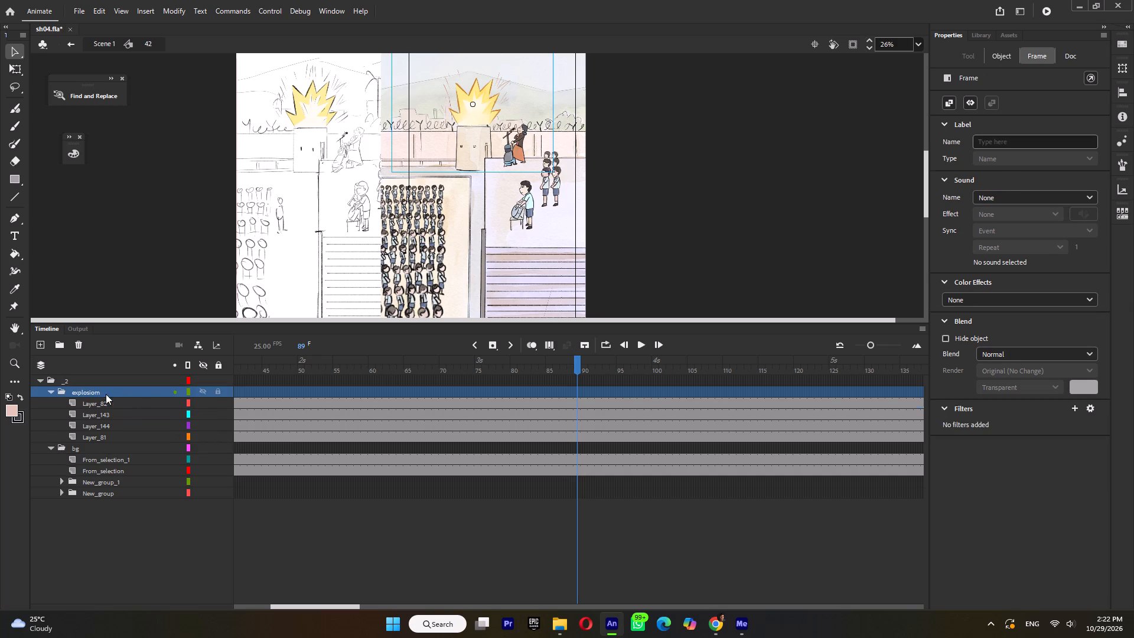
left_click(203, 390)
left_click(203, 390)
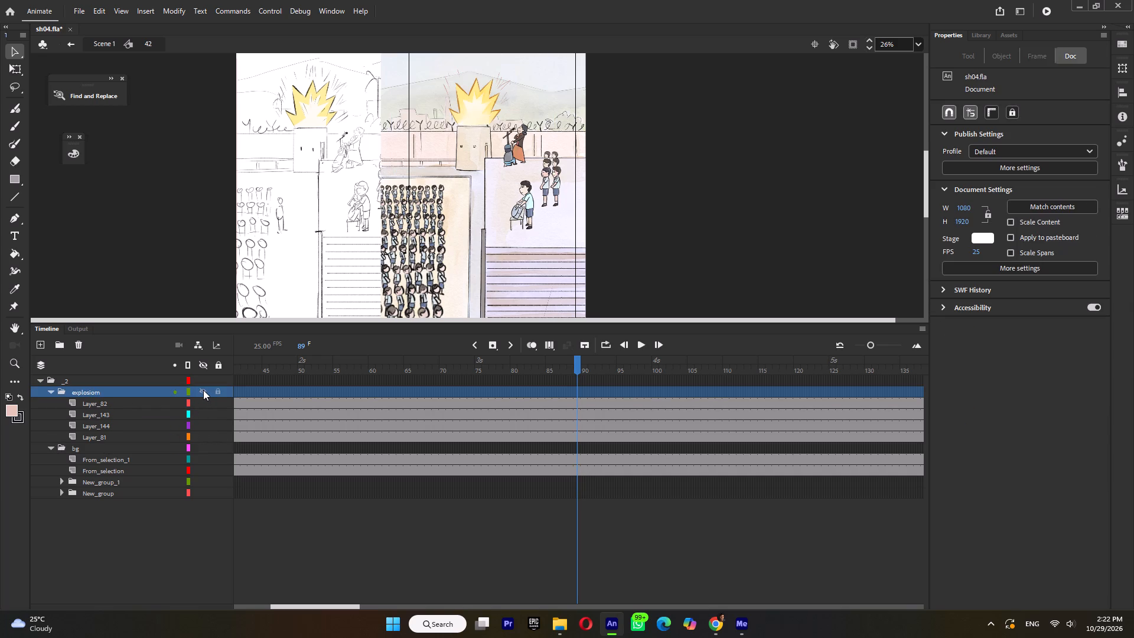
left_click(134, 458)
scroll(406, 286, "down", 4, "ctrl")
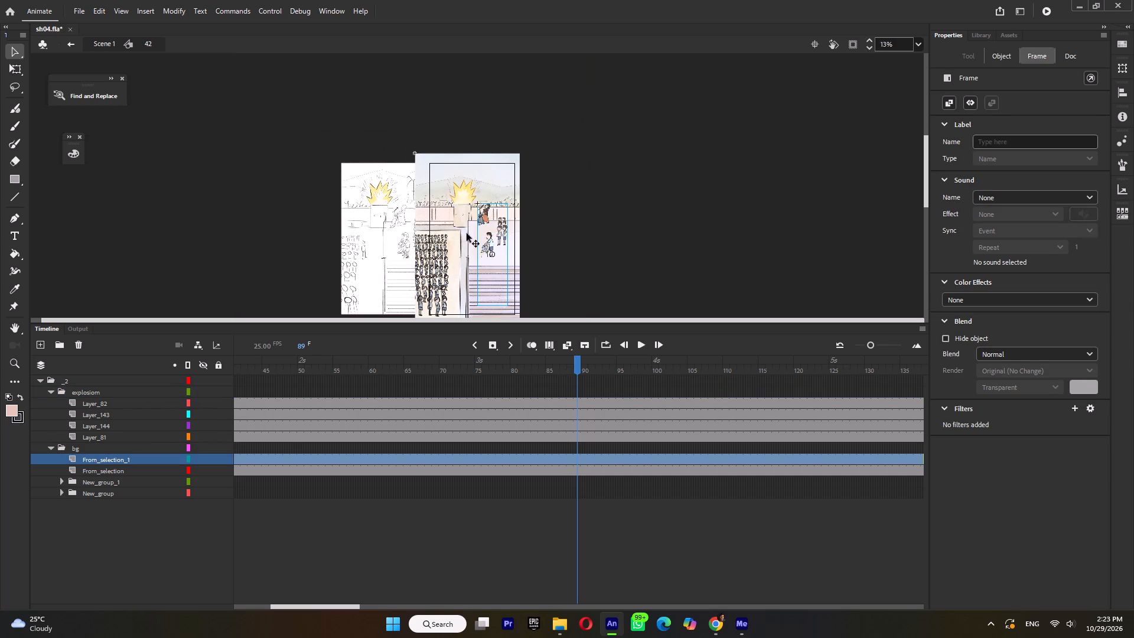
left_click_drag(486, 157, 548, 123)
key("ctrl+z")
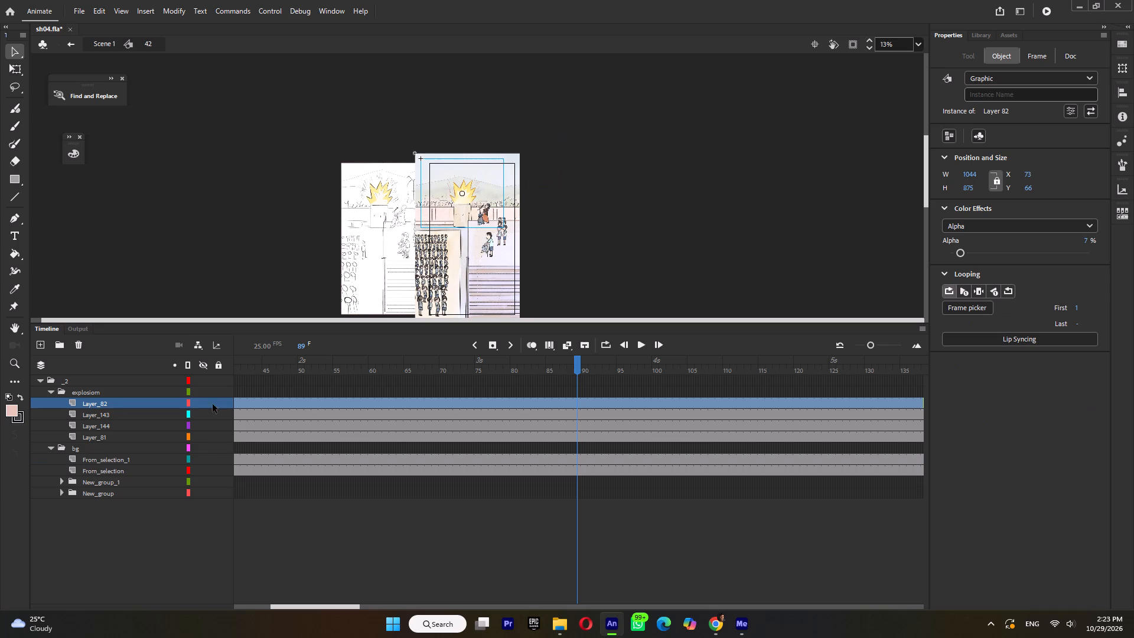
left_click(201, 460)
left_click(204, 468)
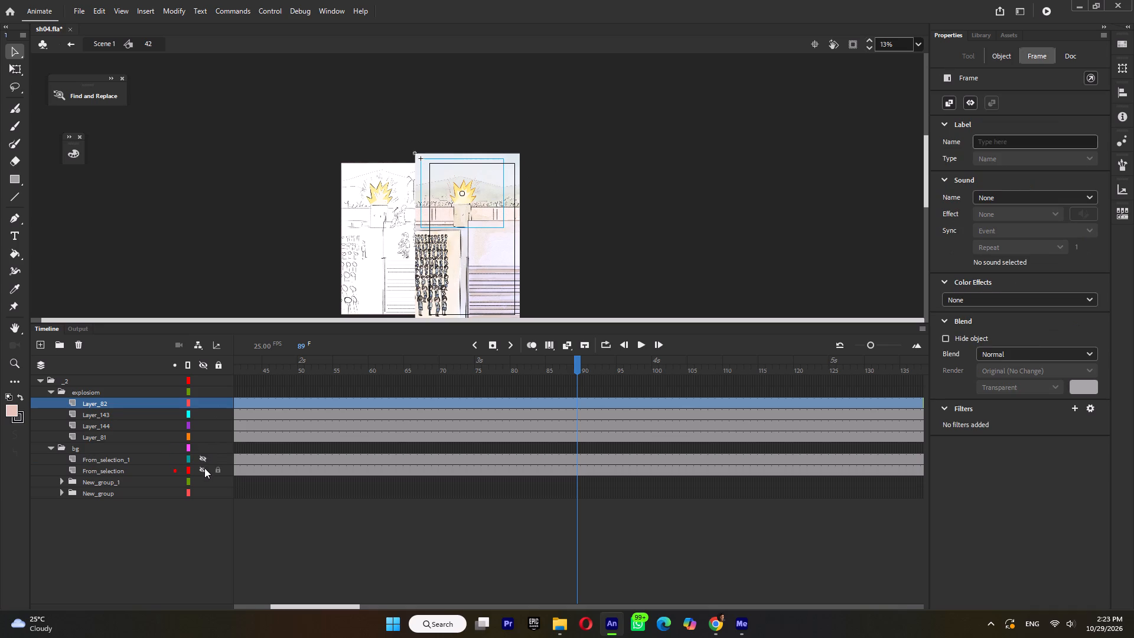
left_click(205, 468)
left_click(204, 463)
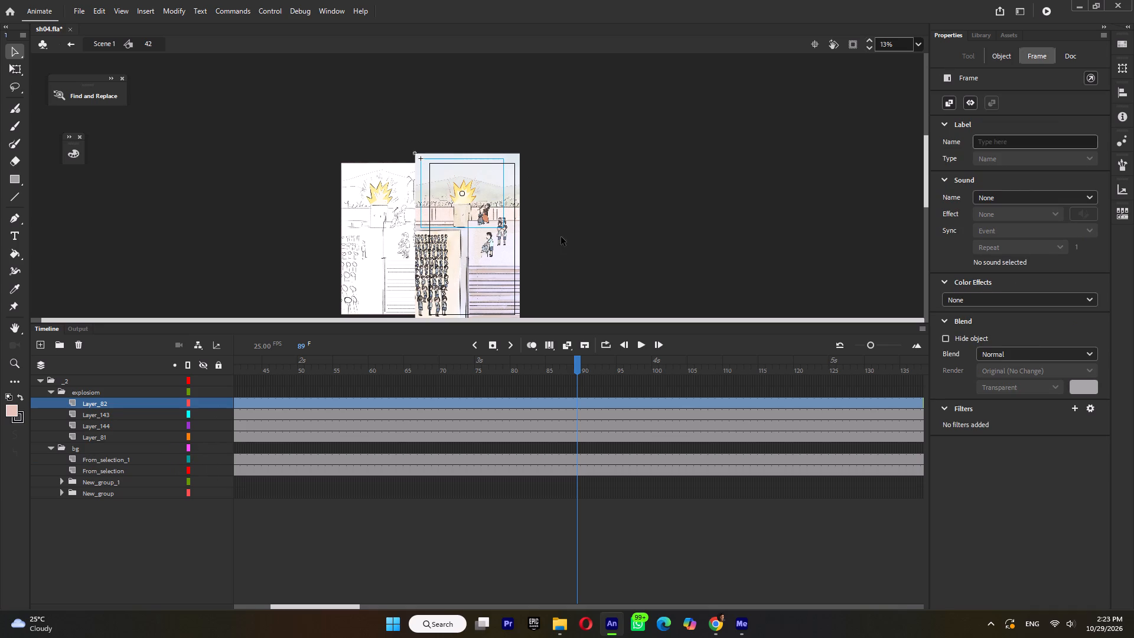
Collapse the explosiom folder and convert its layers into a graphic symbol named explosivwe.
scroll(489, 223, "up", 6, "ctrl")
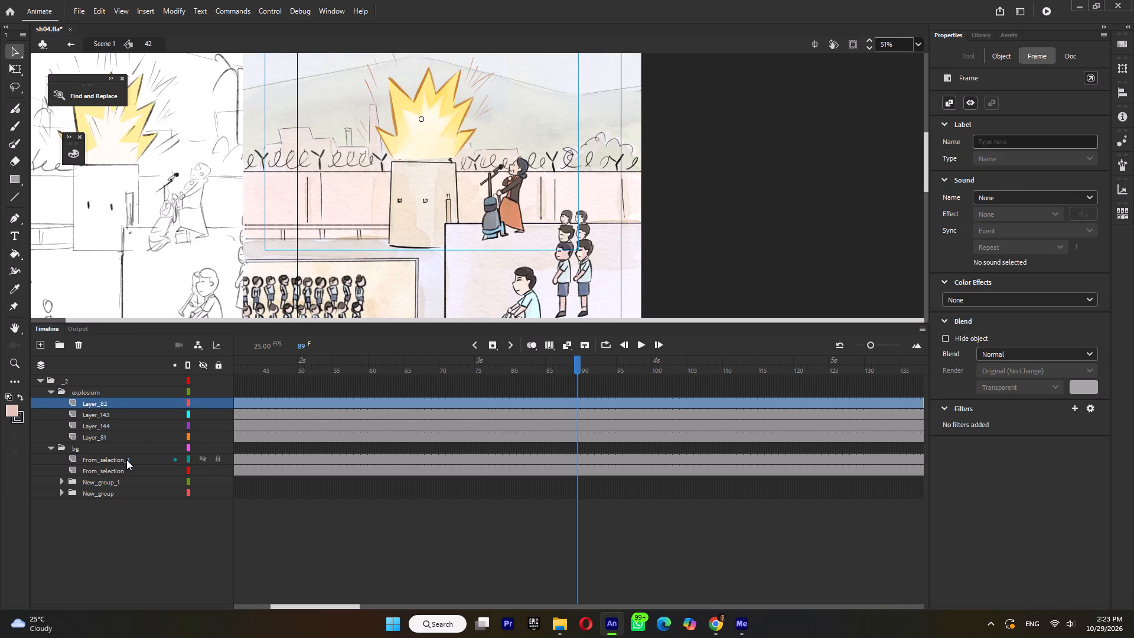
left_click(46, 391)
left_click(54, 392)
right_click(91, 393)
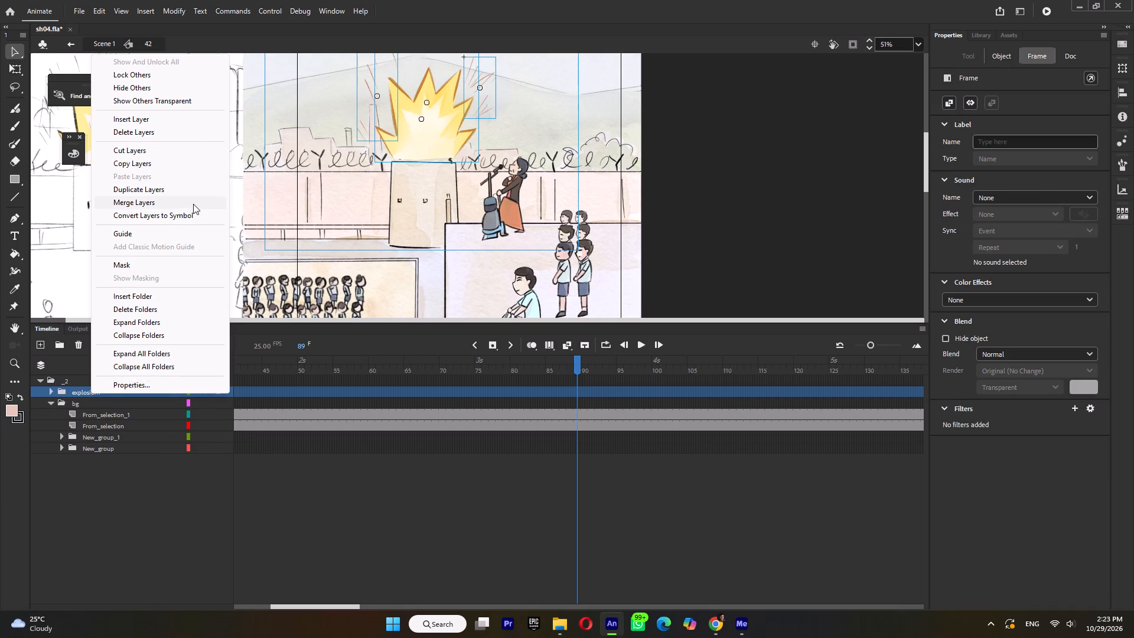
left_click(183, 214)
type("explosic")
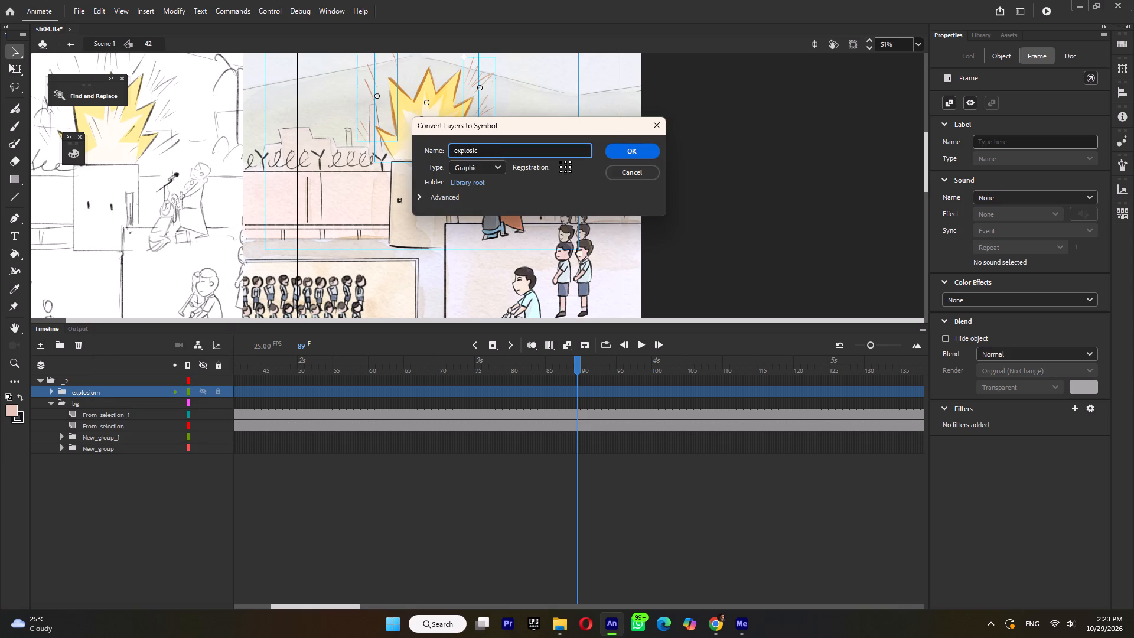
key("BackSpace")
type("vwe")
key("Return")
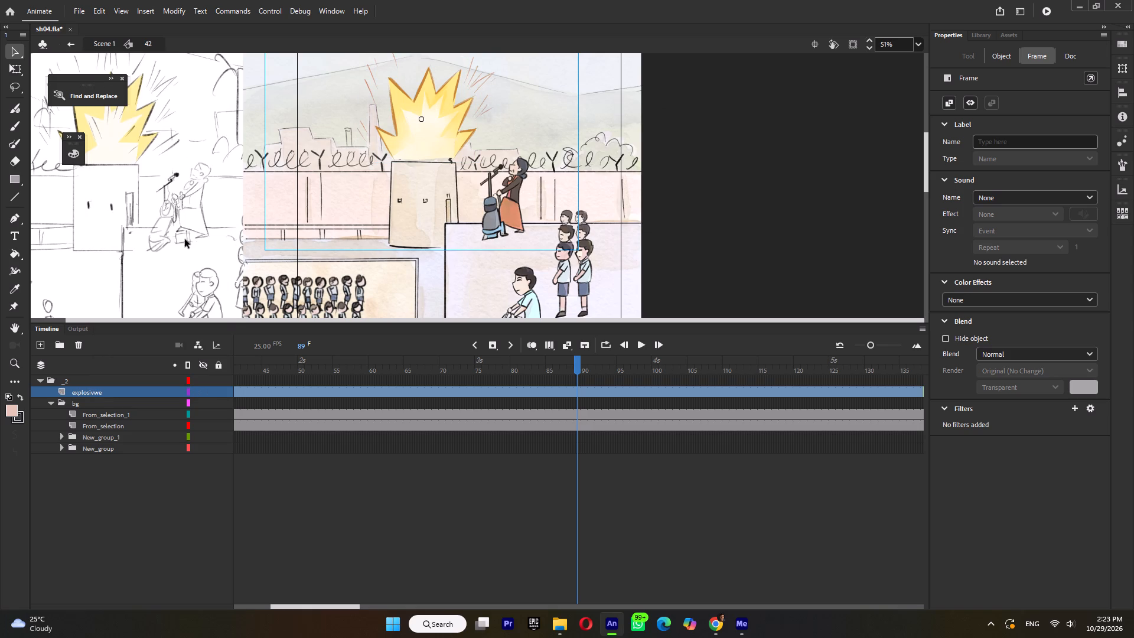
Open the explosivwe symbol in place and change the stage preview mode so the surrounding artwork is dimmed.
double_click(449, 115)
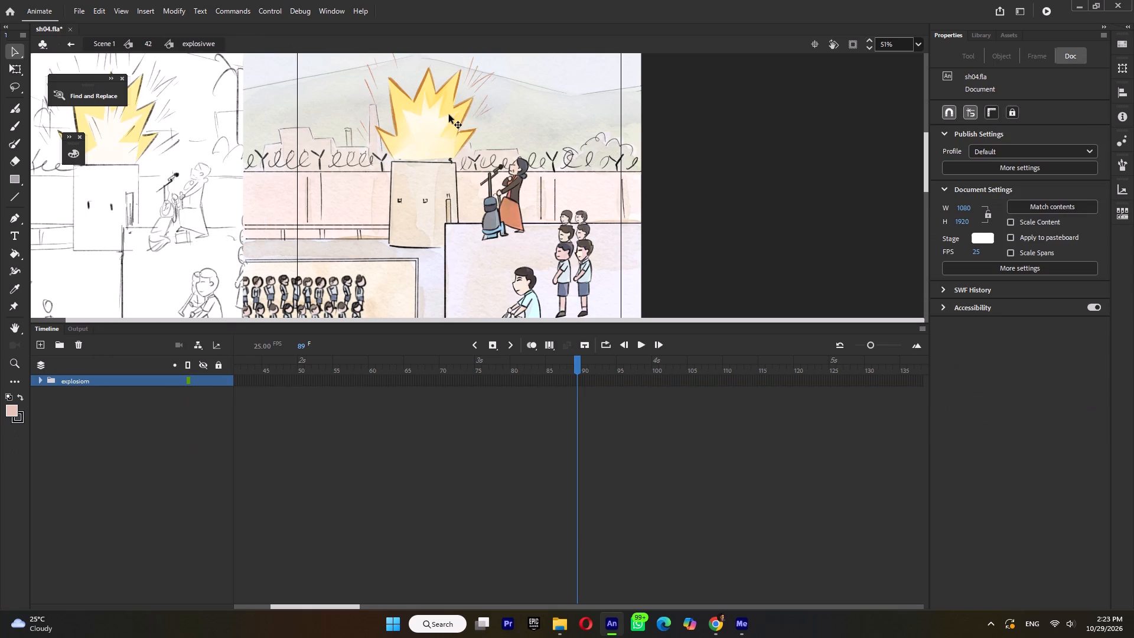
left_click(122, 9)
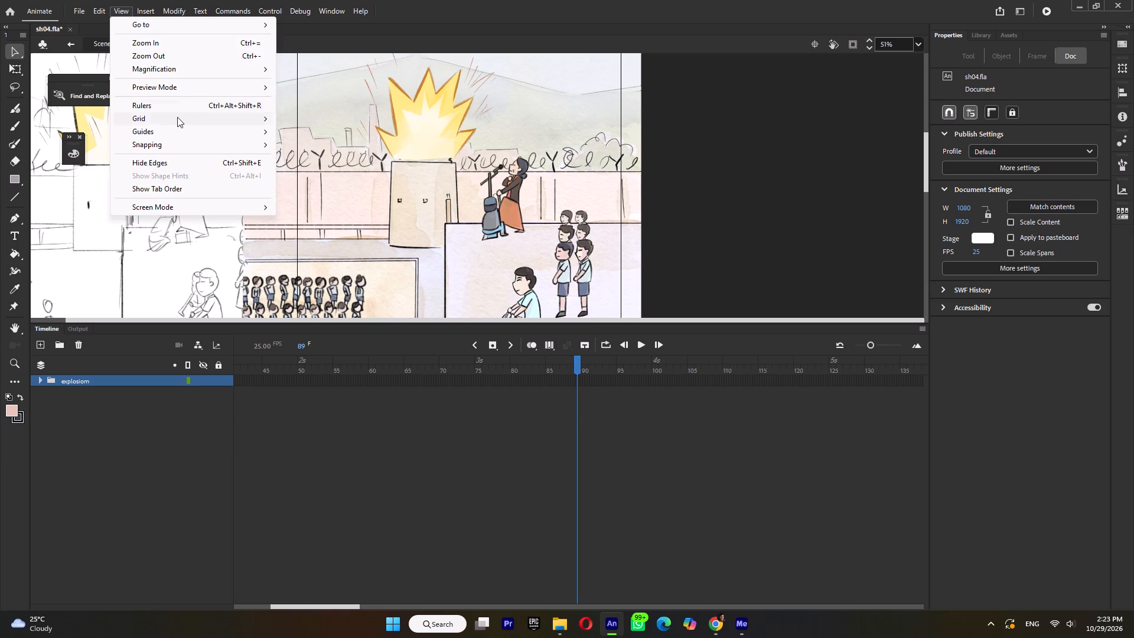
left_click(175, 90)
left_click(296, 128)
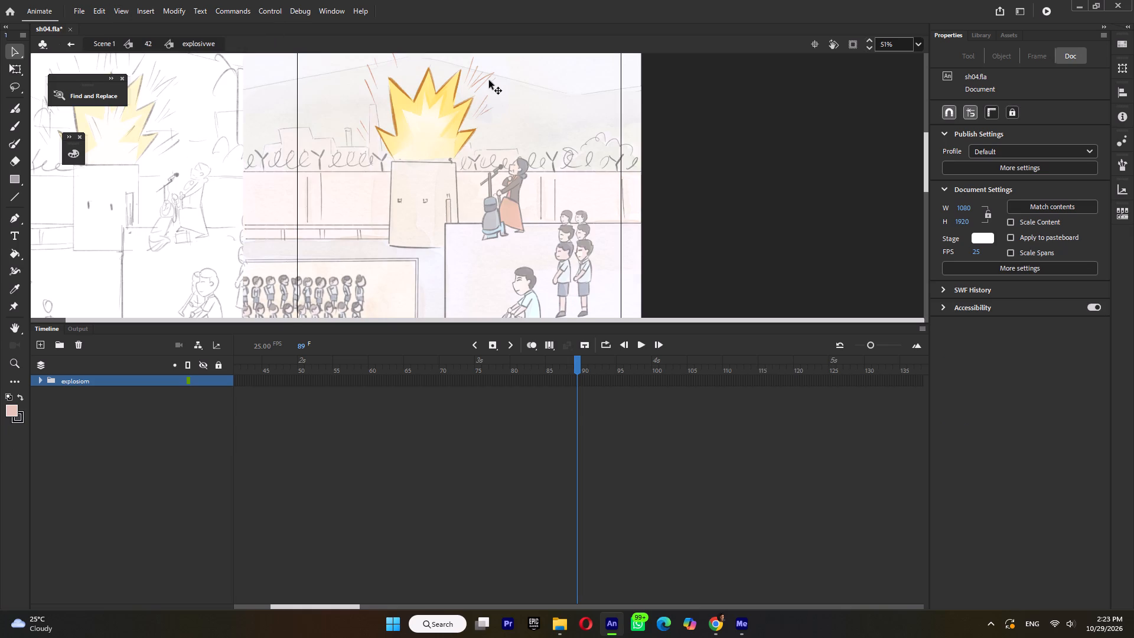
Expand the explosiom folder inside the symbol and hide Layer_82.
left_click(489, 80)
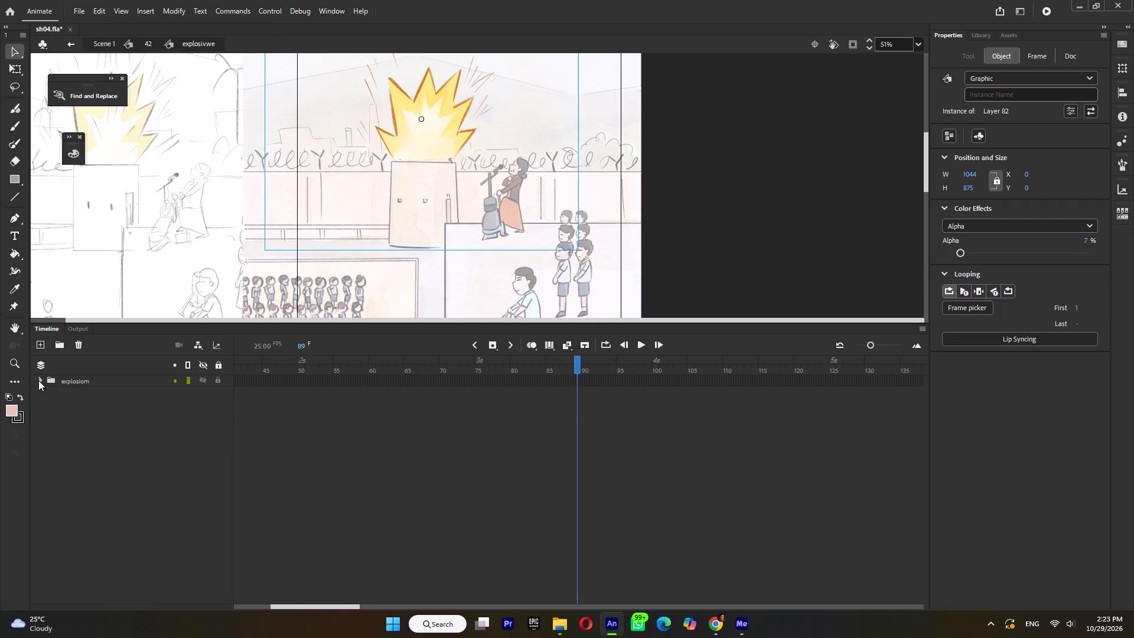
left_click(38, 381)
left_click(110, 392)
left_click(204, 392)
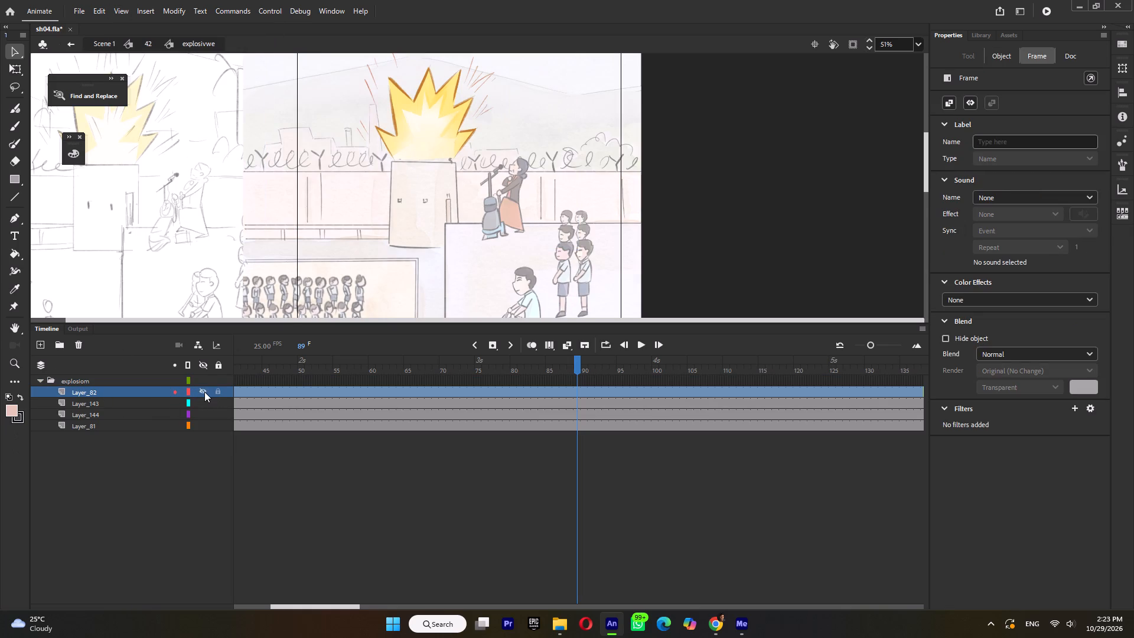
left_click(206, 403)
left_click(202, 401)
Open the Layer 143 spark-lines symbol, extend Layer_1 to frame 10, and insert a keyframe at frame 6.
double_click(480, 77)
left_click(301, 380)
key("F5")
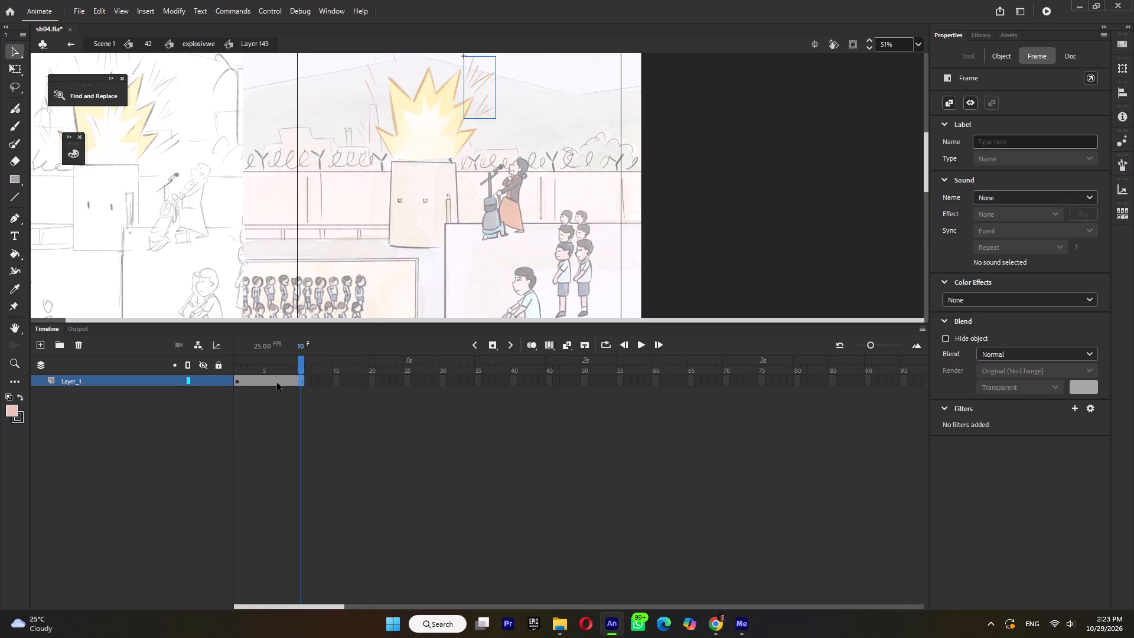
left_click(272, 380)
key("F6")
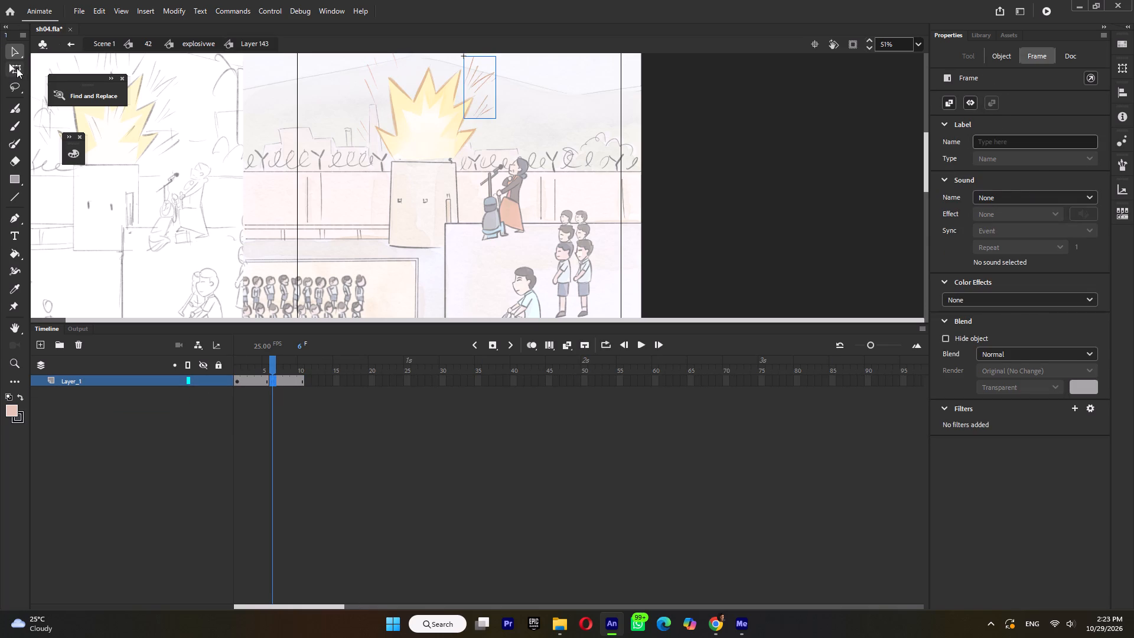
At frame 6, enlarge the spark-lines bitmap to about 127 by 244 and move it outward from the explosion to about X 18, Y -45.
left_click(17, 68)
scroll(429, 213, "down", 2, "ctrl")
scroll(486, 113, "up", 5, "ctrl")
left_click_drag(502, 109, 511, 99, "shift")
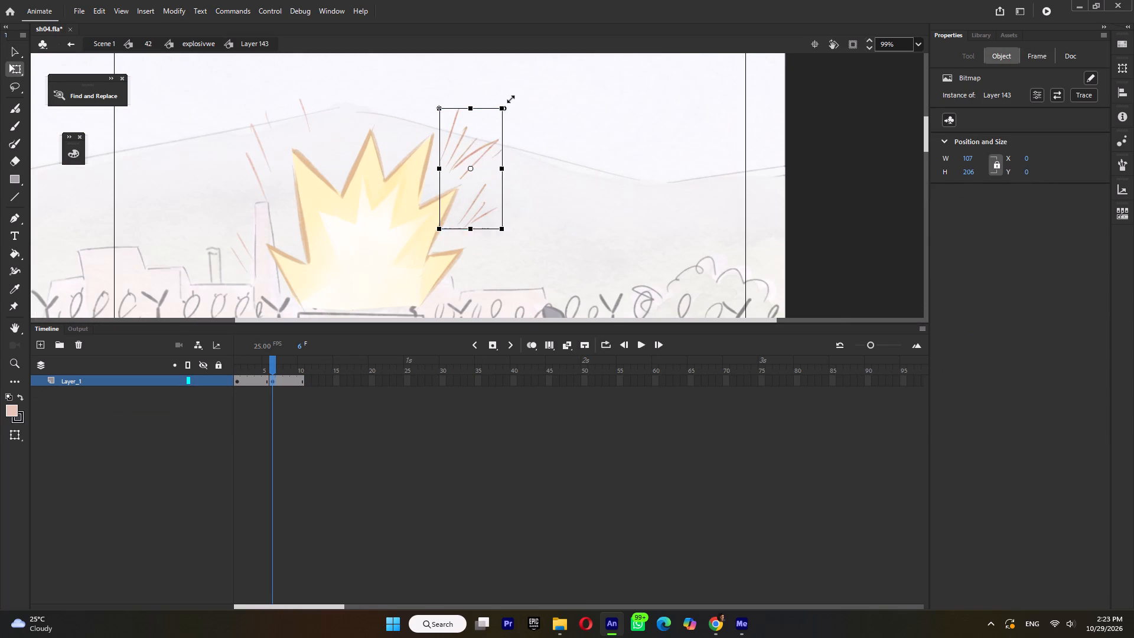
left_click_drag(511, 99, 514, 98, "shift")
left_click_drag(481, 148, 498, 133)
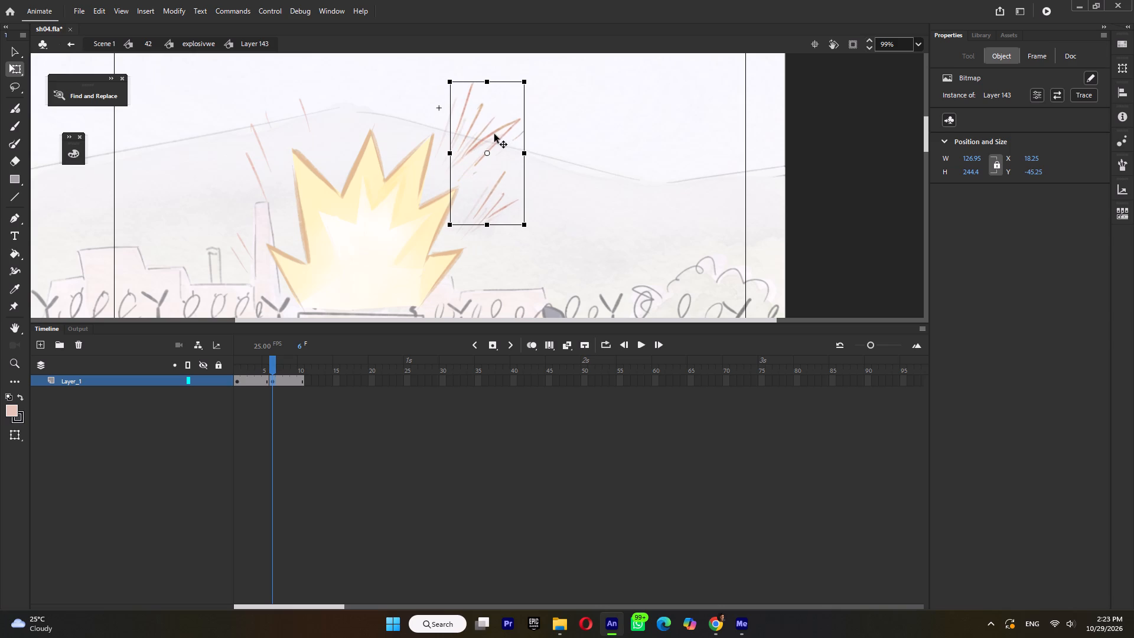
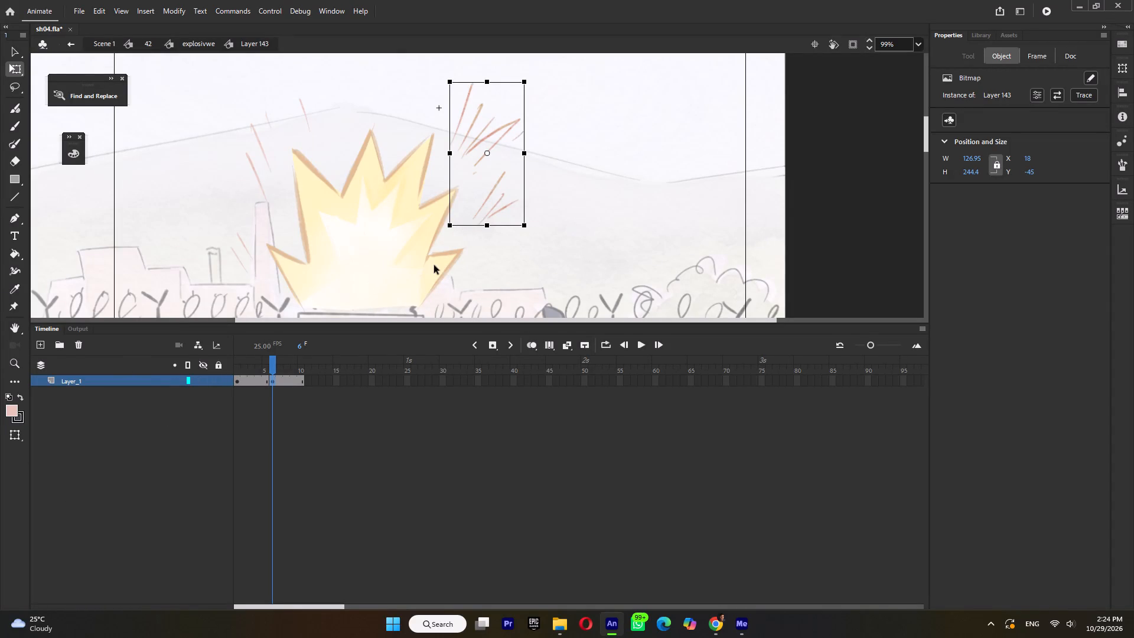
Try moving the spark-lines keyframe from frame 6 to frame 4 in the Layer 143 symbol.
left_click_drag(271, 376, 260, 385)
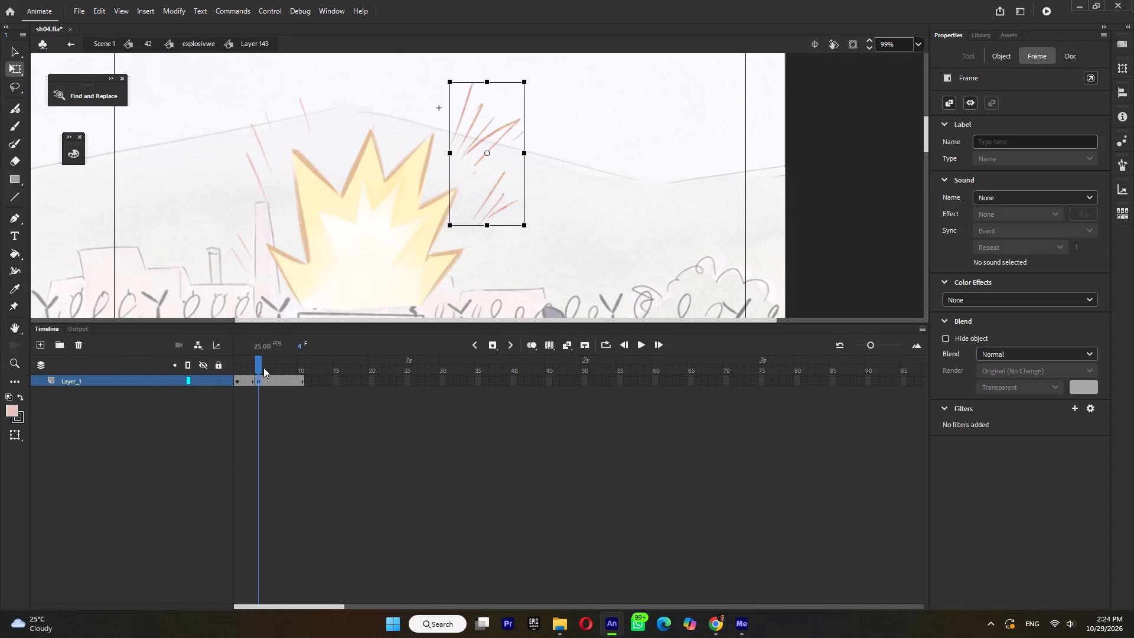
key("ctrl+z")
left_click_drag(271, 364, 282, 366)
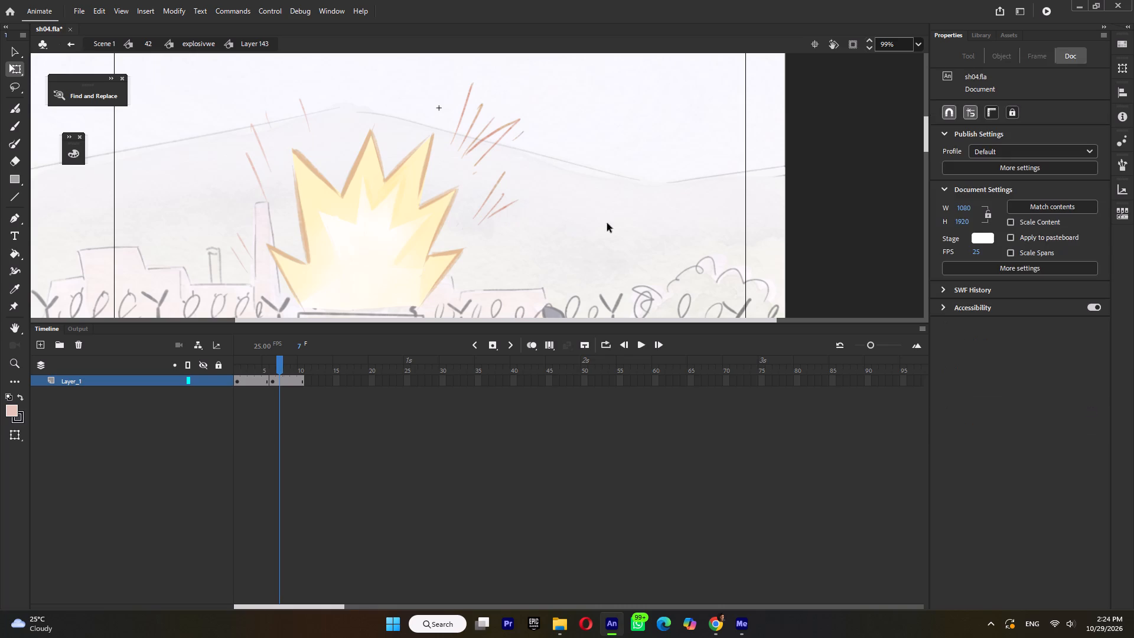
Open the Layer 144 spark-lines symbol, extend Layer_1 to frame 12, and insert a keyframe at frame 7.
double_click(644, 191)
left_click(239, 136)
double_click(247, 137)
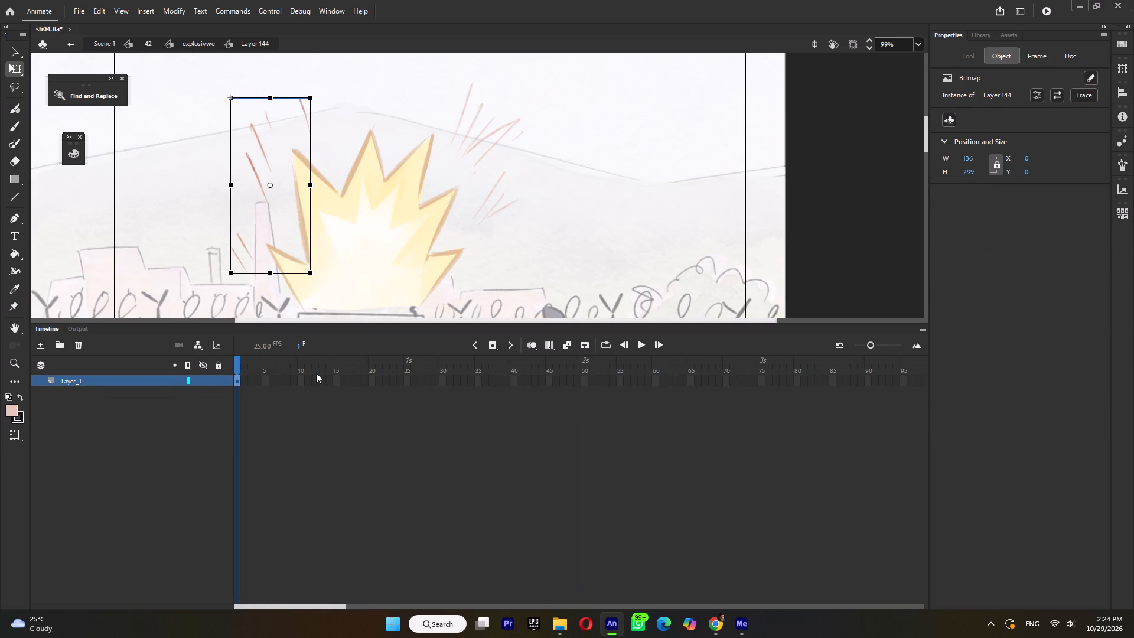
left_click(310, 382)
key("F5")
key("F5")
left_click(281, 379)
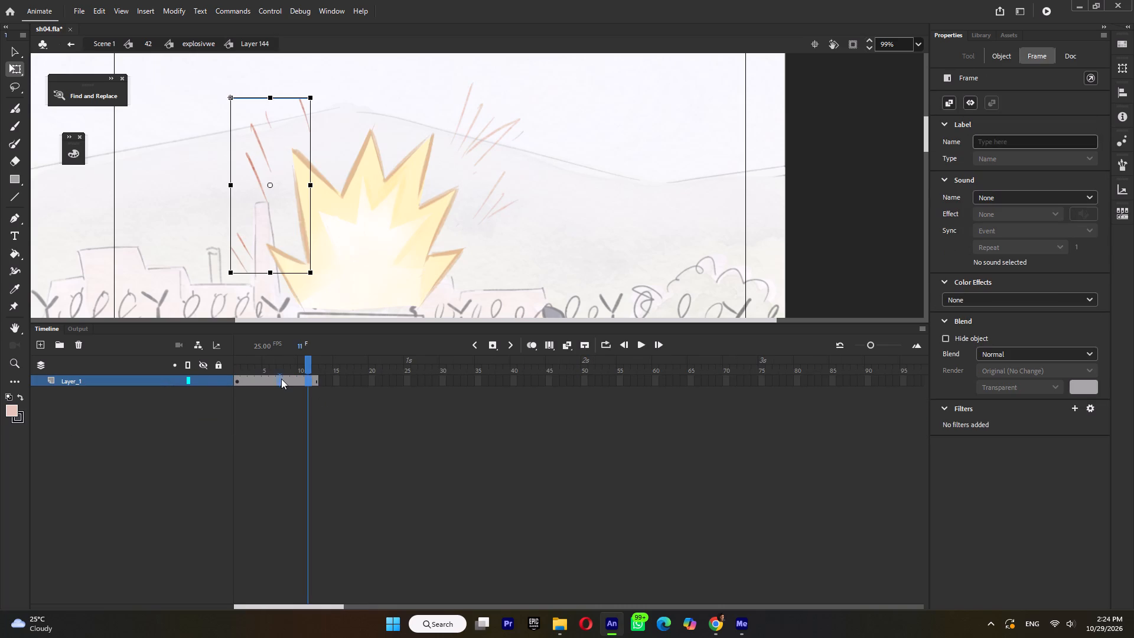
key("F6")
At frame 7, shrink the Layer 144 spark lines slightly, move them inward toward the explosion, and leave the symbol.
left_click_drag(312, 97, 320, 80, "shift")
key("ctrl+z")
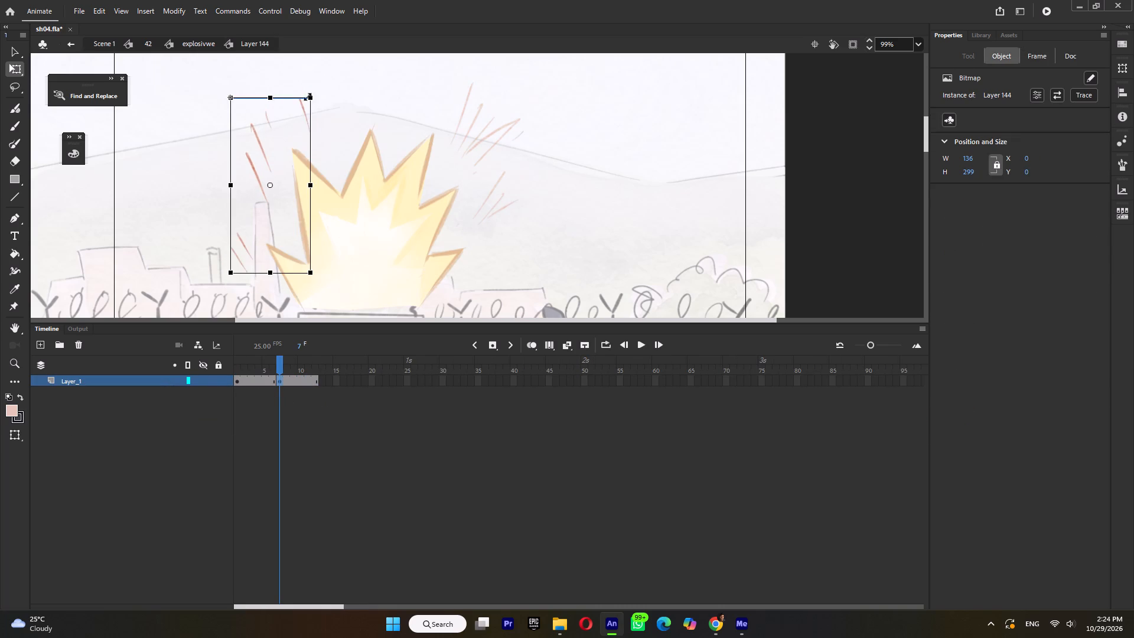
left_click_drag(308, 97, 309, 109, "shift")
left_click_drag(267, 157, 278, 167)
scroll(279, 164, "down", 4, "ctrl")
double_click(519, 211)
Open the Layer 81 explosion symbol, extend Layer_1 to frame 11, and insert a keyframe at frame 6.
double_click(445, 202)
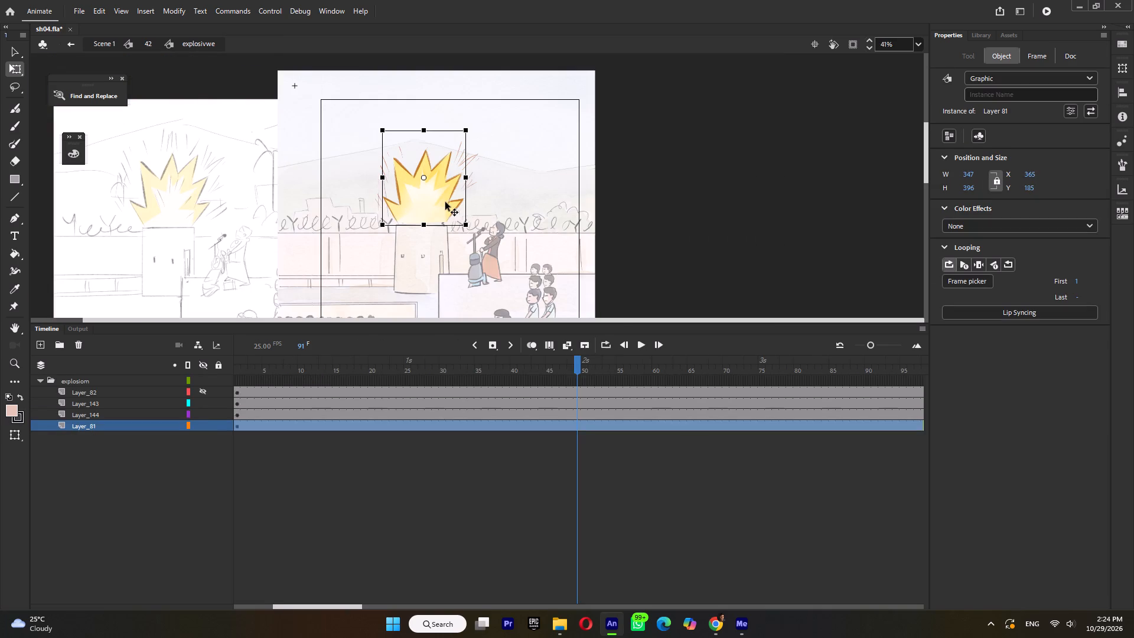
left_click(286, 379)
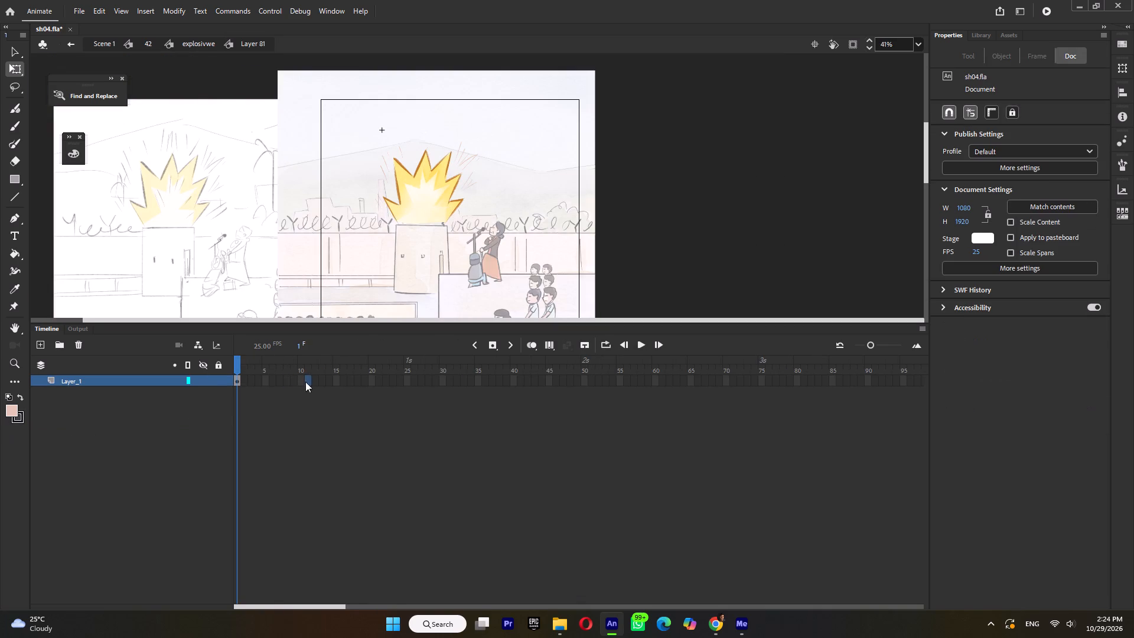
left_click(305, 382)
key("F5")
left_click(276, 379)
key("F6")
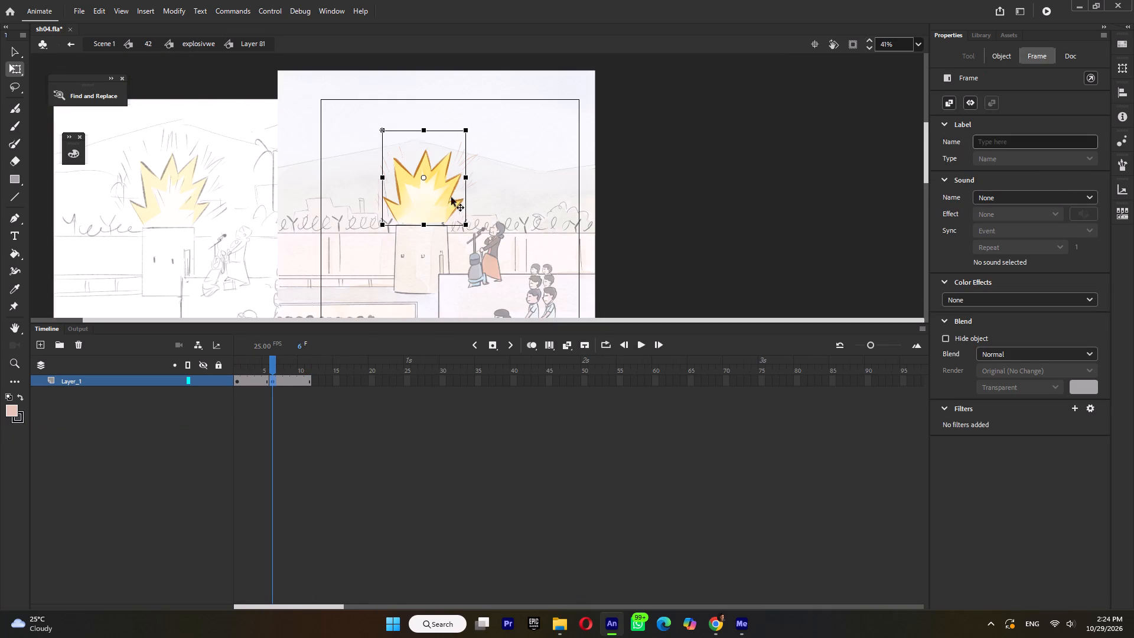
Set the explosion's transformation point at its base, move the keyframe to frame 4, and scale the explosion down to about 278 by 317.
left_click_drag(423, 177, 426, 222)
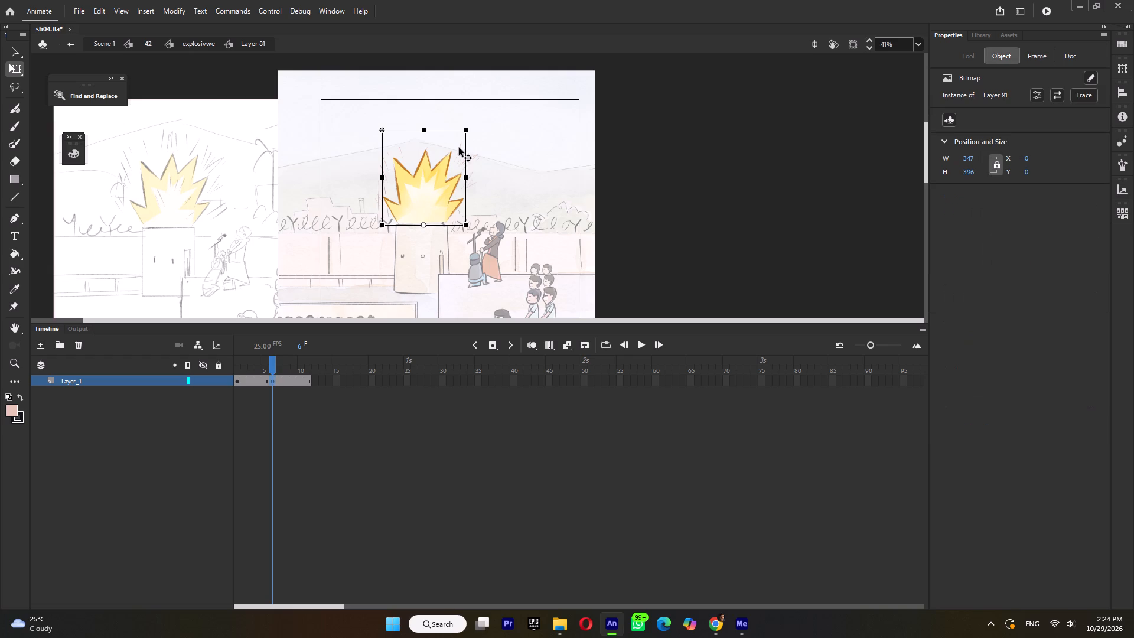
left_click_drag(272, 382, 259, 382)
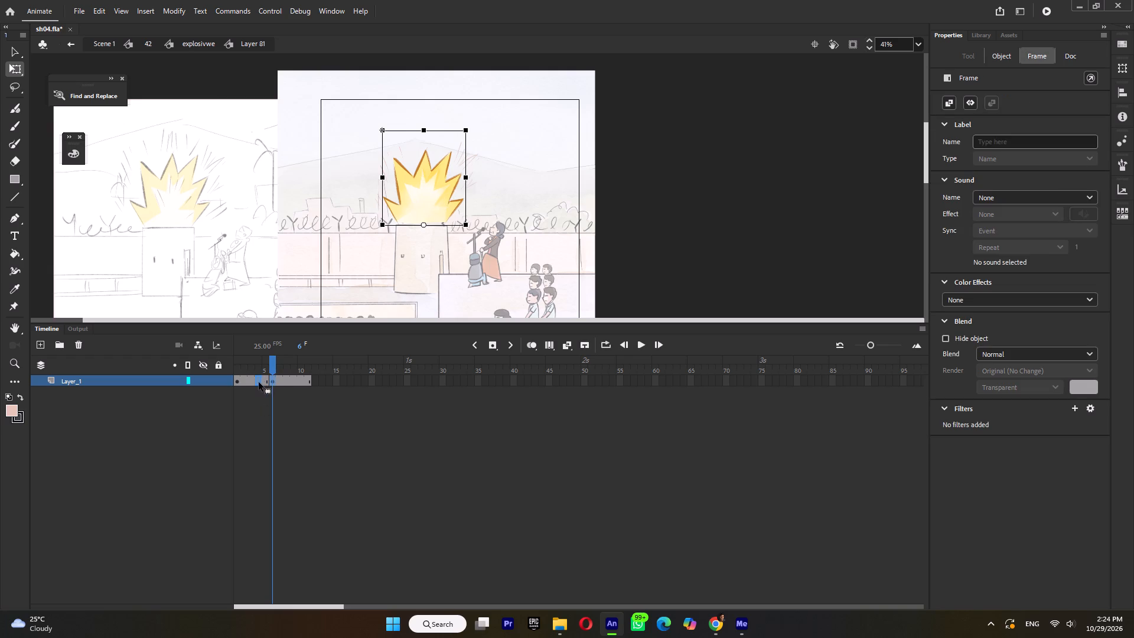
left_click_drag(259, 382, 258, 382)
left_click_drag(467, 129, 459, 157, "shift")
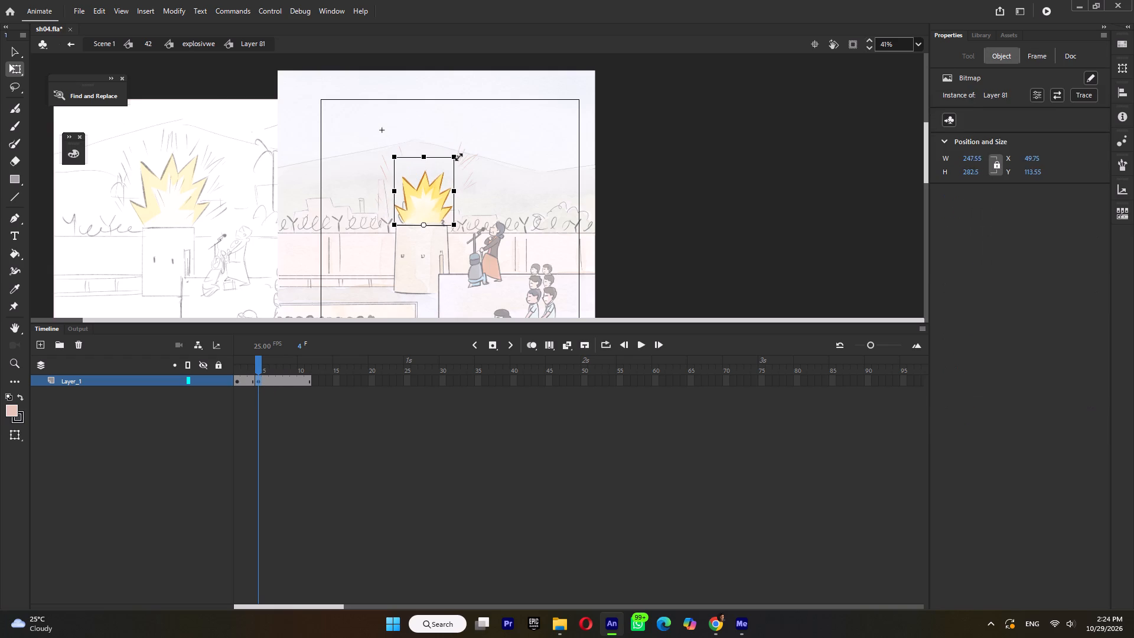
left_click_drag(459, 157, 459, 148, "shift")
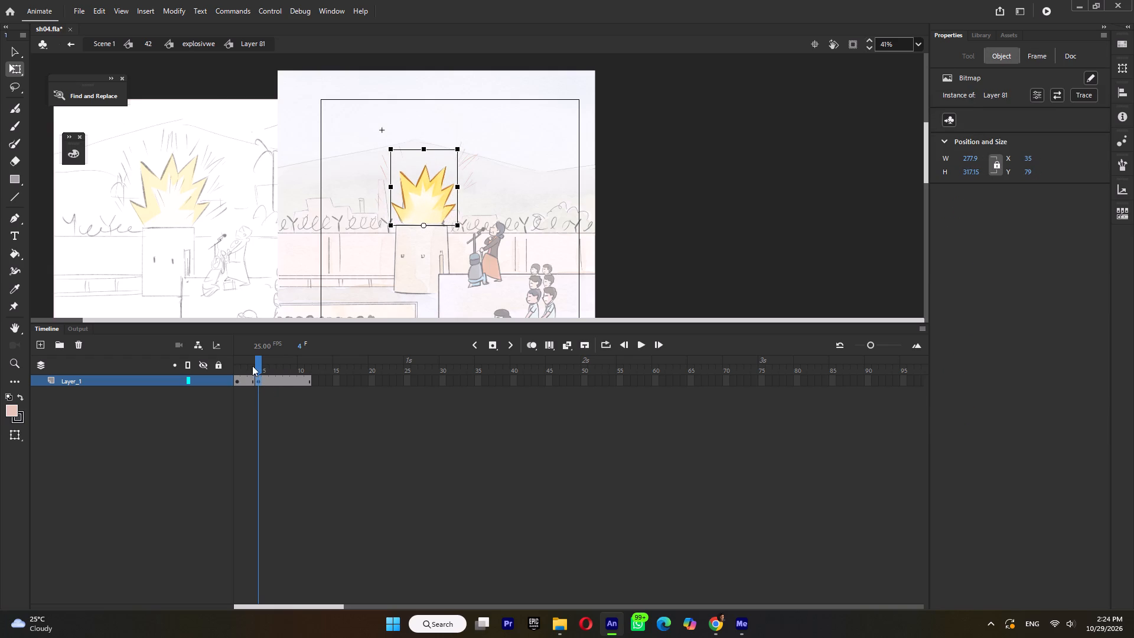
left_click(257, 369)
Add a keyframe at frame 7 with a copy of the opening full-size explosion and flip it horizontally.
left_click(282, 380)
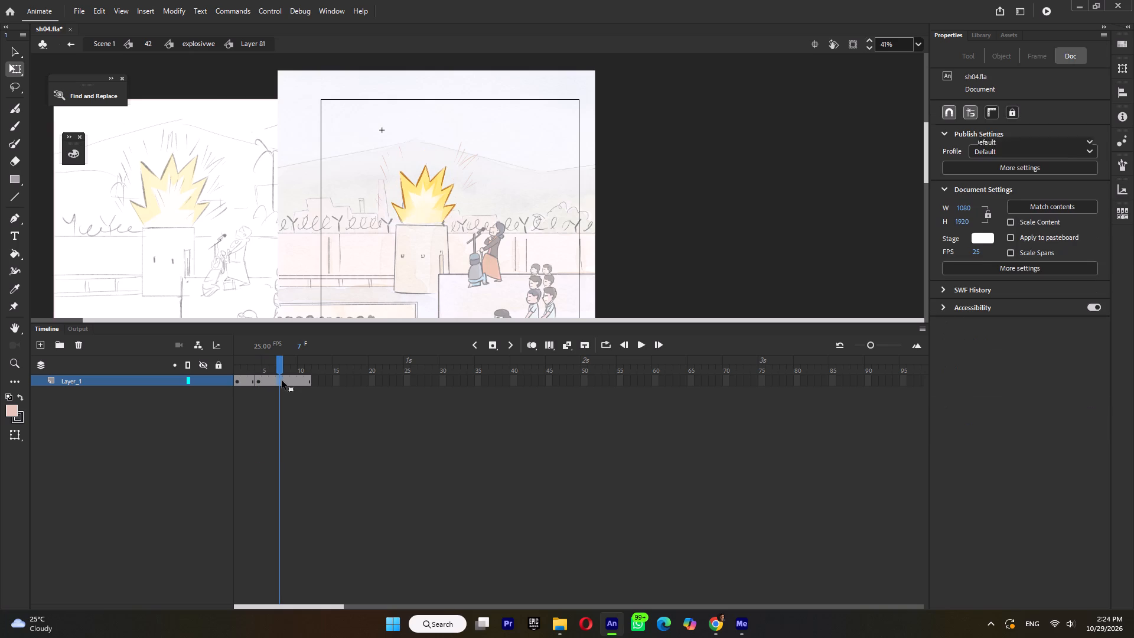
key("F6")
left_click(247, 384)
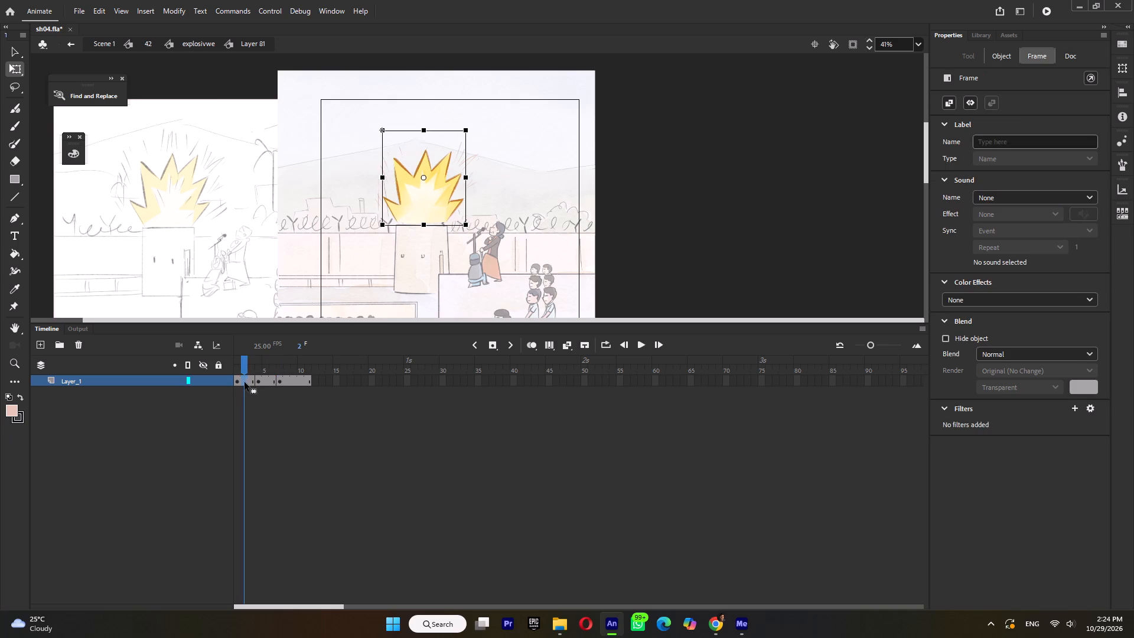
left_click_drag(245, 382, 282, 376)
right_click(428, 197)
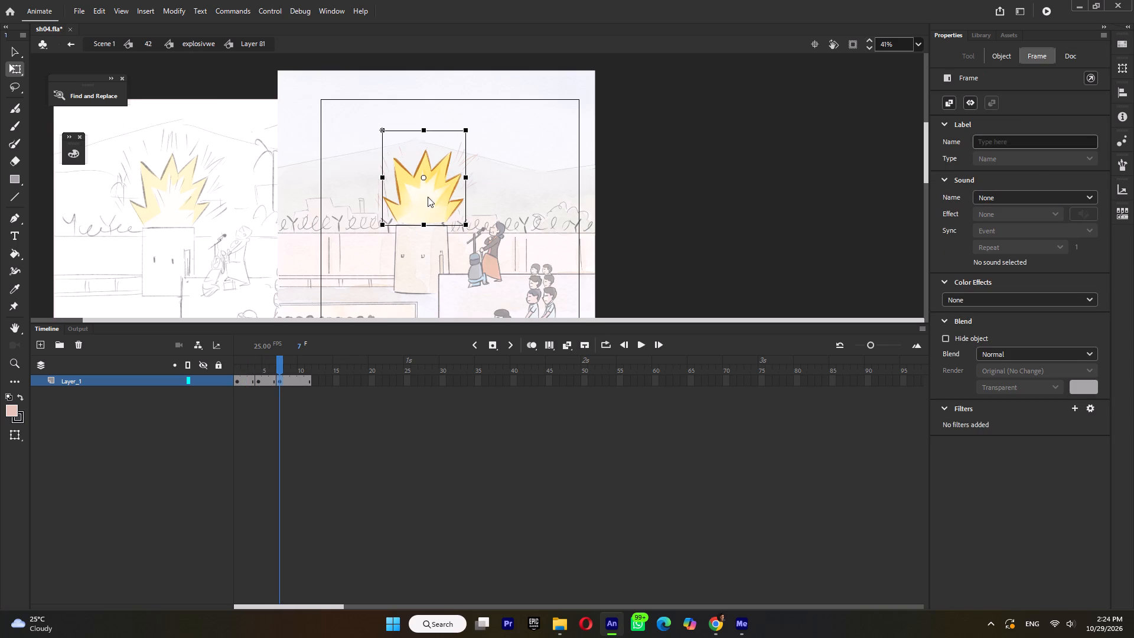
left_click(473, 365)
left_click(629, 497)
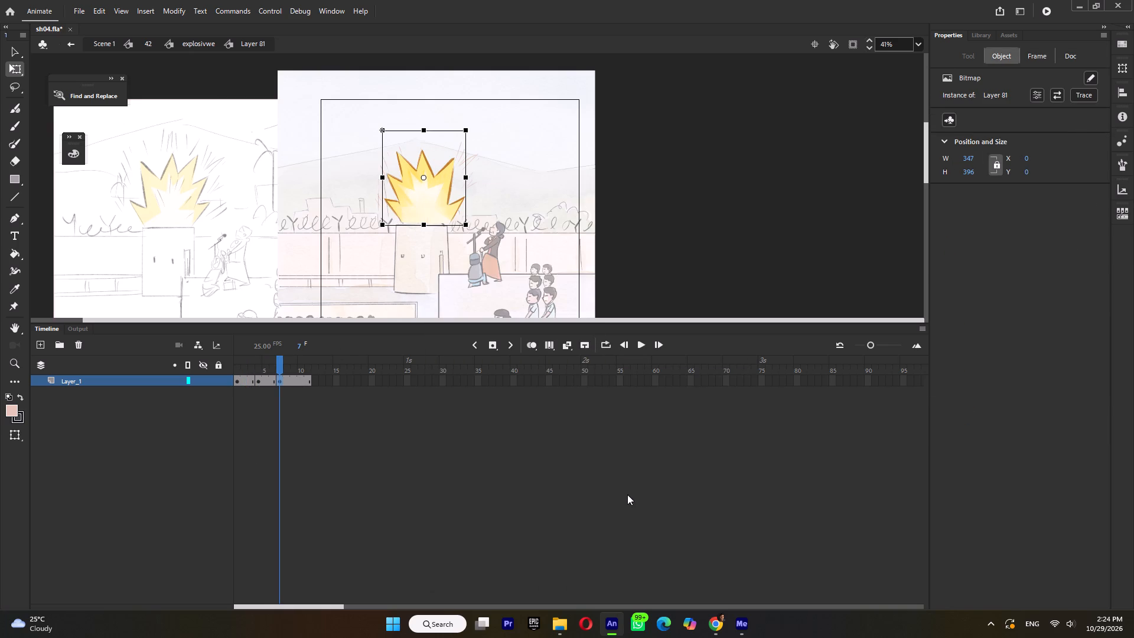
Insert a keyframe at frame 10, shrink the flipped explosion slightly from its base, and leave the symbol.
left_click(298, 381)
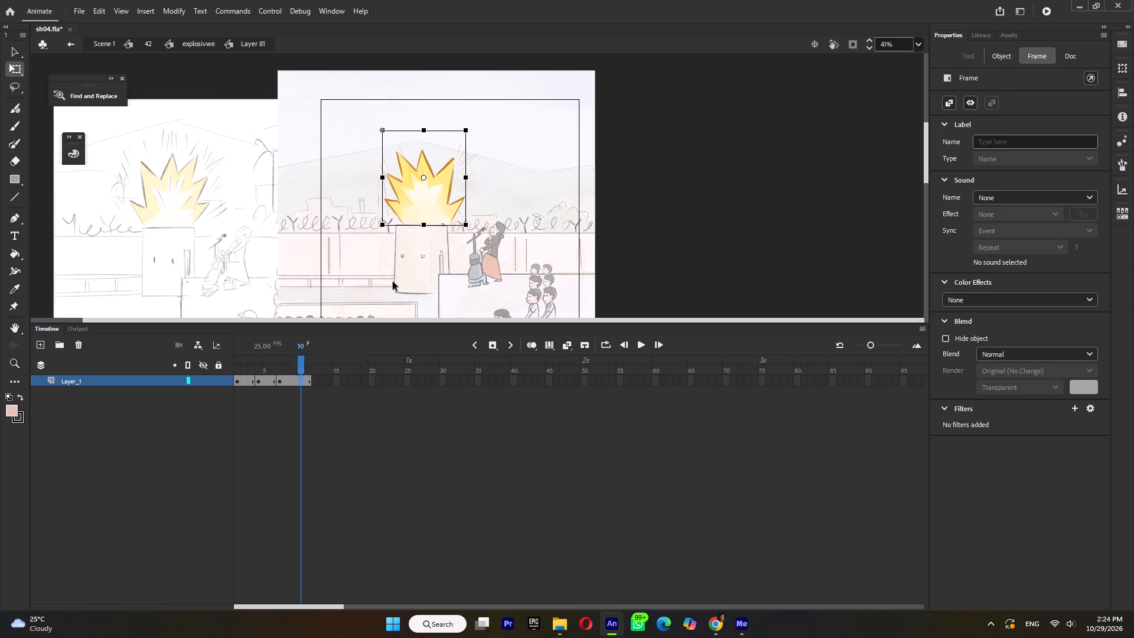
key("F6")
left_click_drag(423, 178, 425, 231)
left_click_drag(467, 131, 465, 143, "shift")
double_click(691, 201)
Play back and scrub the explosion and spark-line animation in the explosivwe symbol.
key("Return")
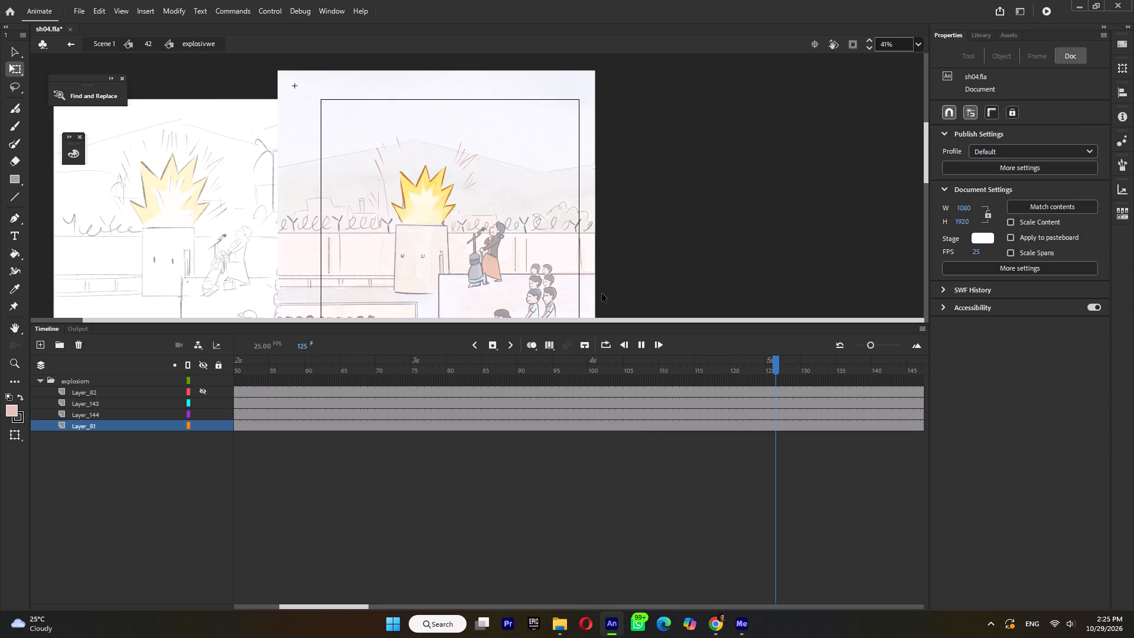
key("Return")
left_click(661, 232)
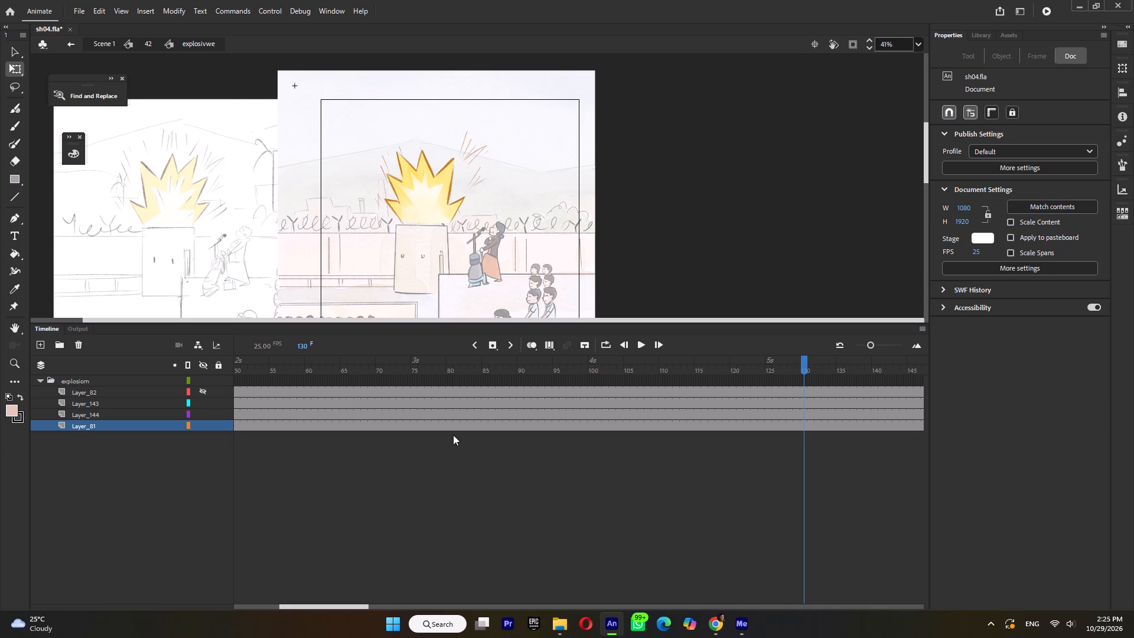
left_click_drag(263, 370, 458, 408)
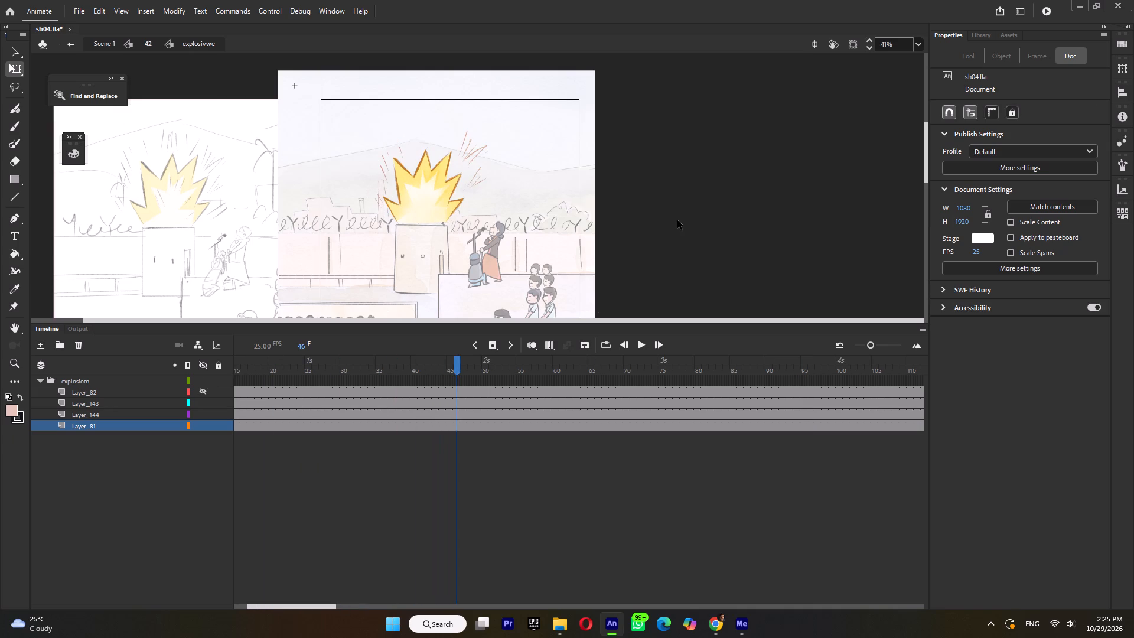
double_click(677, 220)
left_click_drag(438, 362, 142, 378)
left_click(239, 389)
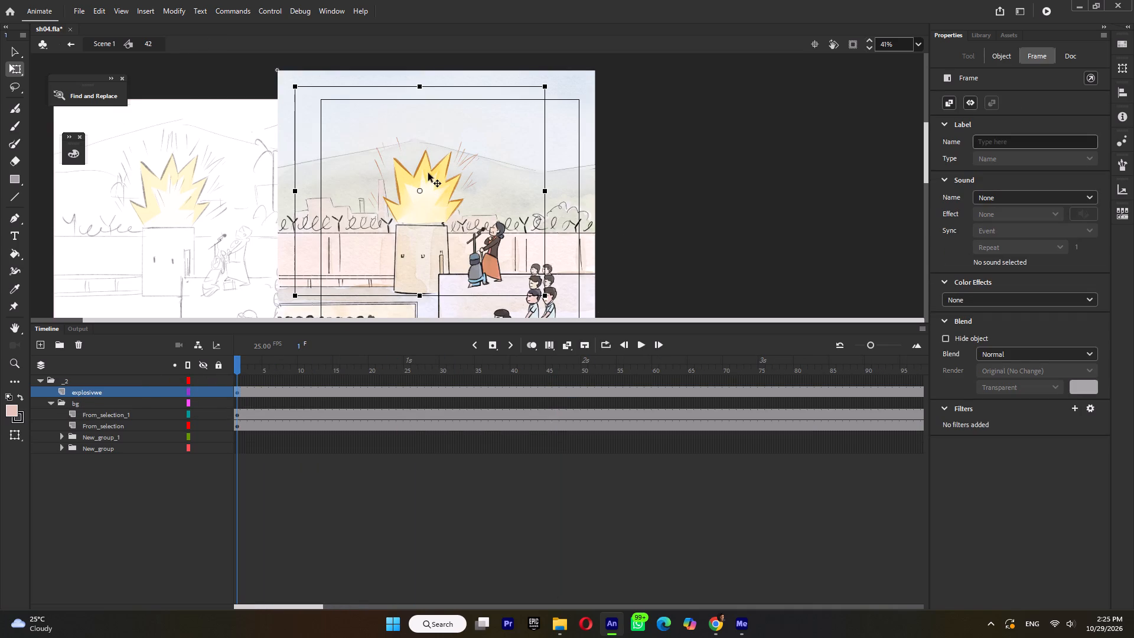
double_click(428, 173)
key("Return")
key("Return")
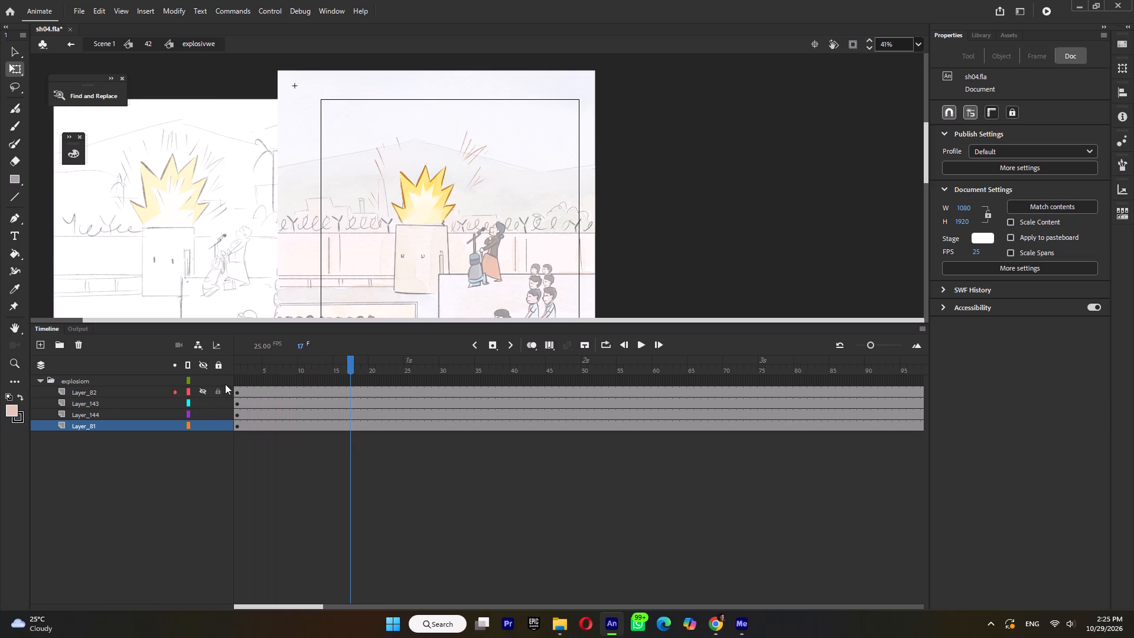
Show Layer_82 again and preview the explosion with it in symbol 42.
left_click(200, 387)
double_click(683, 240)
key("Return")
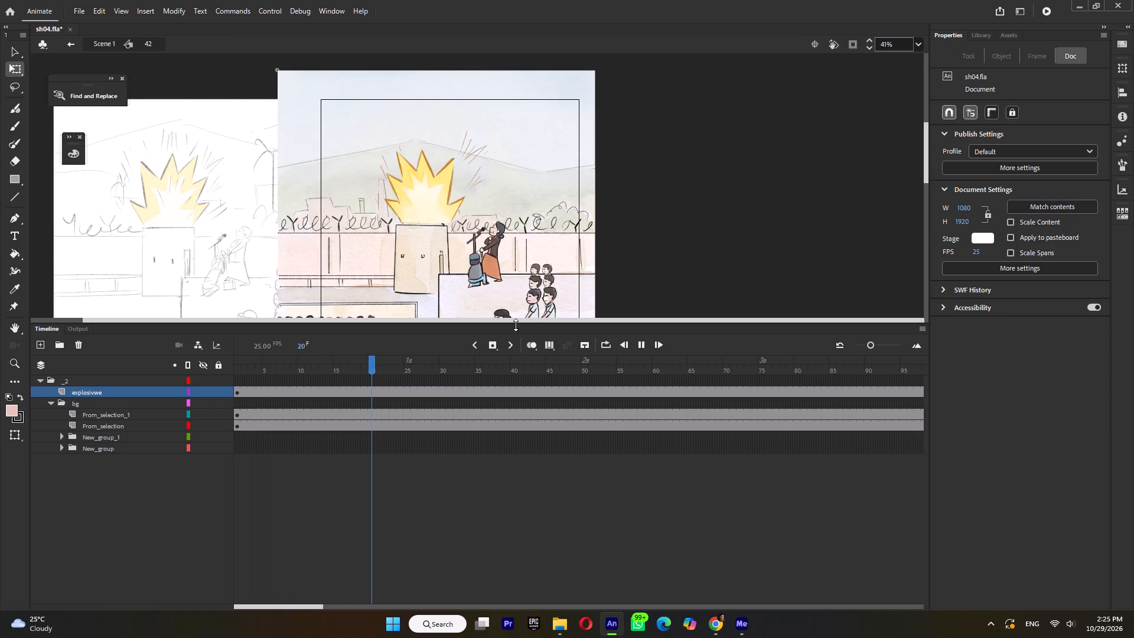
key("Return")
In the explosivwe symbol, set the alpha of the Layer 82 glow instance to 18%.
double_click(433, 209)
left_click(432, 198)
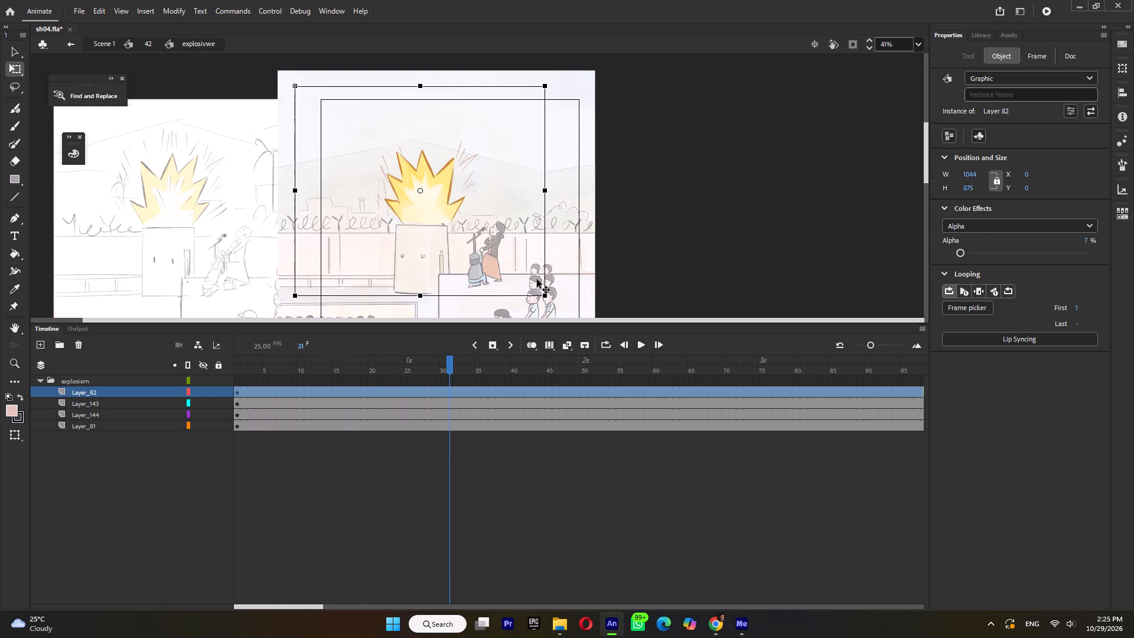
left_click_drag(967, 251, 1021, 262)
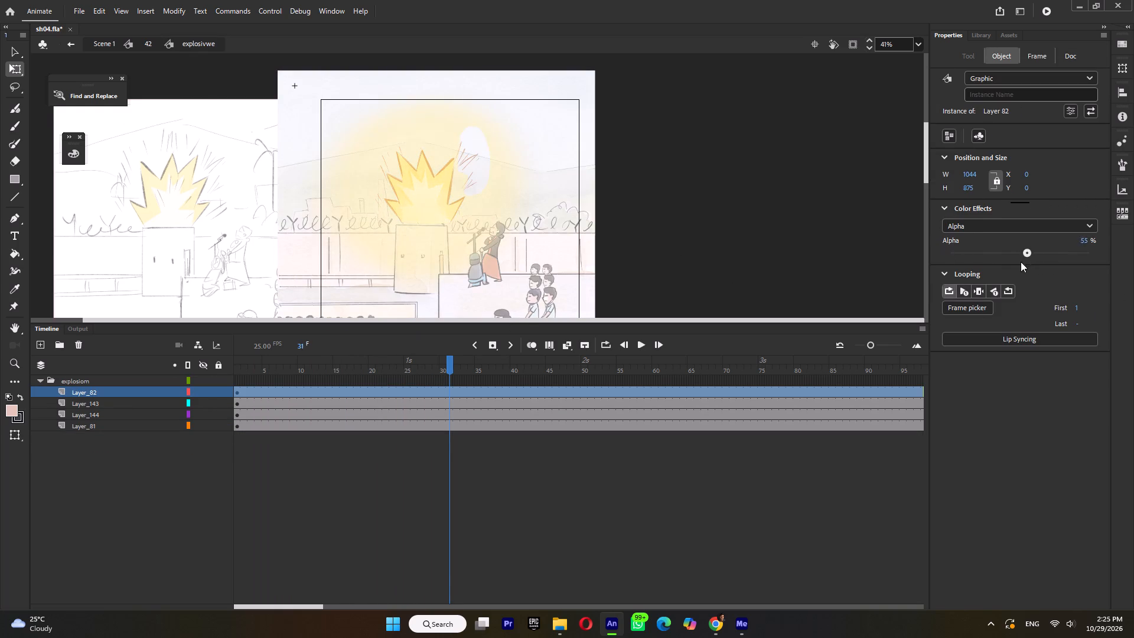
left_click_drag(1021, 262, 976, 269)
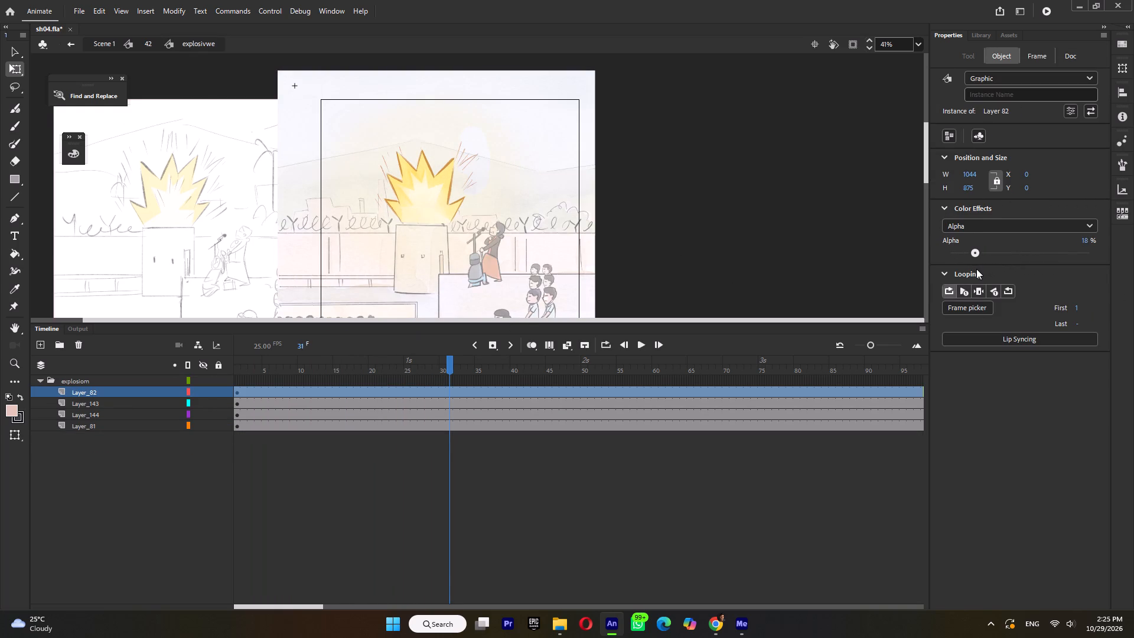
left_click_drag(976, 269, 975, 269)
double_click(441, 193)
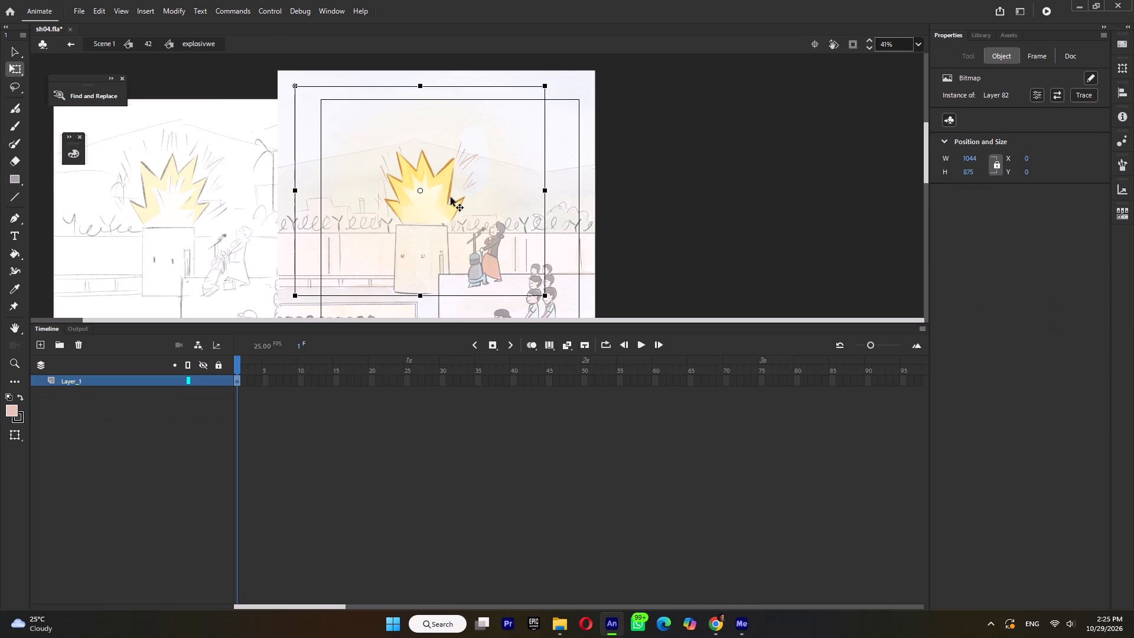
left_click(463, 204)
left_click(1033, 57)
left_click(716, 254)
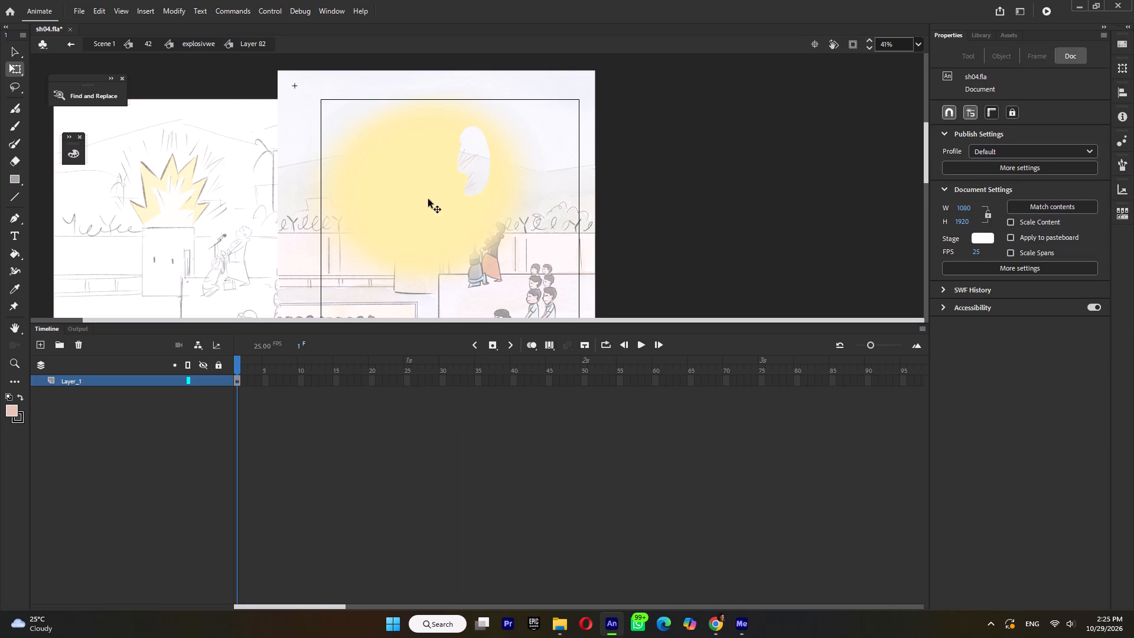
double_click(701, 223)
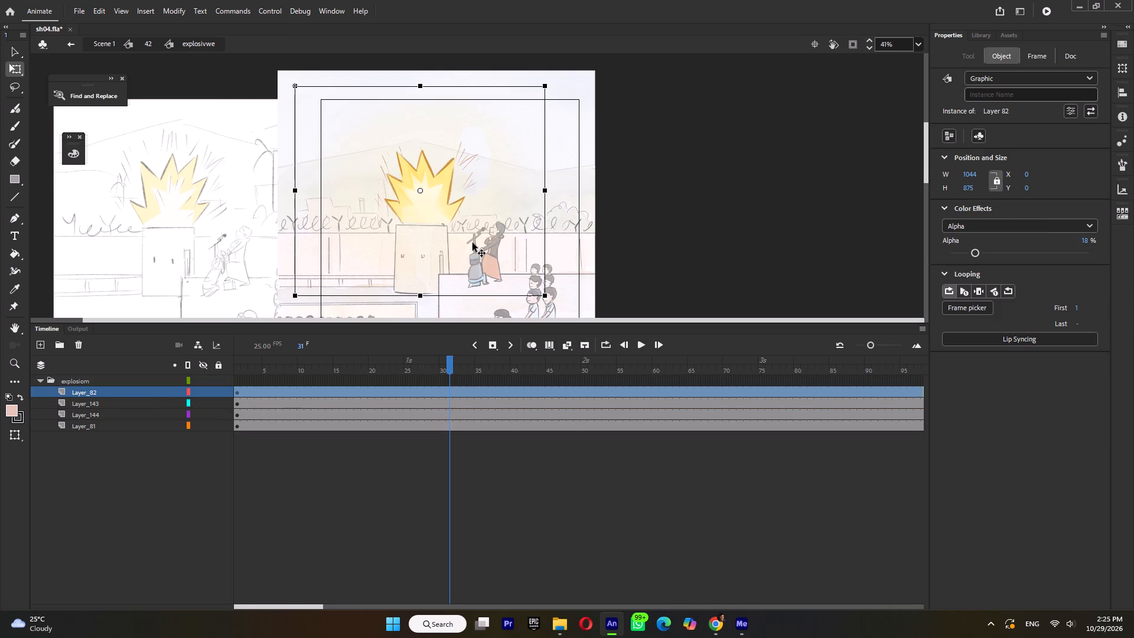
Convert the Layer 82 glow instance to a new symbol and open that symbol for editing.
key("F8")
left_click(616, 151)
double_click(415, 213)
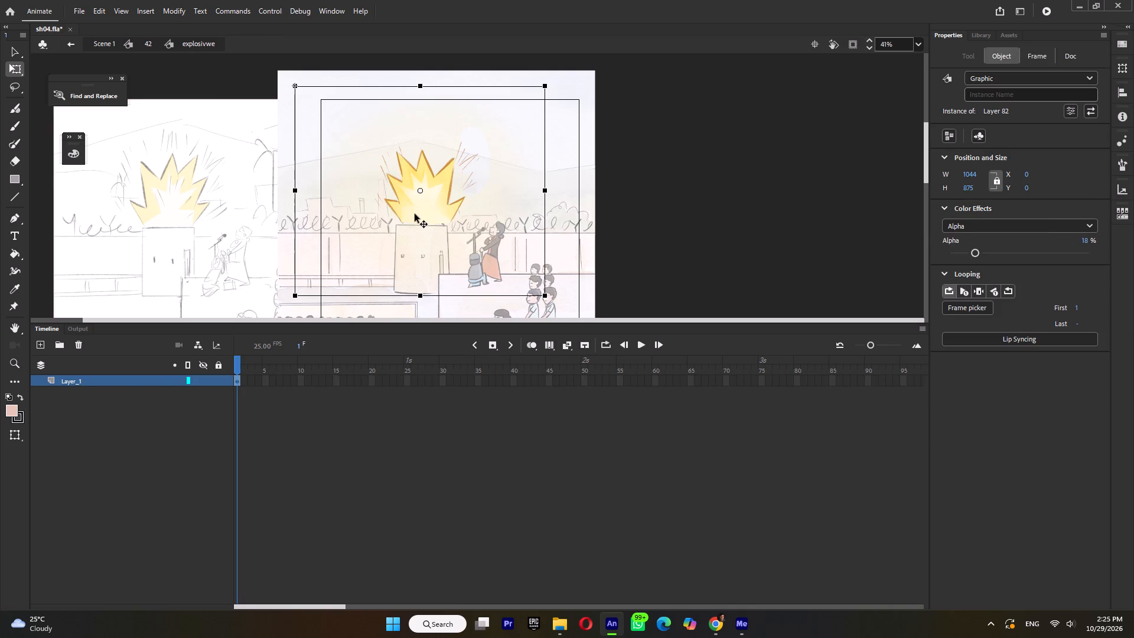
Extend the new glow symbol's Layer_1 to frame 16 and insert a keyframe at frame 6.
left_click(341, 376)
key("F5")
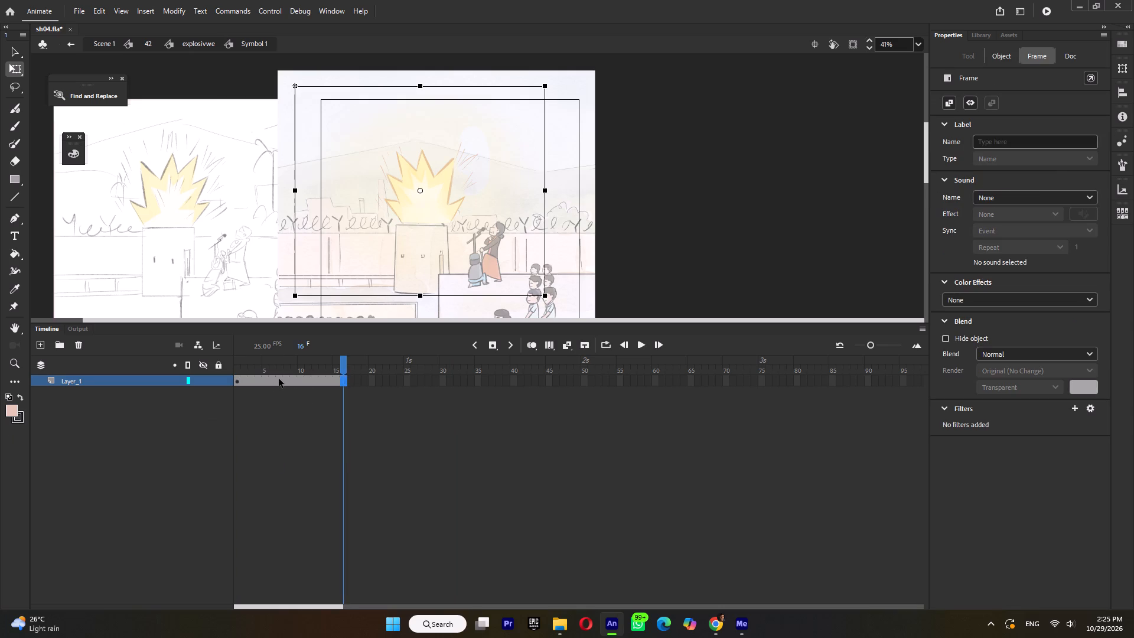
left_click(279, 379)
left_click(272, 380)
key("F6")
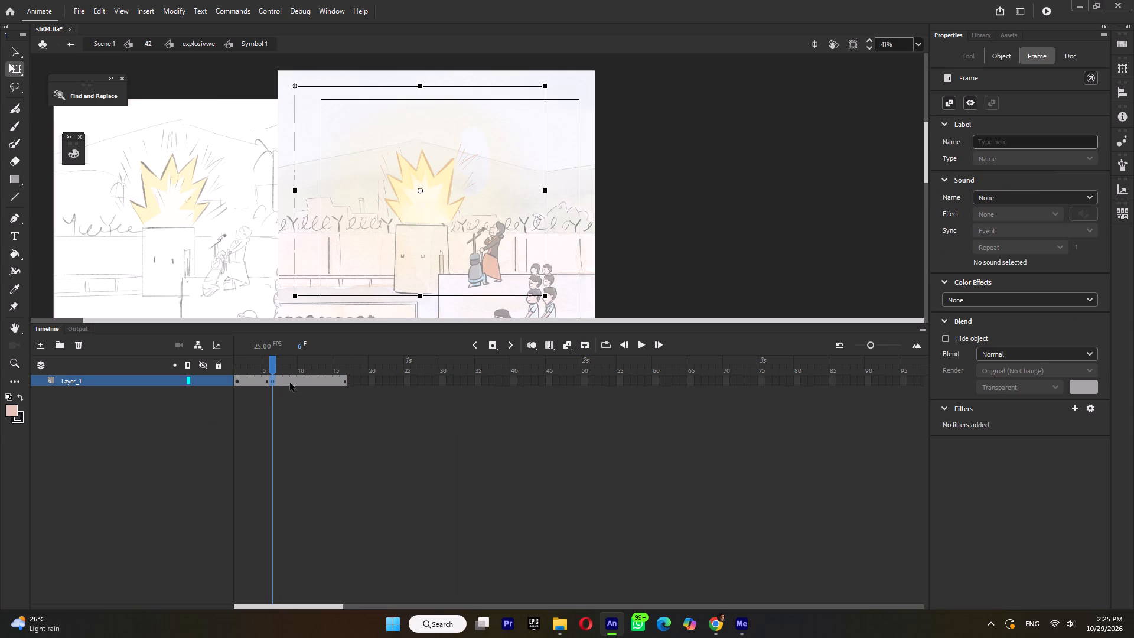
Remove frames from both glow spans so the second keyframe sits at frame 5 and Layer_1 ends at frame 8.
key("shift+F5")
key("shift+F5")
key("shift+F5")
key("shift+F5")
key("shift+F5")
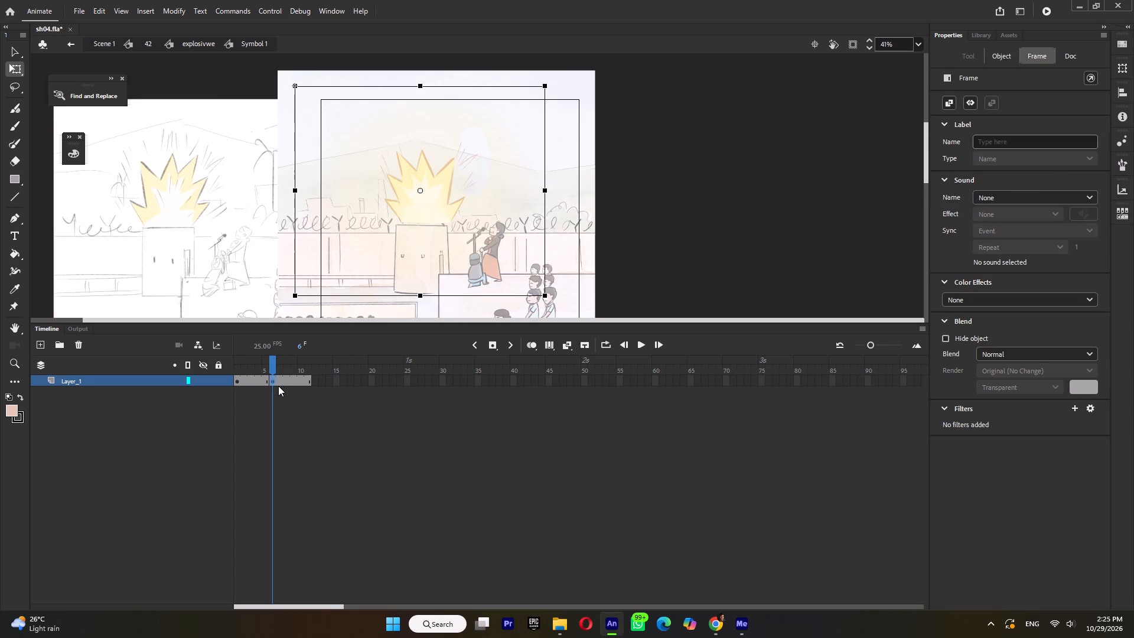
key("shift+F5")
left_click(264, 379)
key("shift+F5")
left_click(281, 379)
key("shift+F5")
At the frame 5 keyframe, lower the glow instance's alpha to 1%.
left_click(265, 382)
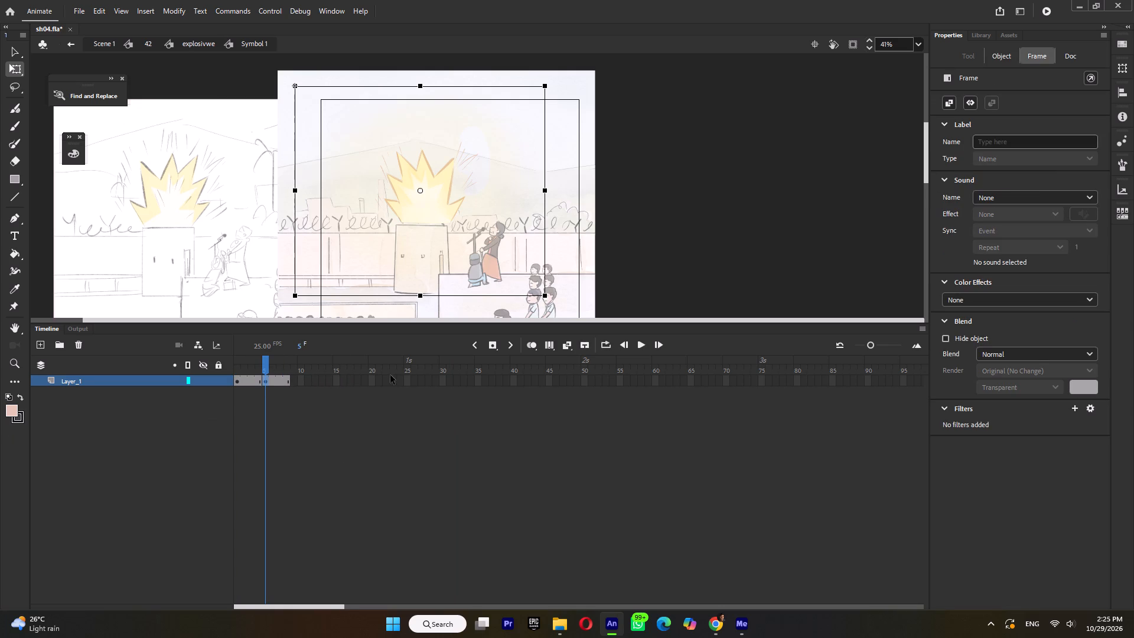
left_click(998, 51)
left_click_drag(970, 252, 952, 259)
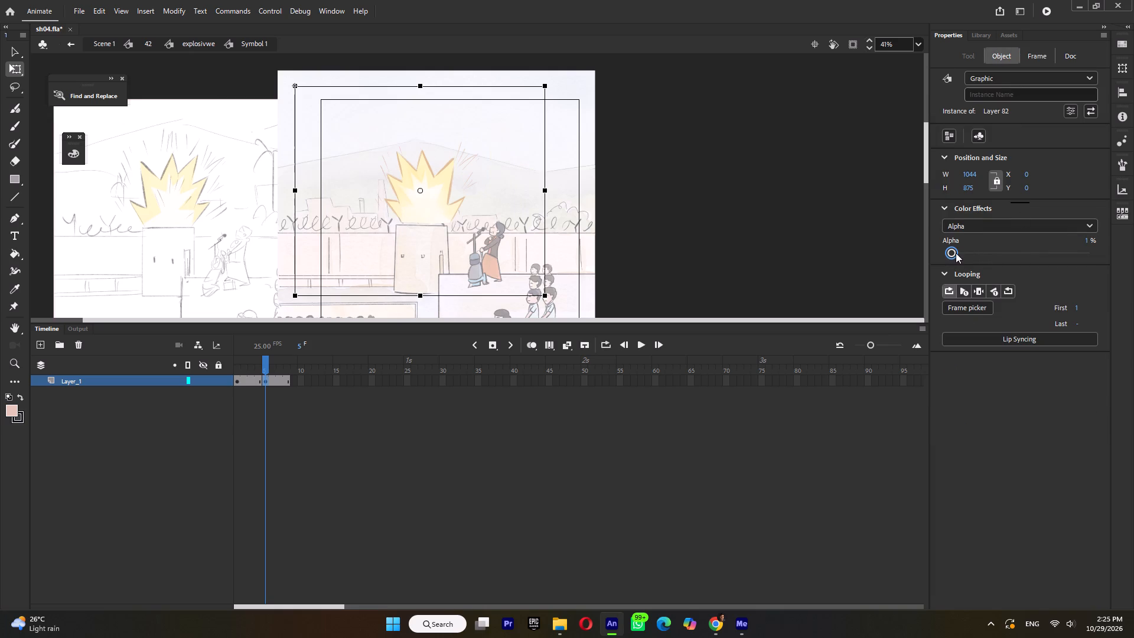
Raise the glow instance's alpha at the frame 5 keyframe to 4% and exit to the explosivwe symbol.
left_click(954, 253)
left_click_drag(265, 364, 274, 373)
double_click(649, 243)
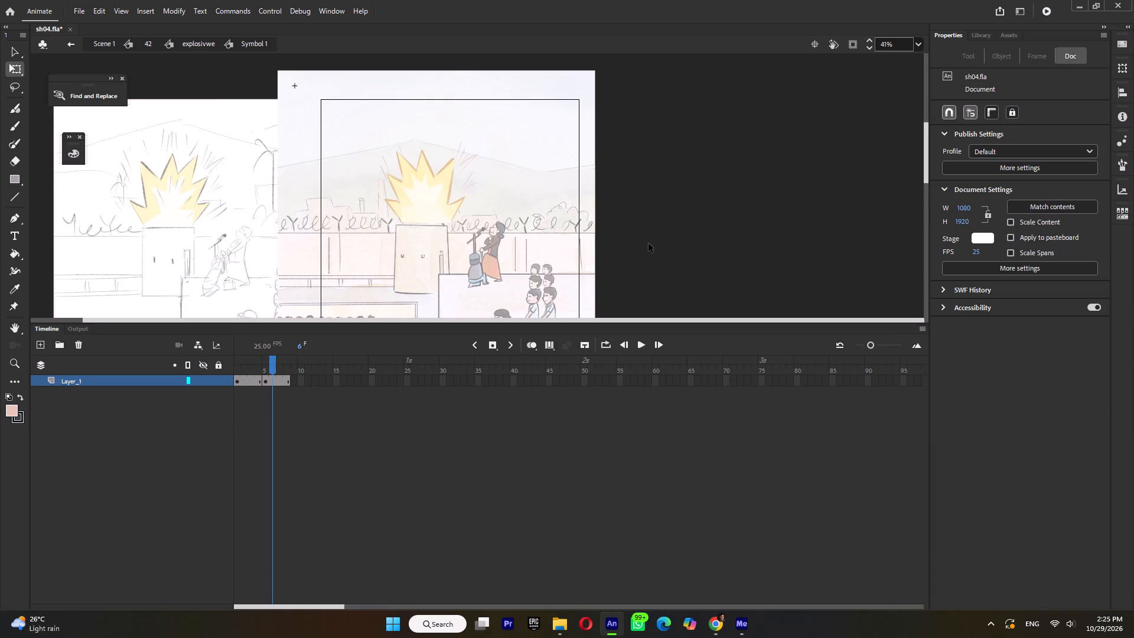
Play back the explosion loop, return to Scene 1 and scrub the shot up to about frame 89.
key("Return")
key("Return")
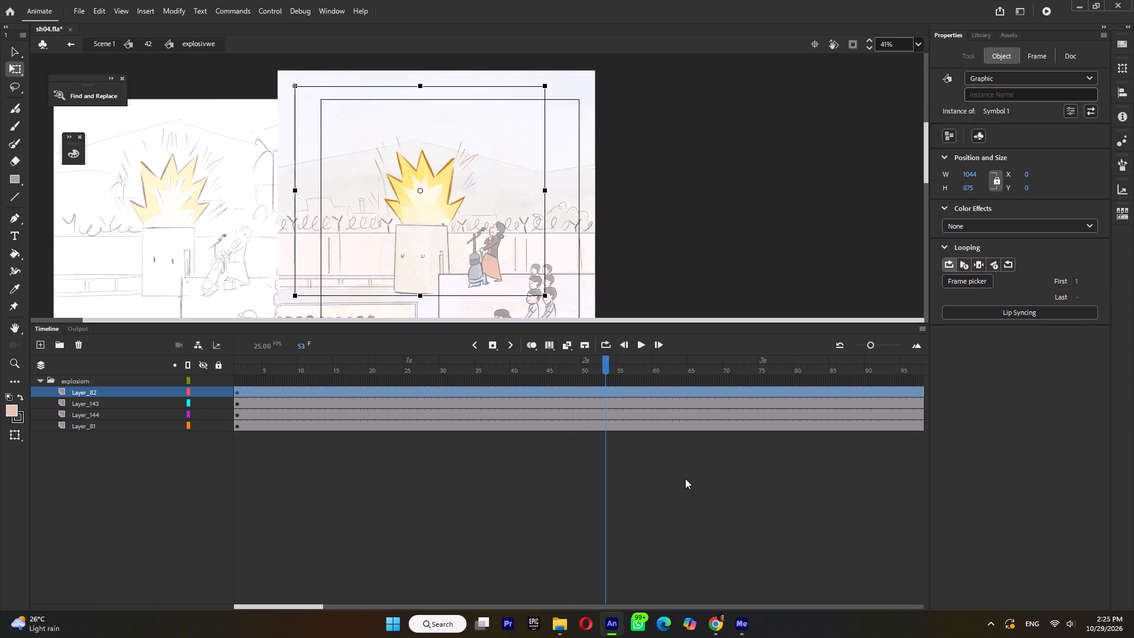
double_click(784, 222)
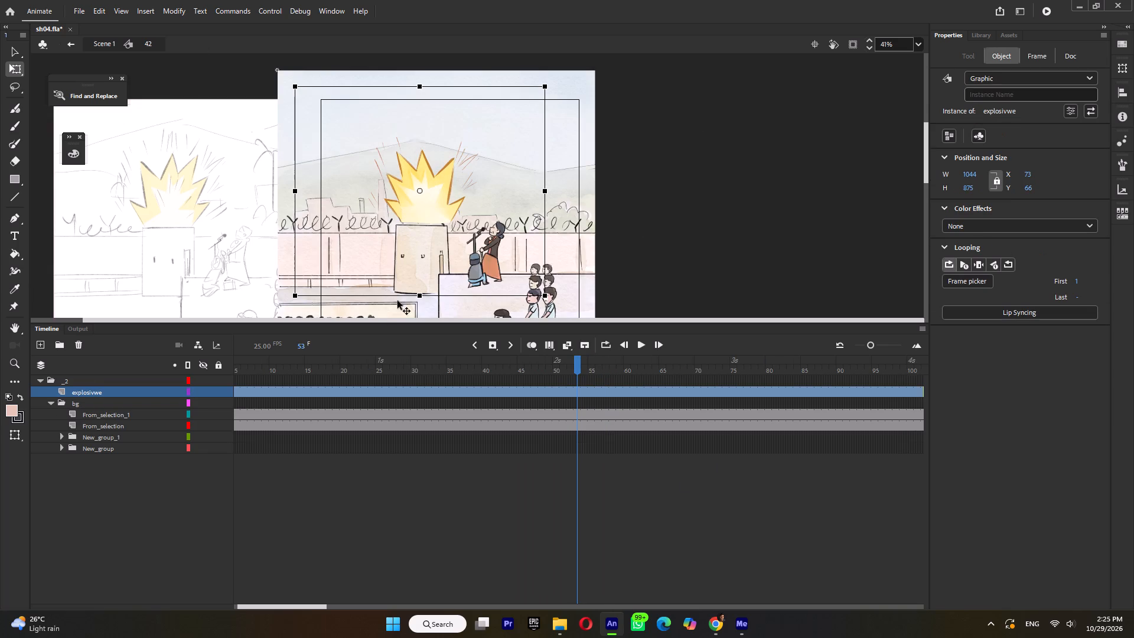
double_click(761, 306)
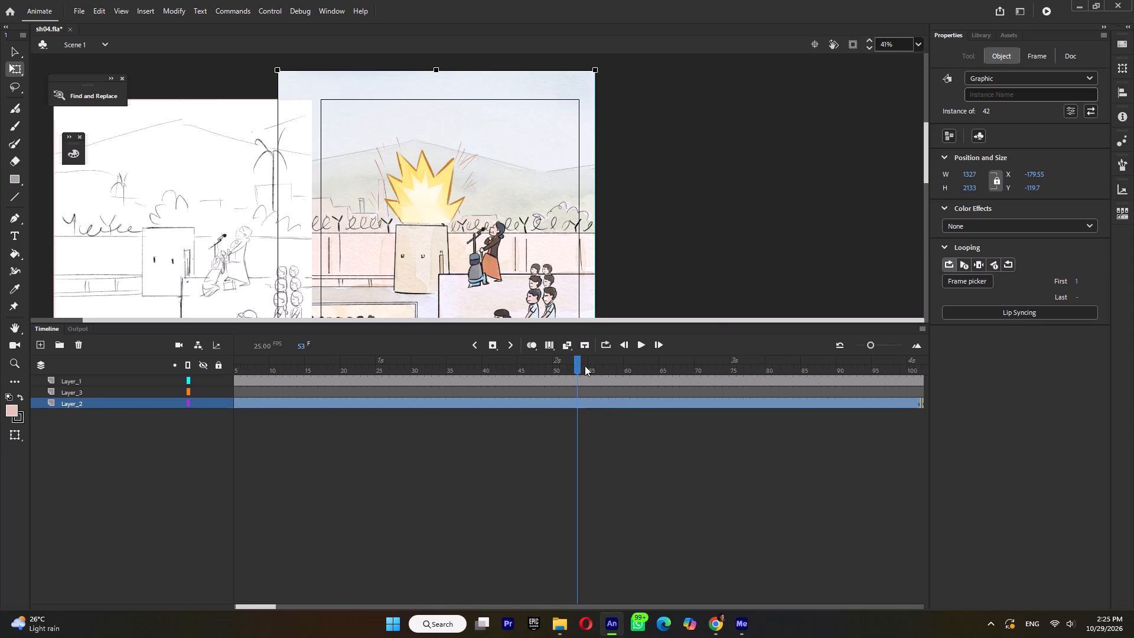
left_click_drag(576, 369, 765, 402)
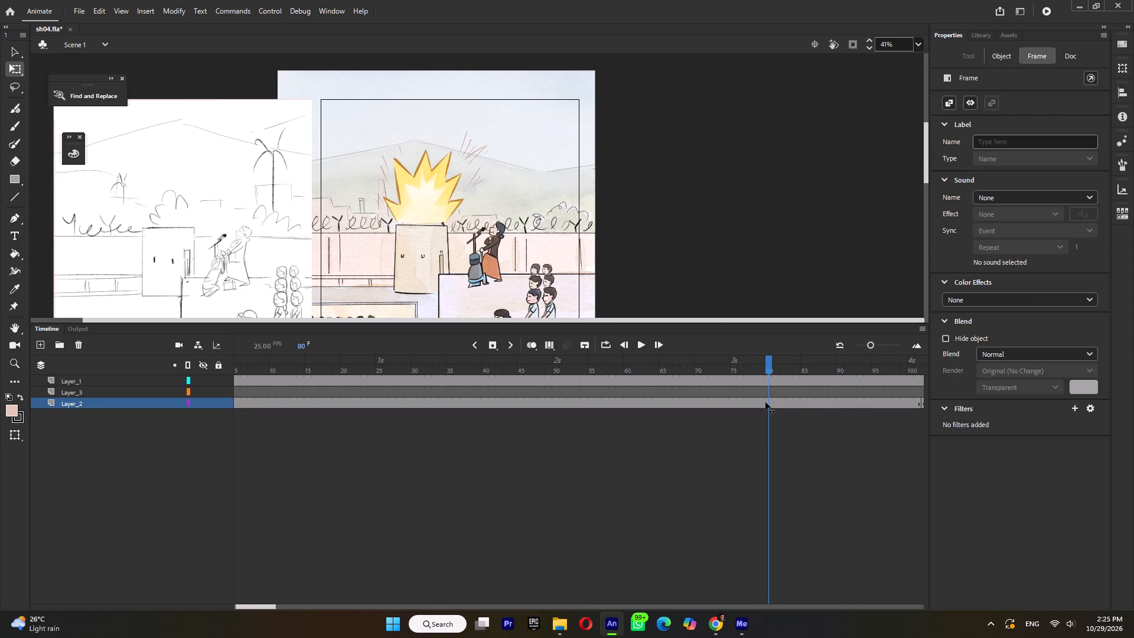
left_click_drag(765, 402, 824, 408)
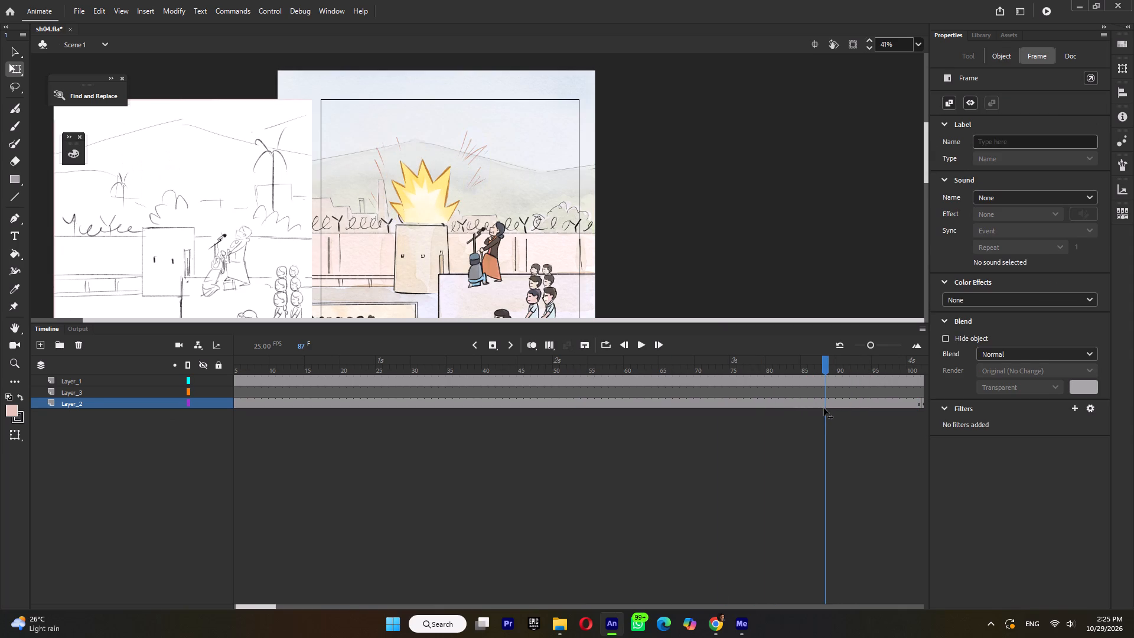
left_click_drag(824, 408, 830, 411)
In symbol 42, insert a keyframe at frame 89 on the explosivwe layer and delete the explosion from the span before it.
double_click(443, 192)
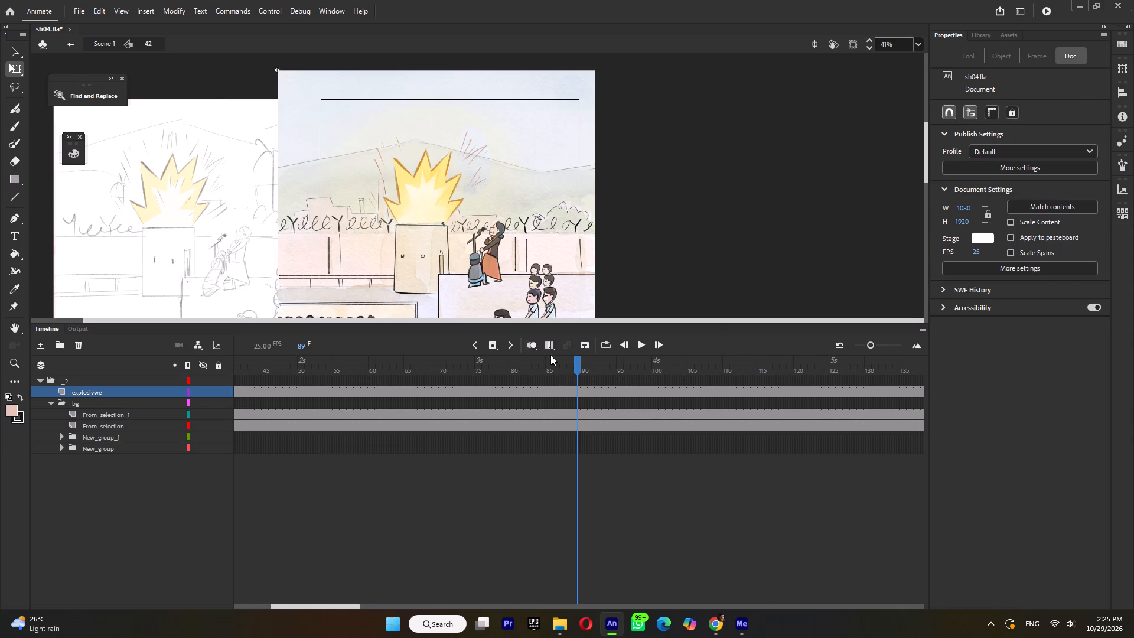
left_click(578, 394)
key("F6")
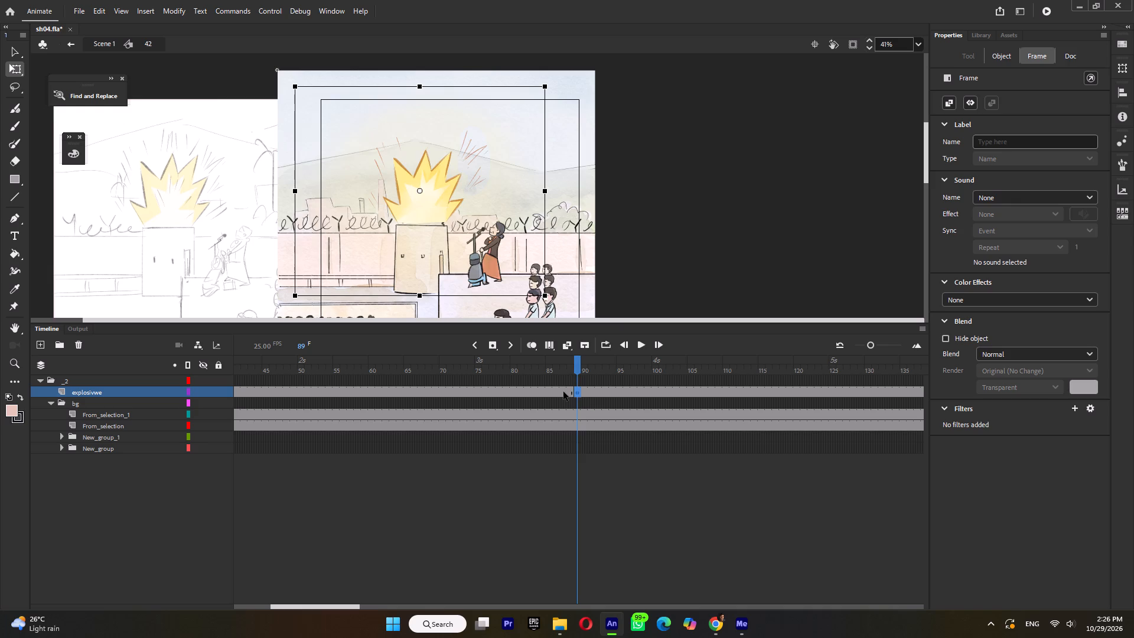
left_click(563, 392)
key("Delete")
Move the explosion's transformation point down to its base at the top of the box, in the span starting at frame 89.
left_click(581, 392)
left_click_drag(420, 191, 421, 193)
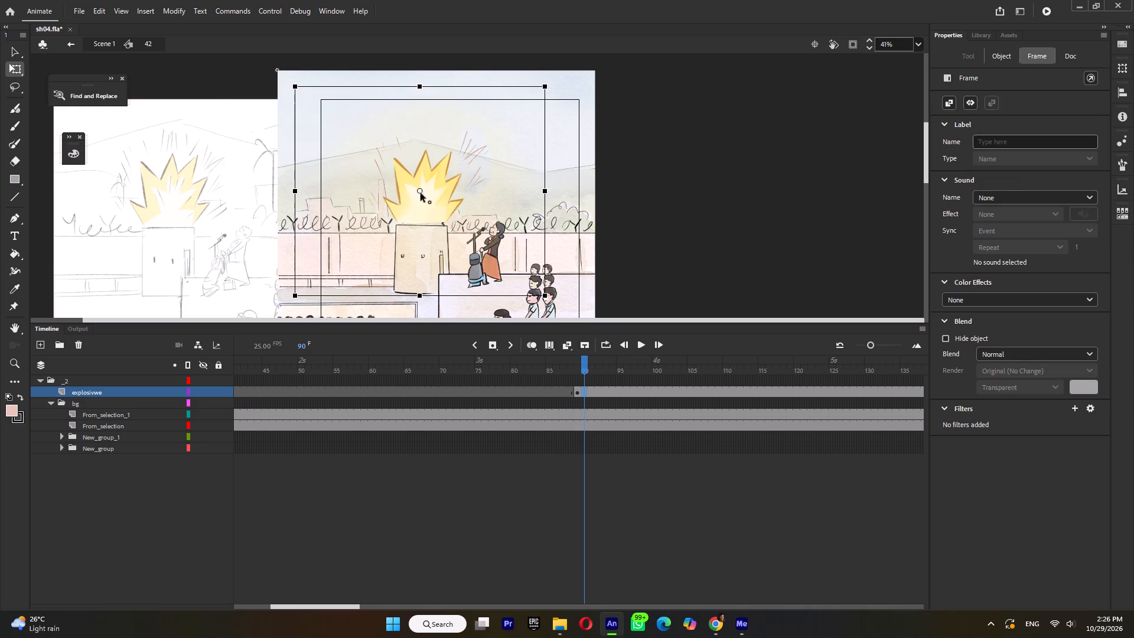
left_click_drag(421, 193, 421, 224)
Insert keyframes at frames 94 and 98 on the explosivwe layer.
left_click(608, 390)
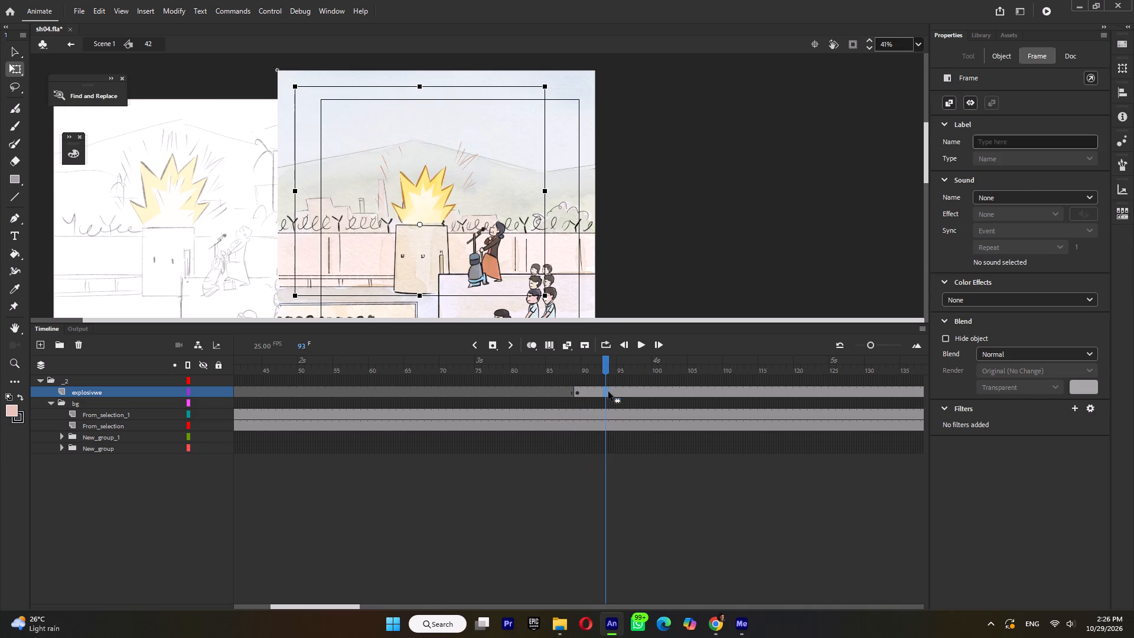
left_click(620, 390)
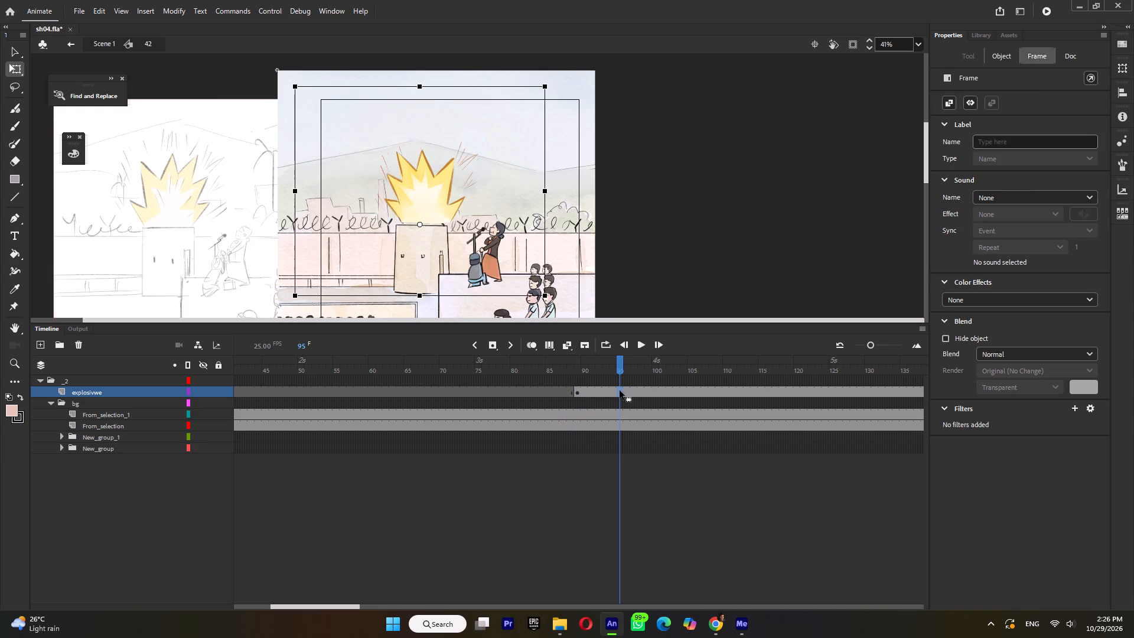
left_click(614, 392)
key("F6")
left_click(648, 392)
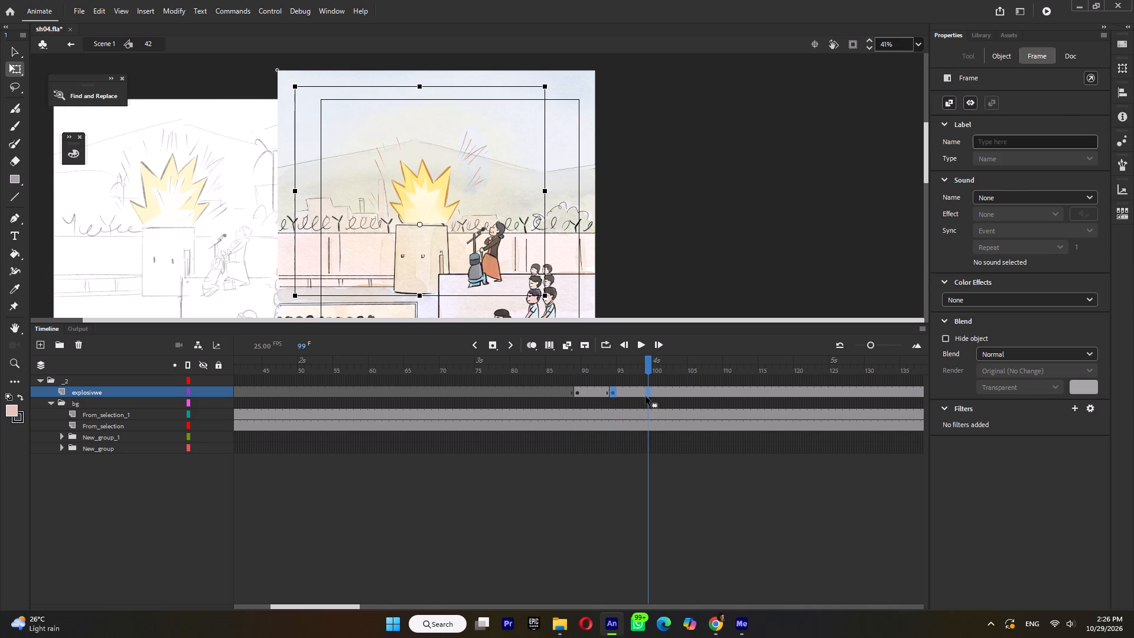
left_click(640, 393)
key("F6")
Scale the explosion in the frame 89 span down towards its base to about 460 by 386.
left_click(597, 392)
left_click_drag(545, 86, 545, 118, "shift")
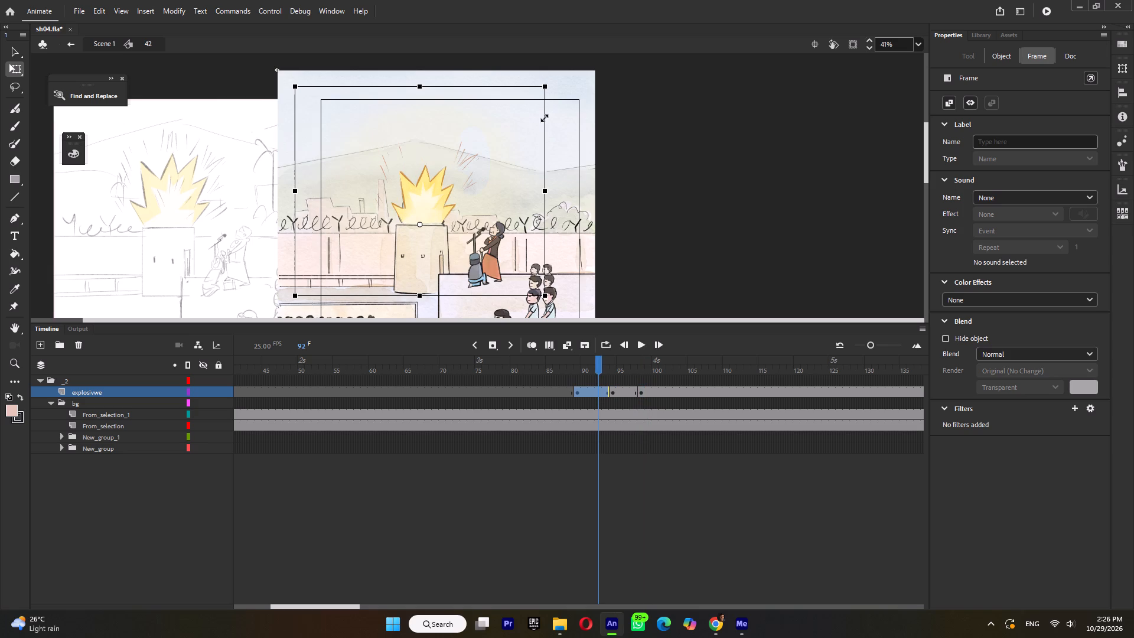
left_click_drag(545, 118, 543, 163, "shift")
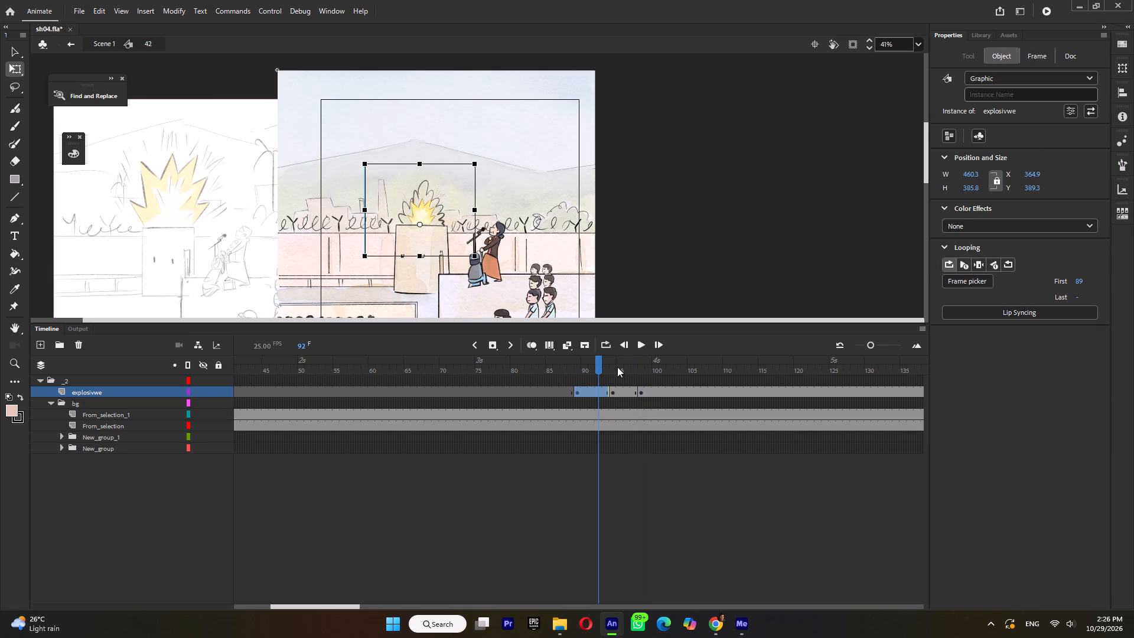
Slightly enlarge the explosion in the span starting at frame 94.
left_click(618, 369)
left_click(429, 201)
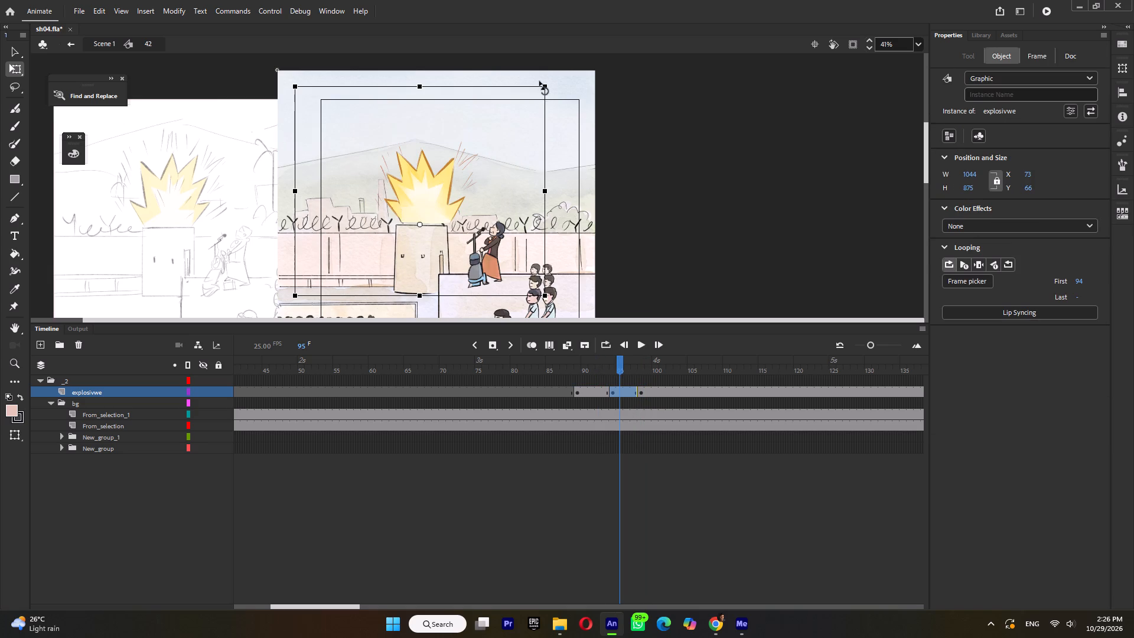
left_click_drag(546, 86, 557, 77, "shift")
Return to Scene 1 and review the explosion's appearance by playing and scrubbing the timeline from about frame 83 to 102.
double_click(723, 201)
scroll(724, 204, "down", 3, "ctrl")
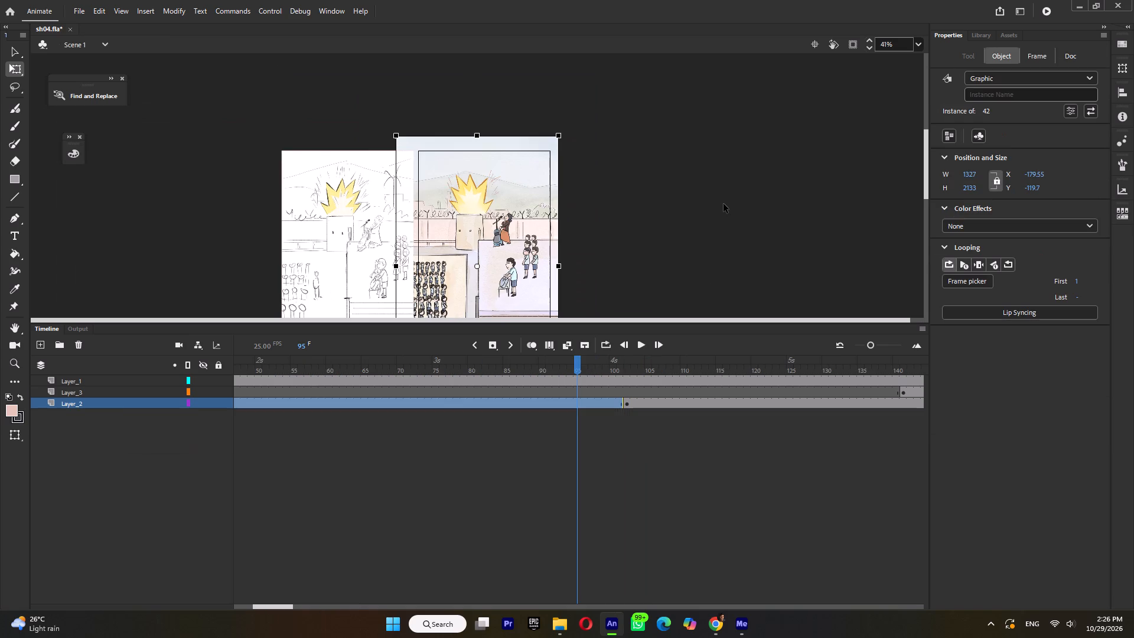
left_click(490, 370)
key("Return")
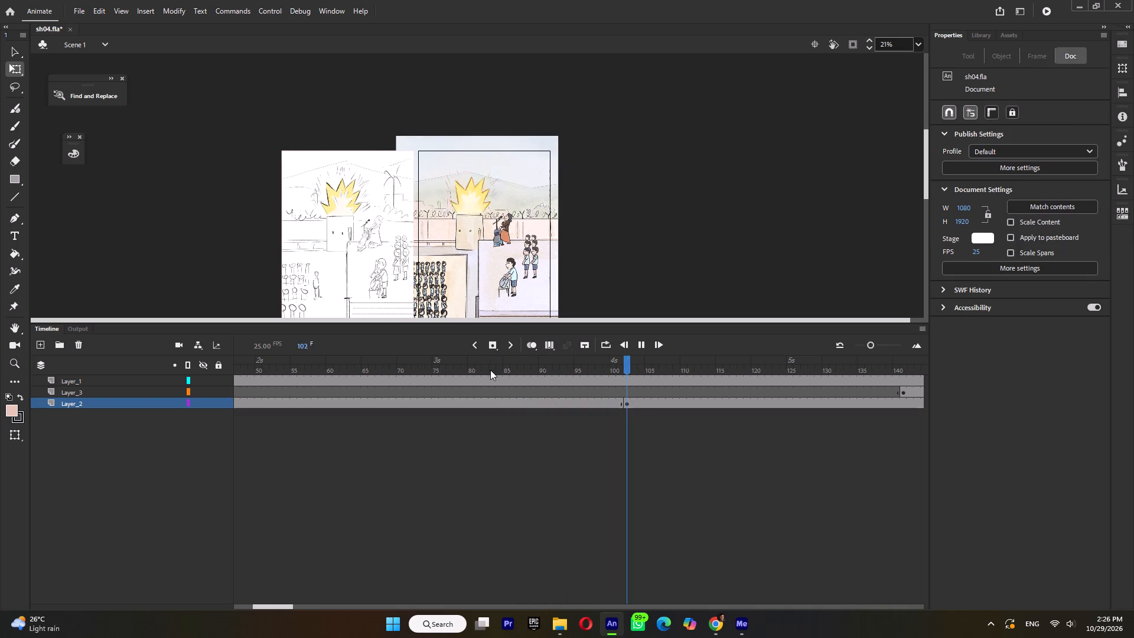
left_click(490, 370)
key("Return")
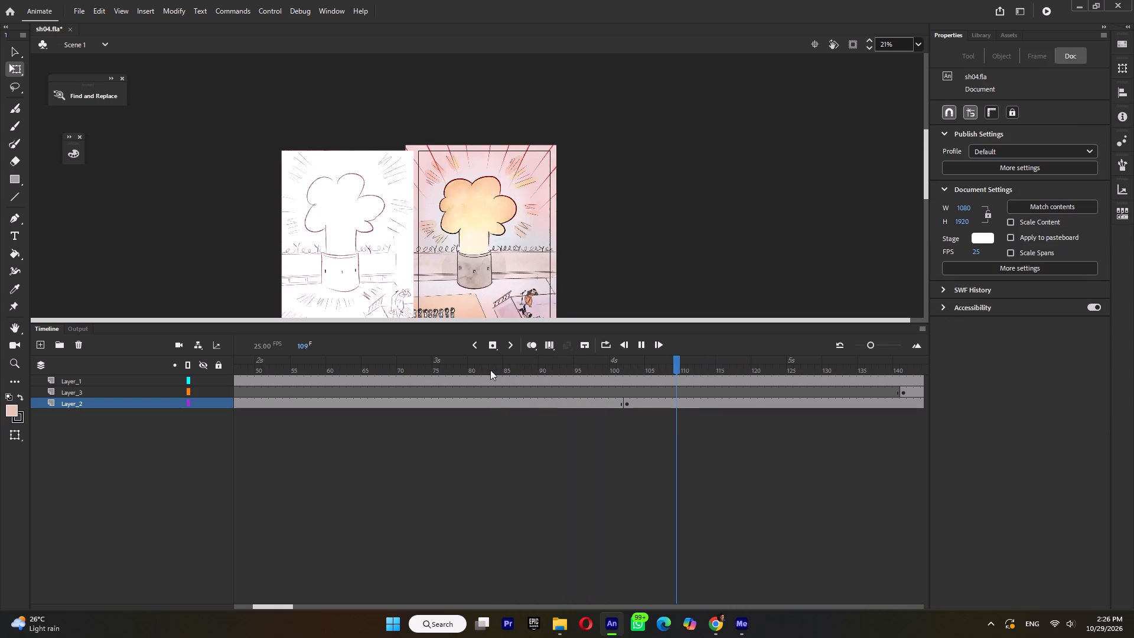
left_click(490, 370)
key("Return")
key("Return")
left_click_drag(490, 370, 556, 386)
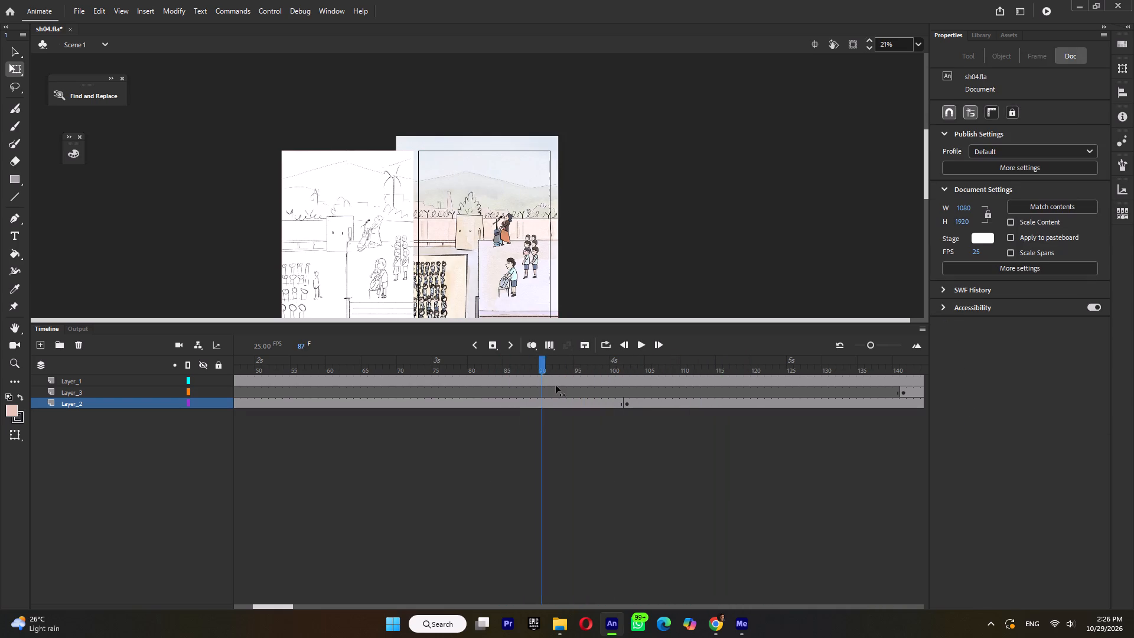
left_click_drag(556, 386, 609, 392)
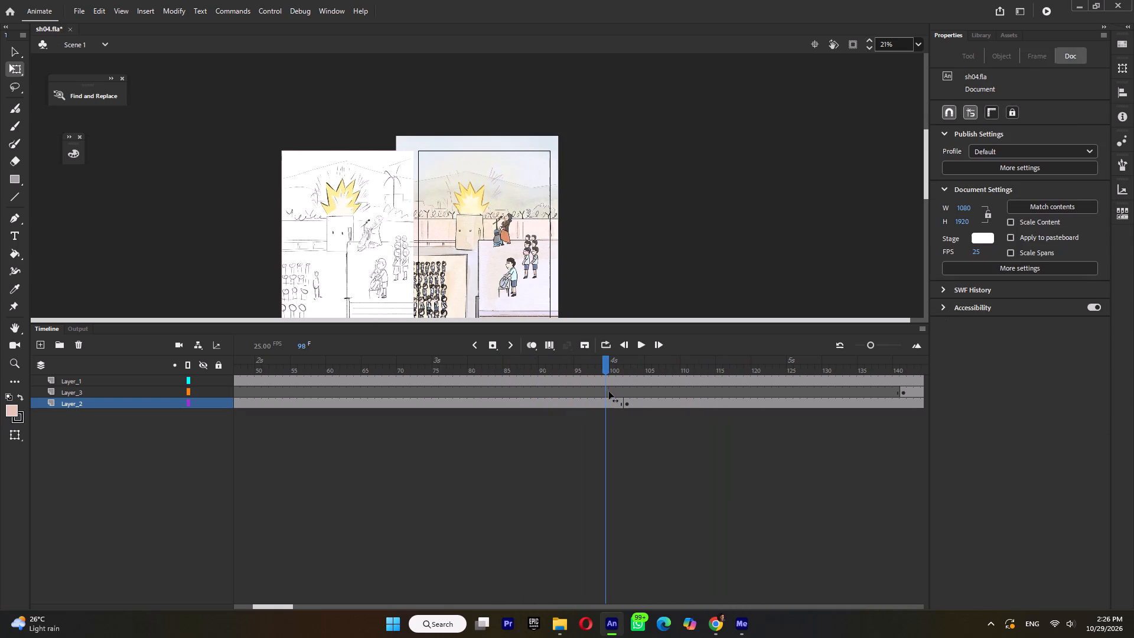
left_click_drag(609, 392, 622, 403)
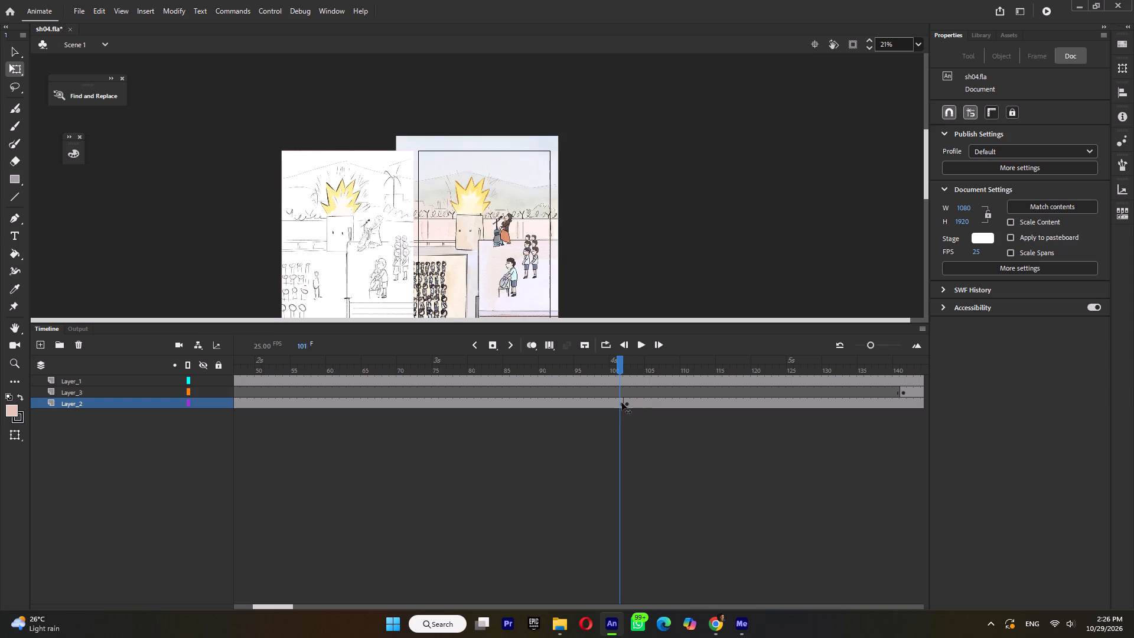
left_click_drag(622, 403, 627, 404)
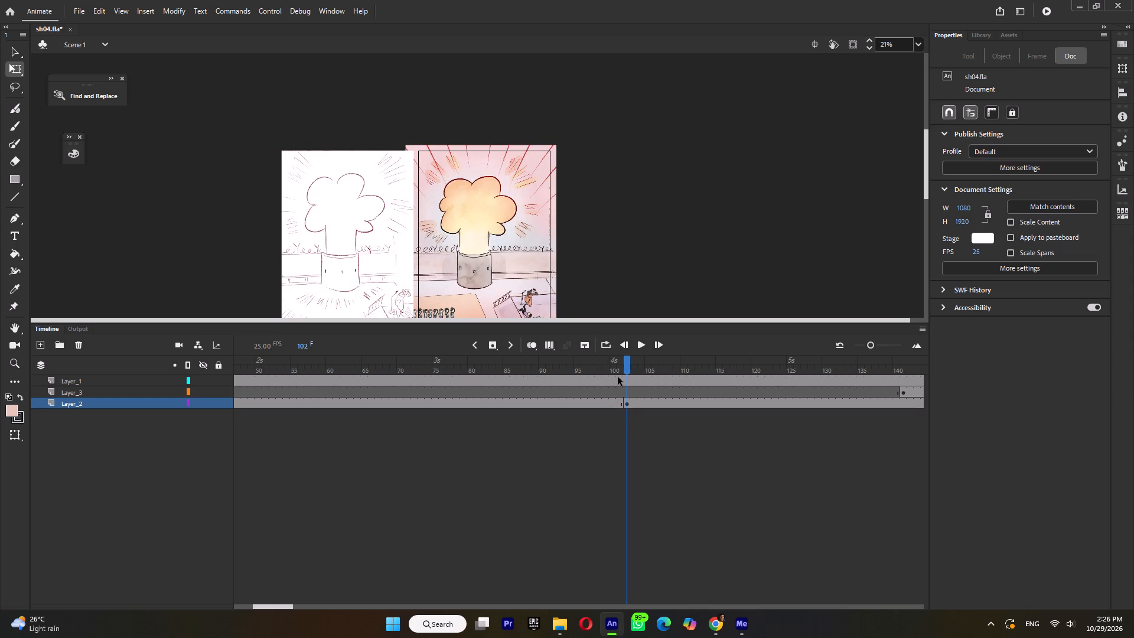
In symbol 42, insert two frames ahead of the explosion so its first keyframe moves to frame 91.
left_click(618, 377)
double_click(464, 191)
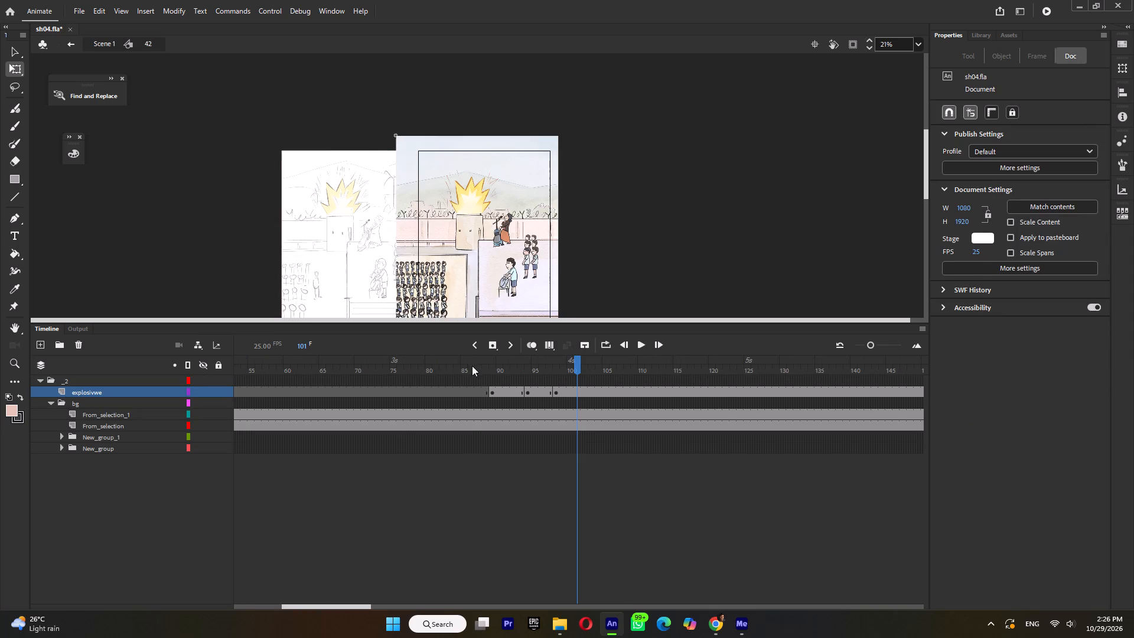
double_click(471, 365)
key("F5")
key("F5")
At frame 1 of symbol 42, open the From selection_1 characters symbol and break its bitmap apart.
left_click_drag(441, 367, 0, 389)
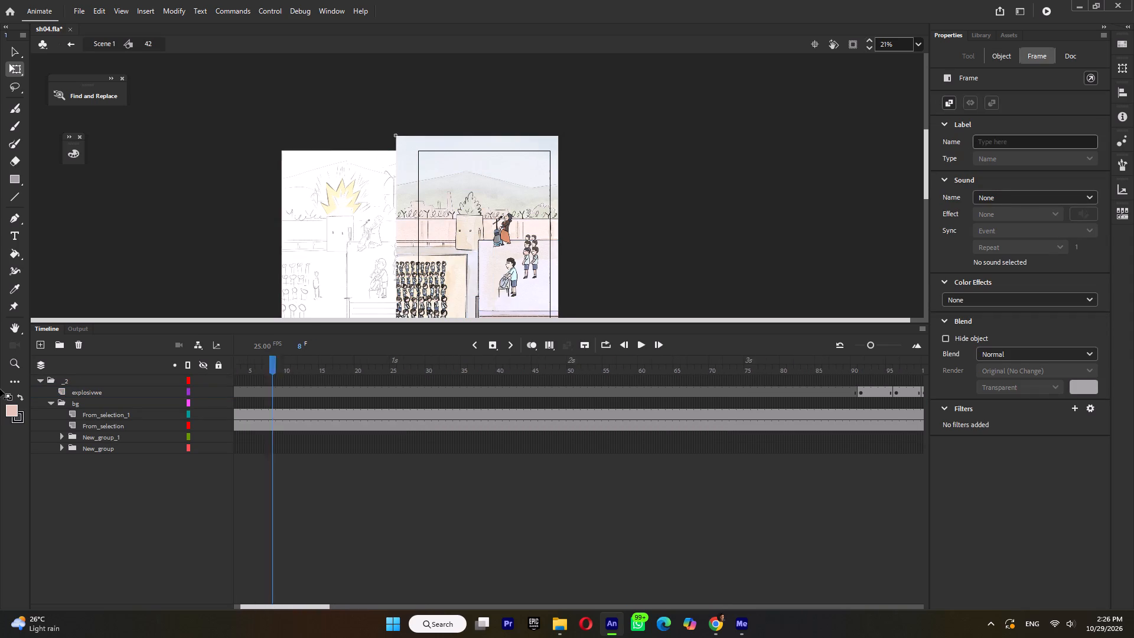
left_click_drag(0, 389, 0, 395)
scroll(516, 240, "up", 5, "ctrl")
left_click(533, 194)
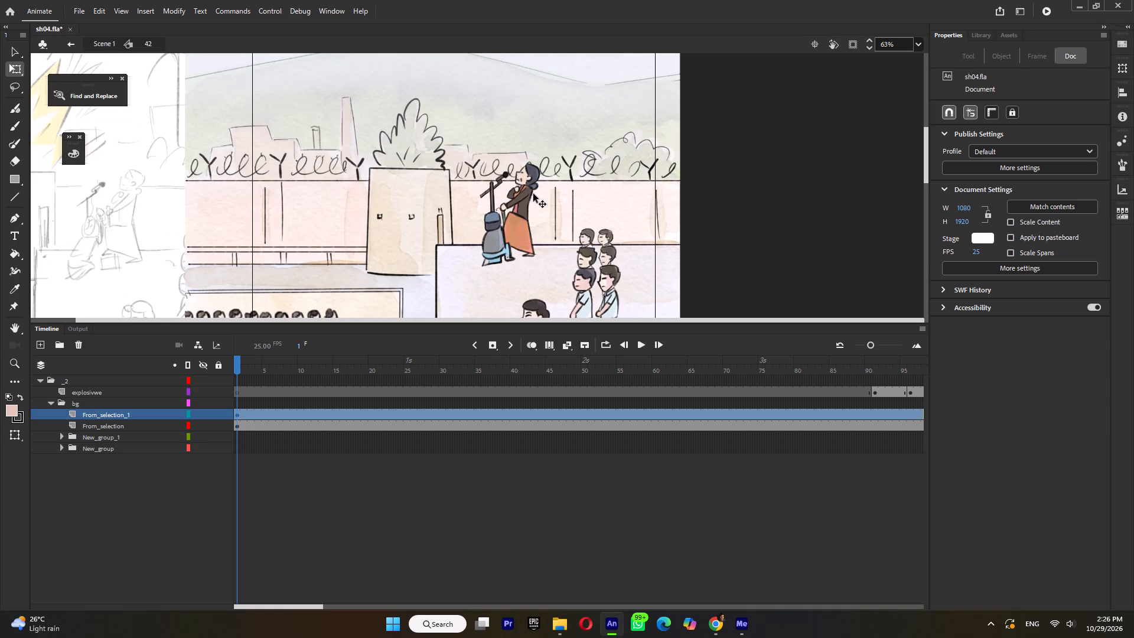
double_click(526, 198)
left_click(526, 198)
left_click(526, 198)
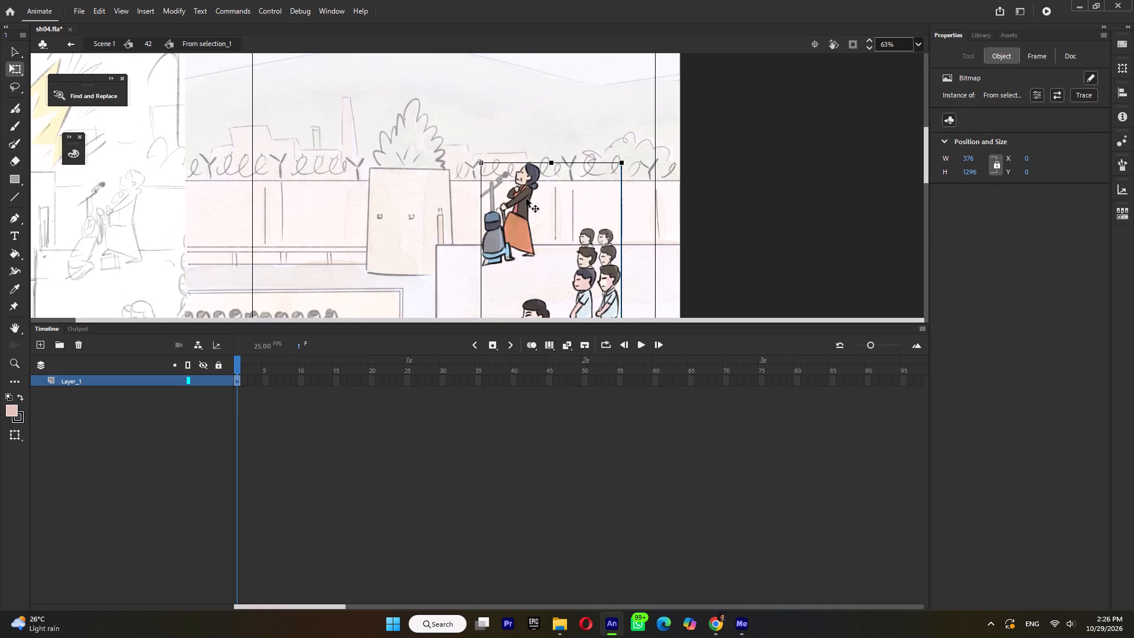
key("ctrl+b")
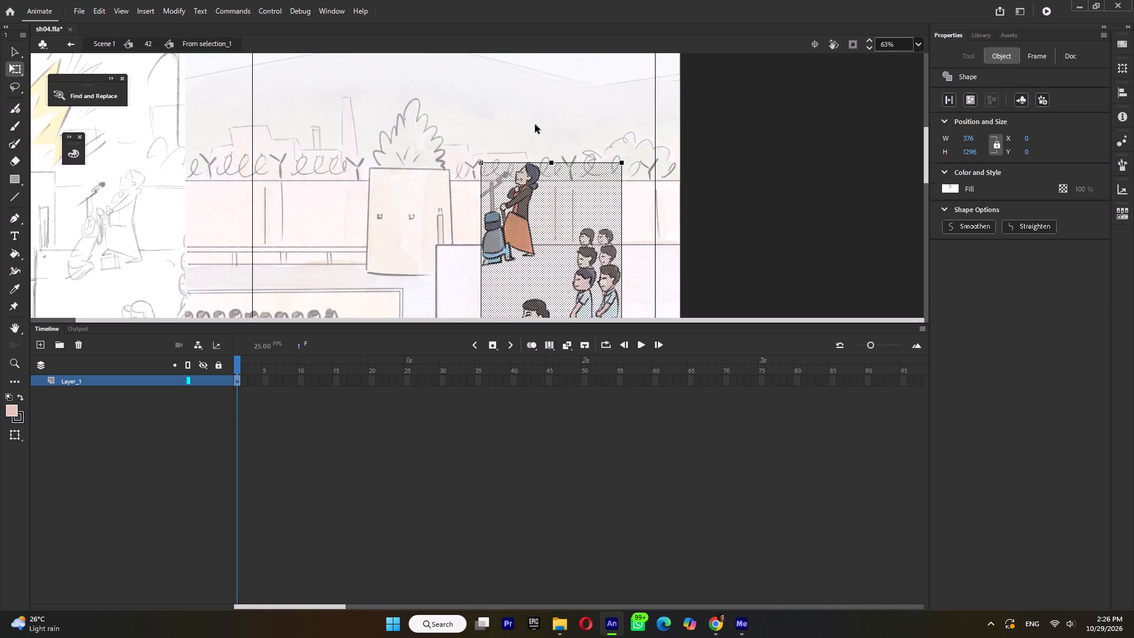
left_click(527, 127)
Lasso the woman at the microphone together with the grey figure before her and group the selected artwork.
left_click(15, 86)
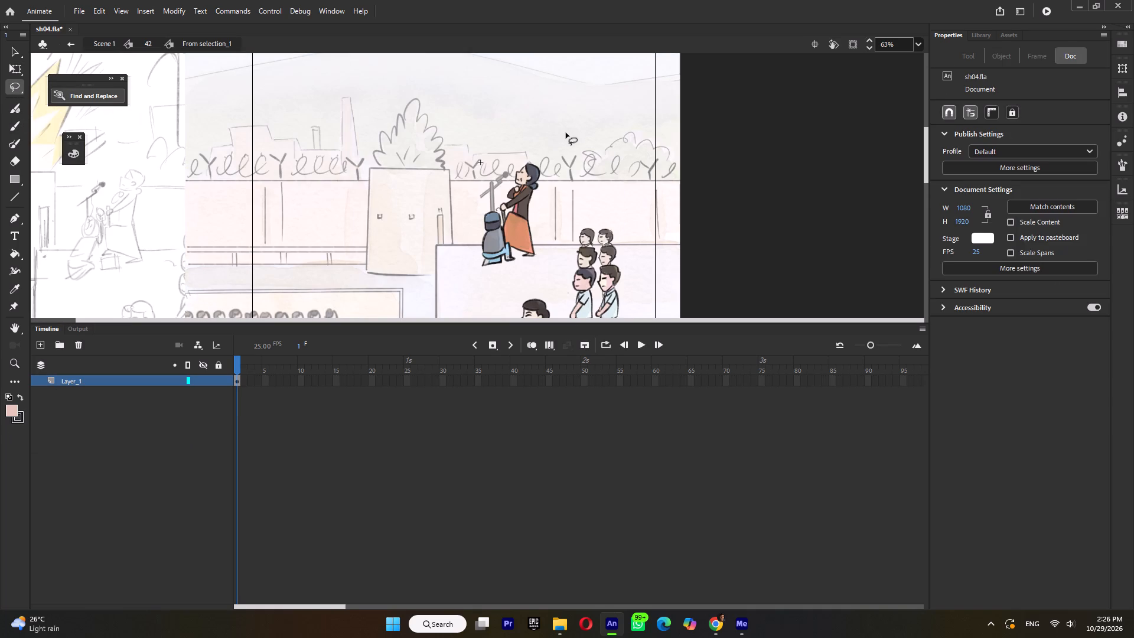
left_click_drag(517, 144, 518, 262)
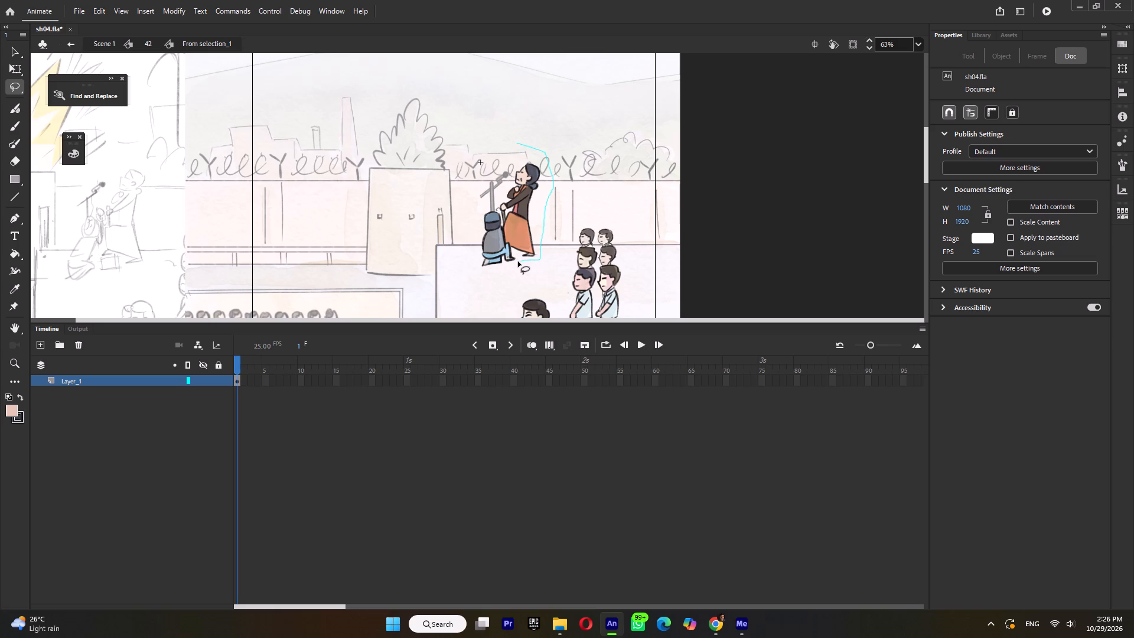
left_click_drag(518, 262, 548, 139)
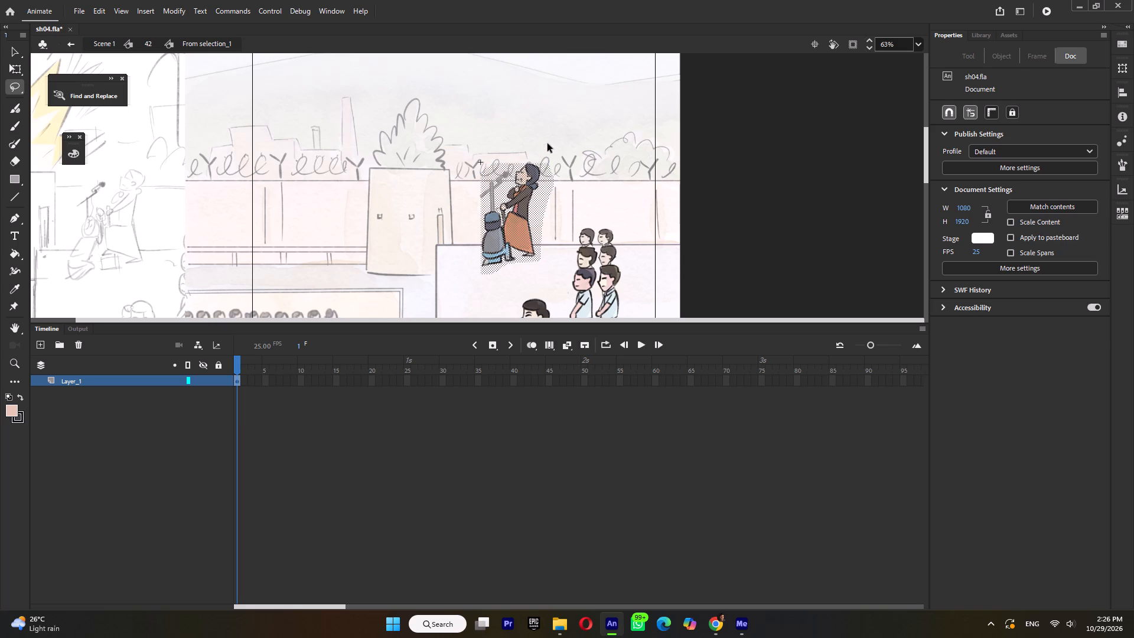
key("ctrl+g")
left_click(11, 67)
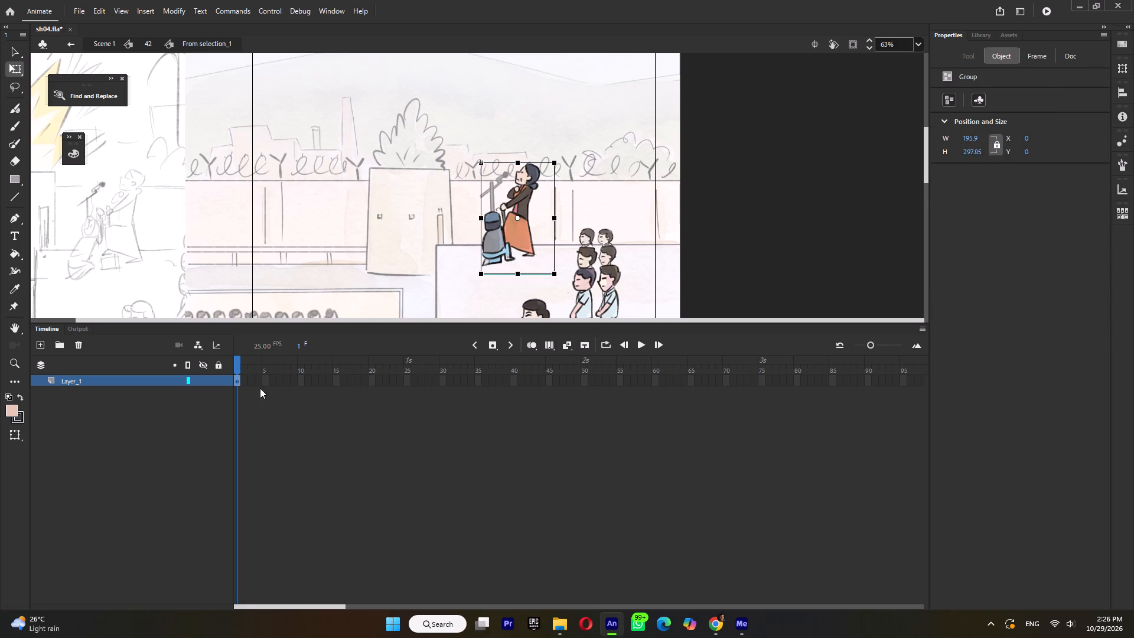
Extend Layer_1 of the characters symbol to frame 14 and insert a keyframe at frame 8.
left_click(302, 380)
key("F5")
key("F5")
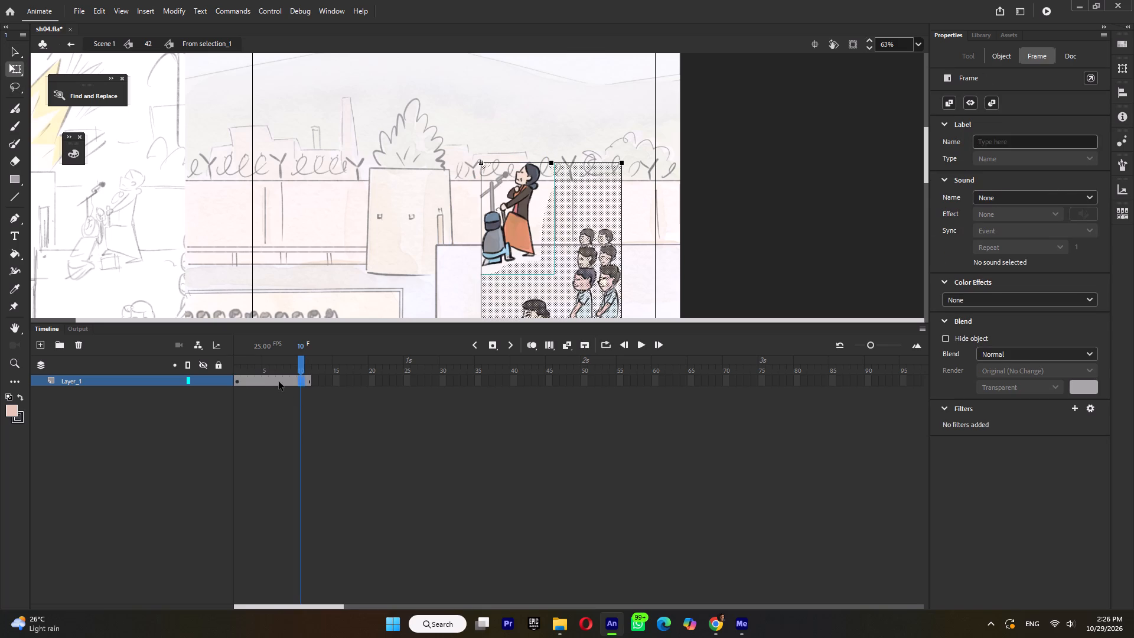
key("F5")
key("F5")
key("F5")
left_click(288, 380)
key("F6")
At frame 8 of the characters symbol, squash the woman's group to about 292 px high and play it back in symbol 42.
left_click(838, 240)
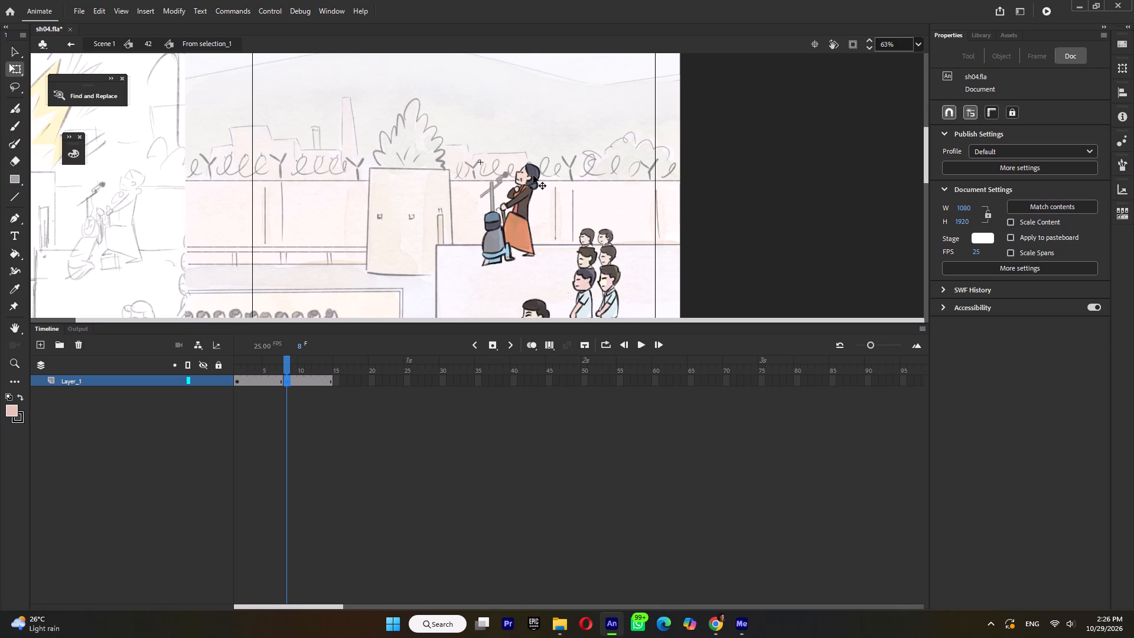
left_click(516, 175)
left_click_drag(520, 219, 515, 258)
scroll(525, 175, "up", 3, "ctrl")
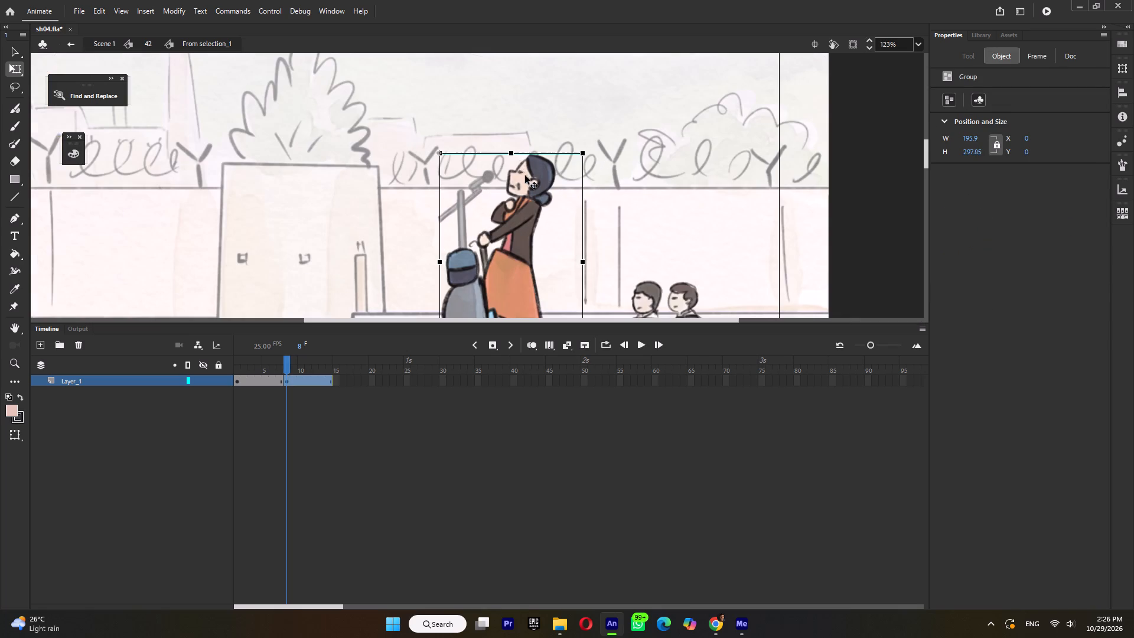
left_click(513, 154)
left_click(520, 157)
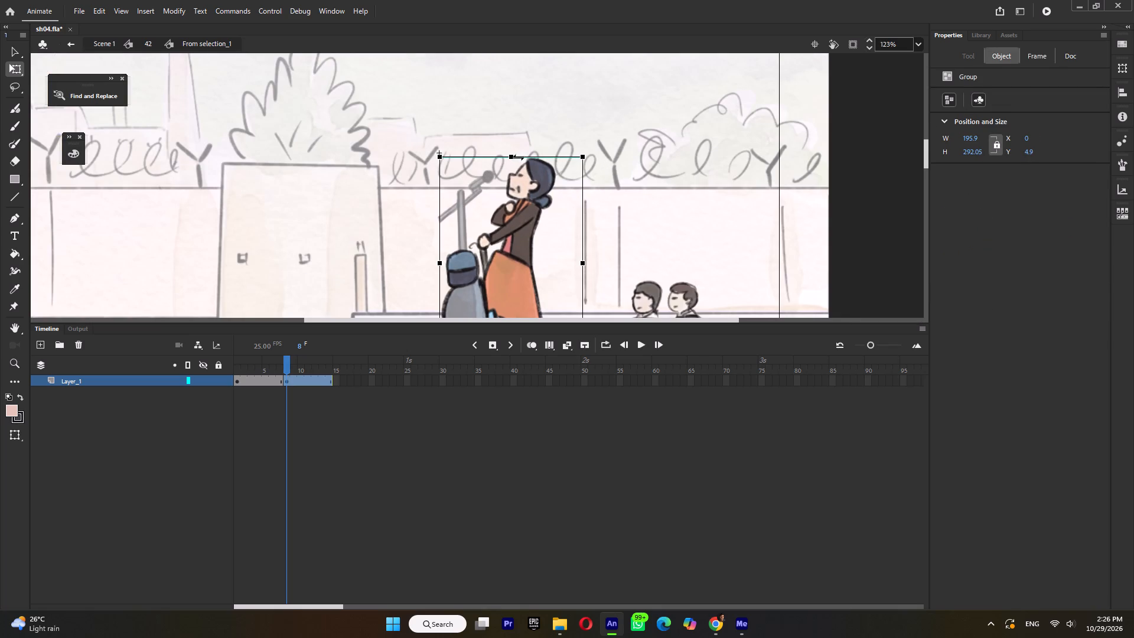
scroll(517, 157, "down", 8, "ctrl")
double_click(711, 195)
key("Return")
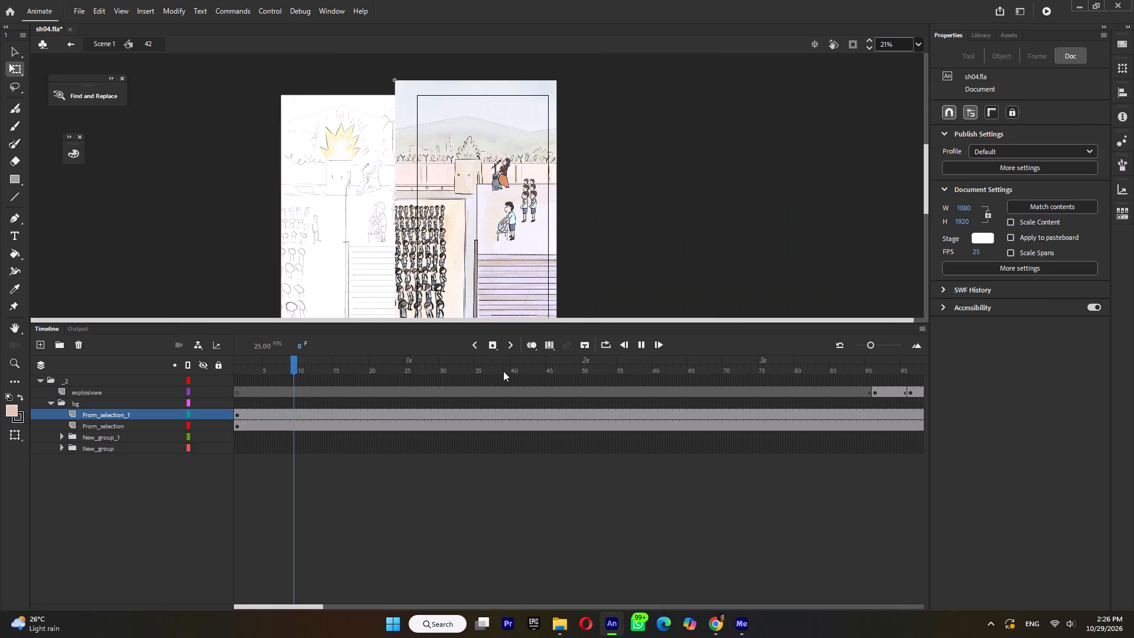
key("Return")
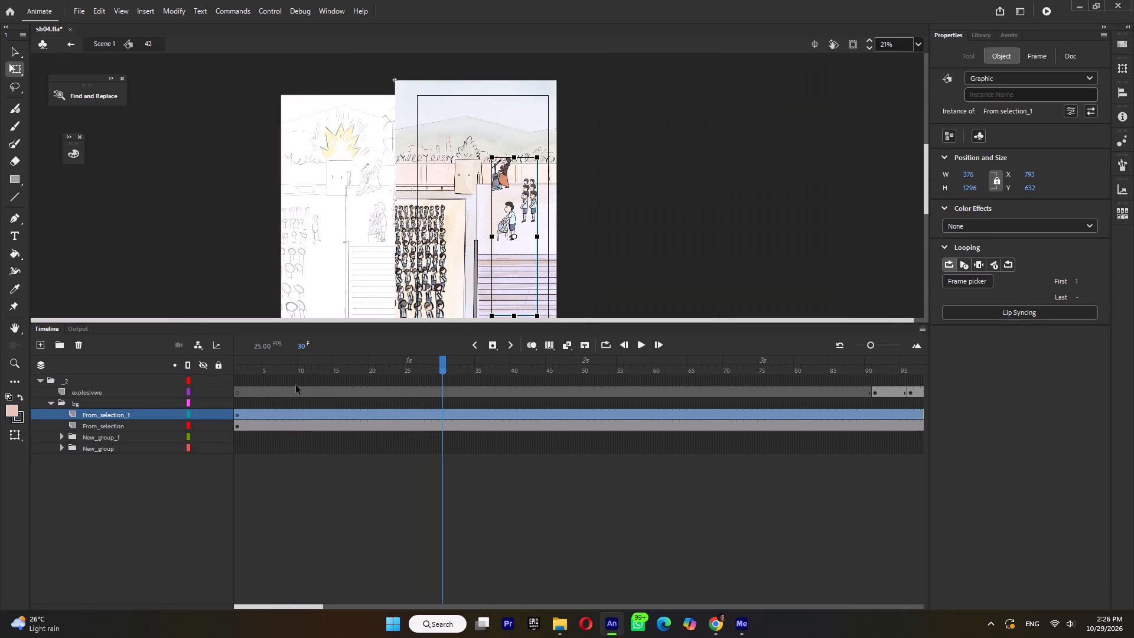
Return to Scene 1 and insert a keyframe at frame 101 on Layer_2.
double_click(705, 235)
left_click_drag(465, 362, 819, 386)
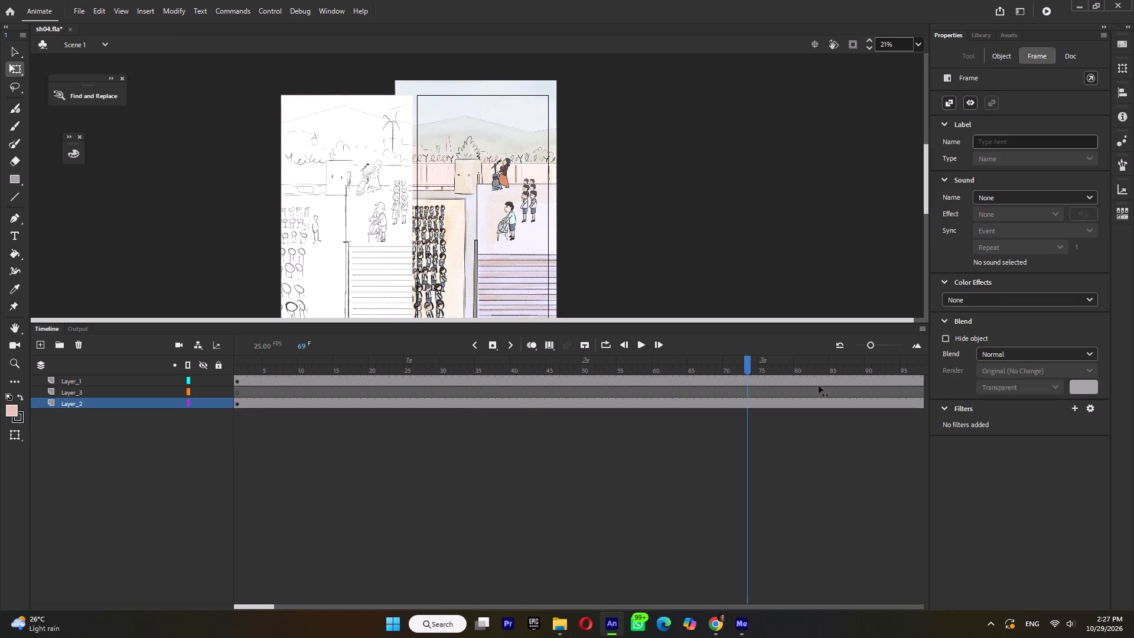
left_click_drag(819, 386, 685, 405)
left_click(699, 403)
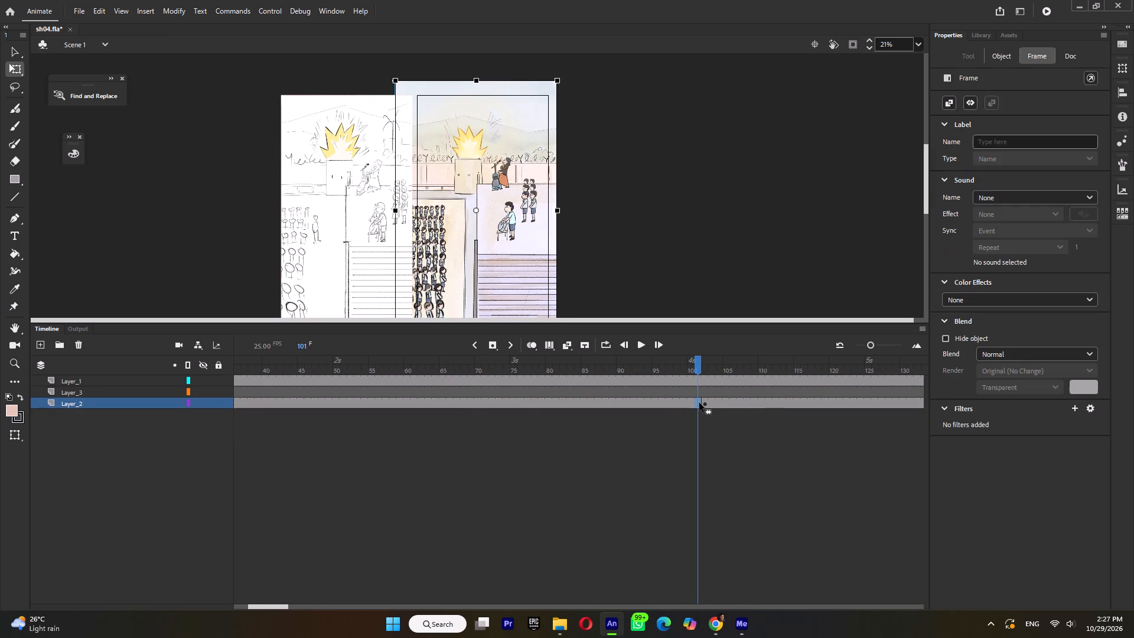
key("F6")
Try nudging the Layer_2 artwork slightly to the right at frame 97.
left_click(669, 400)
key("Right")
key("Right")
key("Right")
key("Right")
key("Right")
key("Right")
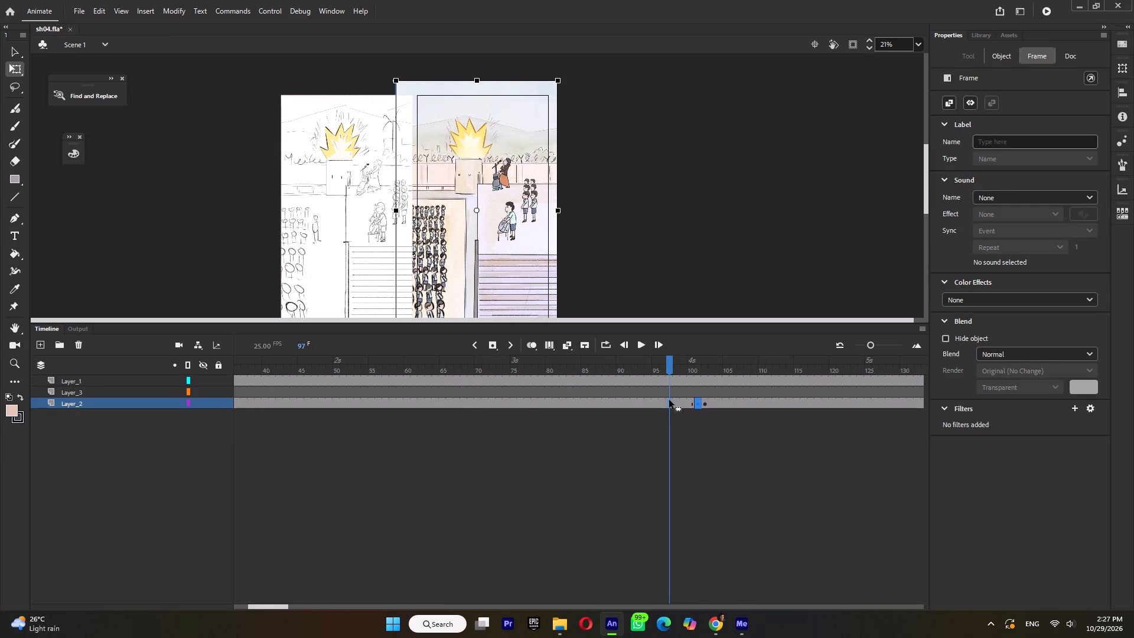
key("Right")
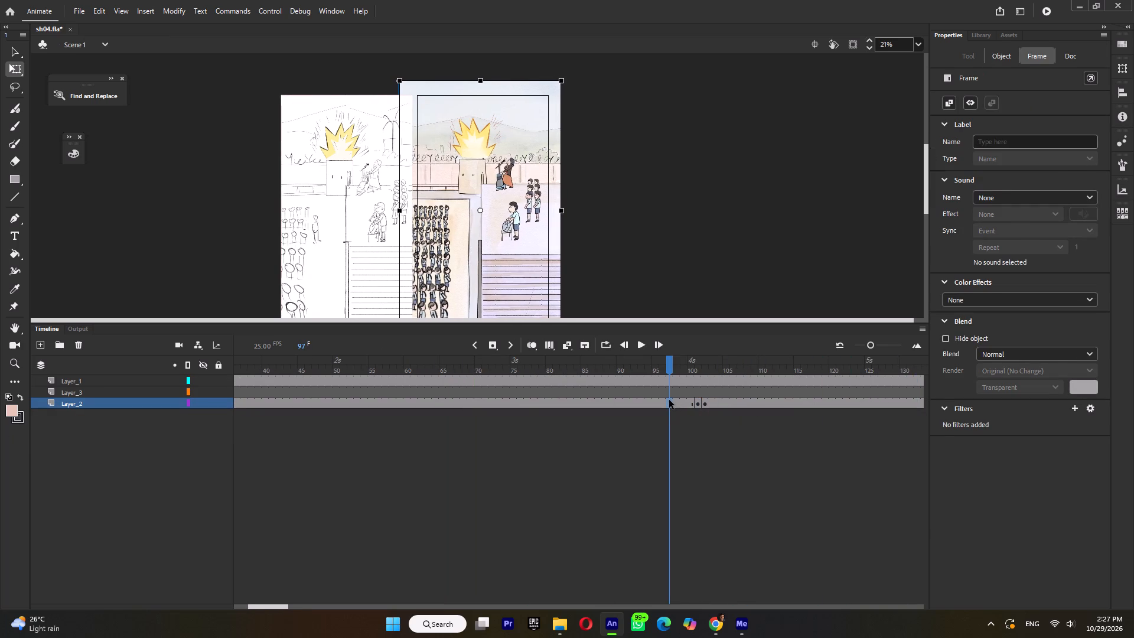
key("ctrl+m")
Play through Scene 1 past frame 100, open symbol 43 from the mushroom-cloud shot and expand its _3 folder.
left_click_drag(380, 369, 149, 391)
key("Return")
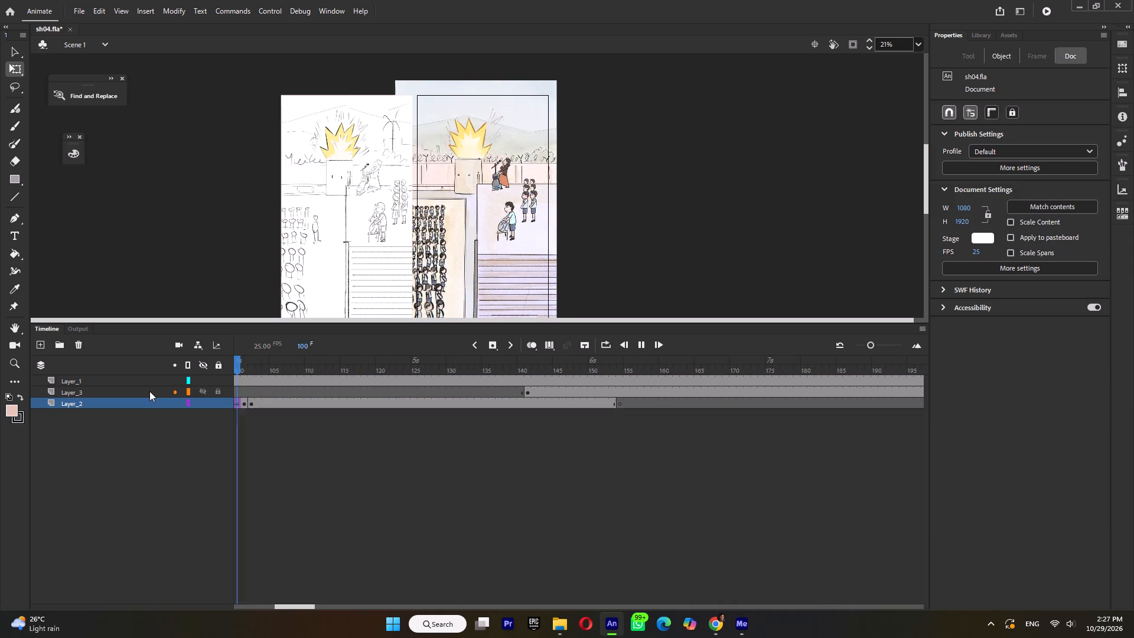
key("Return")
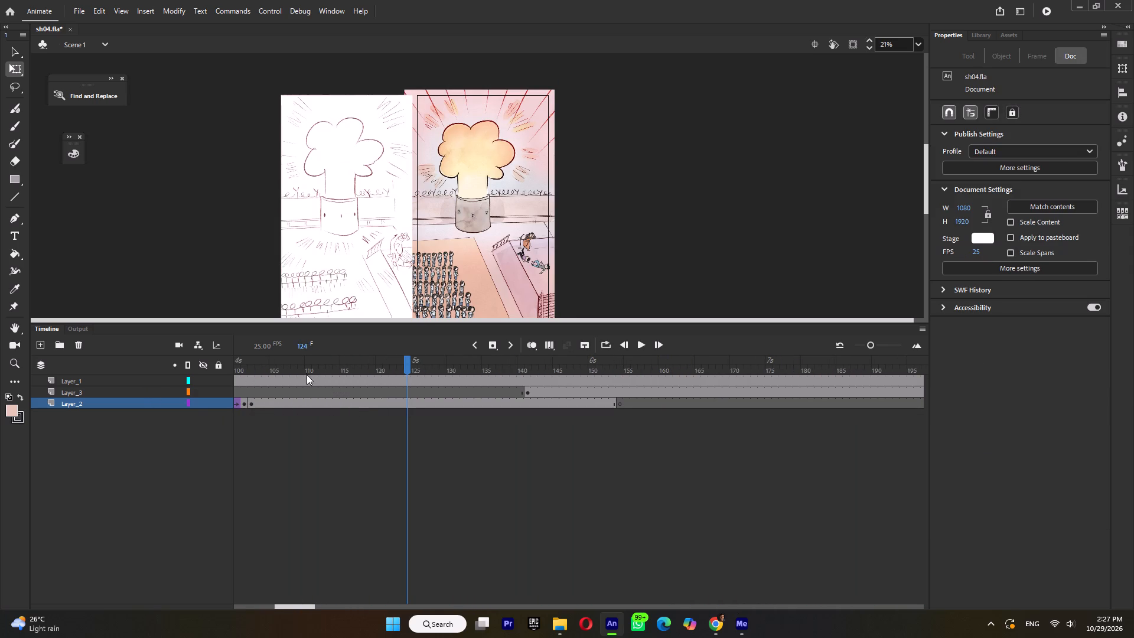
left_click_drag(309, 368, 610, 392)
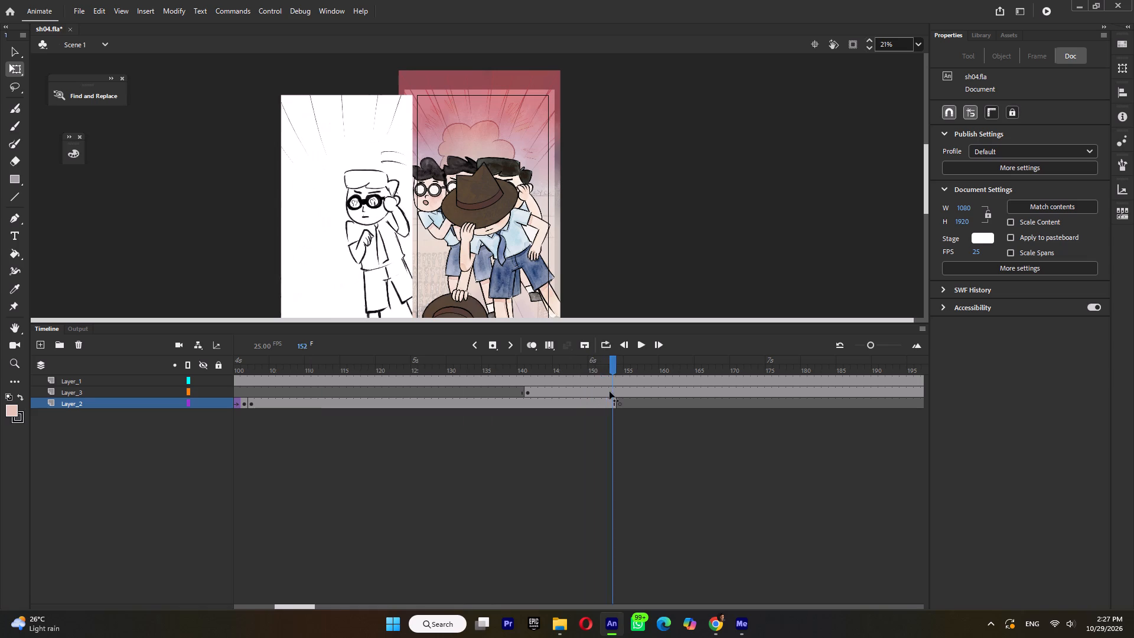
left_click_drag(610, 392, 361, 411)
double_click(478, 145)
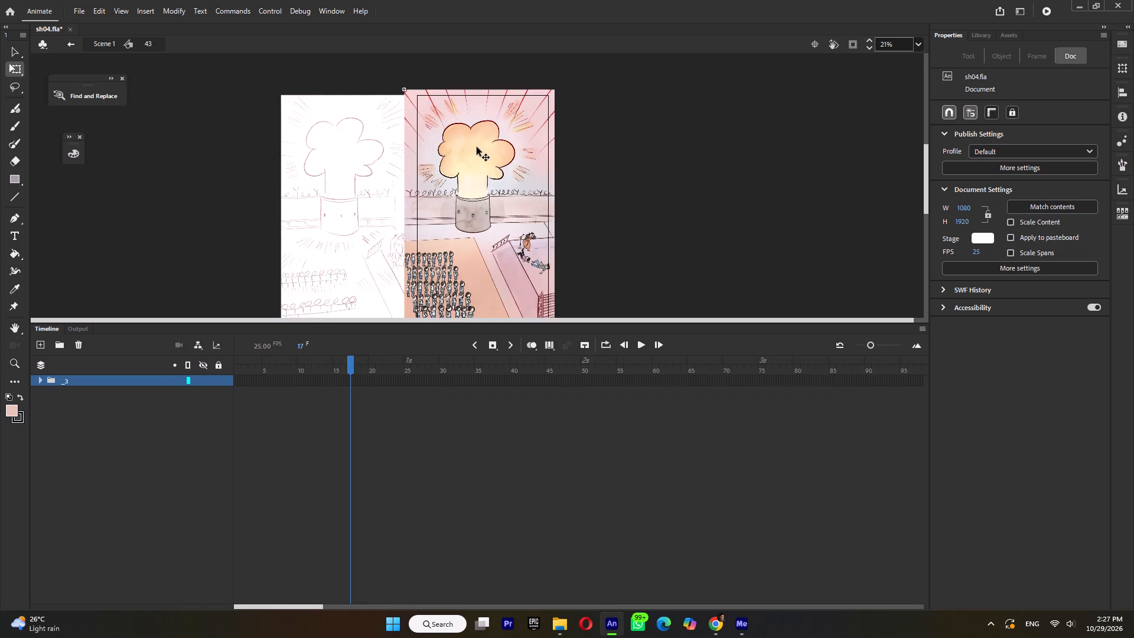
left_click(476, 171)
left_click(42, 381)
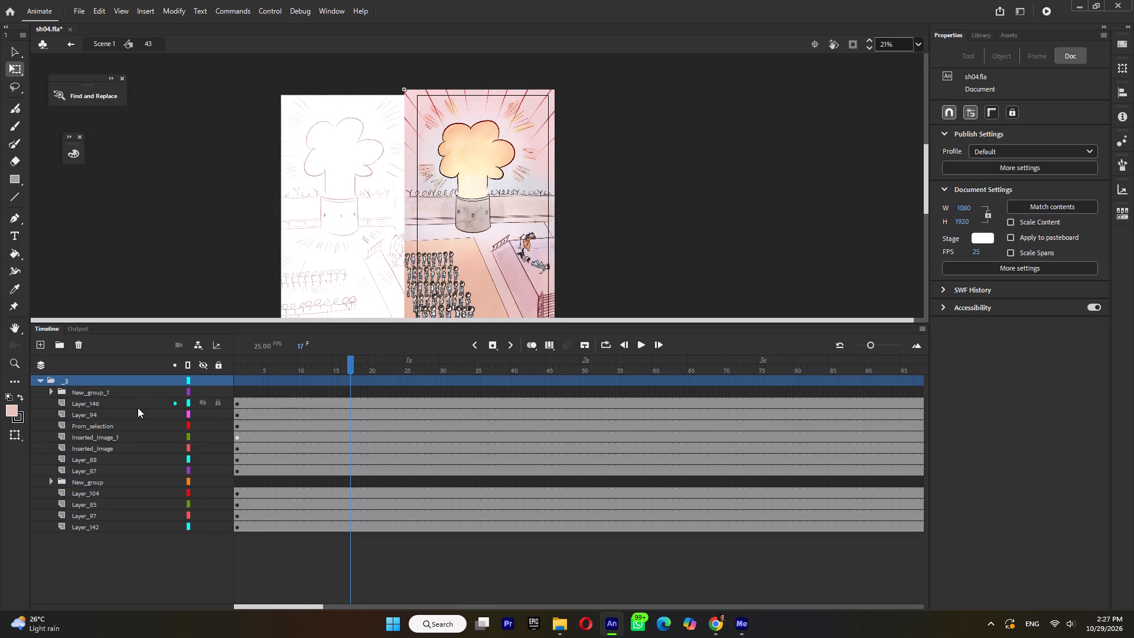
Toggle the visibility of New_group_1 and Layer_146 to identify their artwork, and lock both.
left_click(93, 389)
left_click(205, 390)
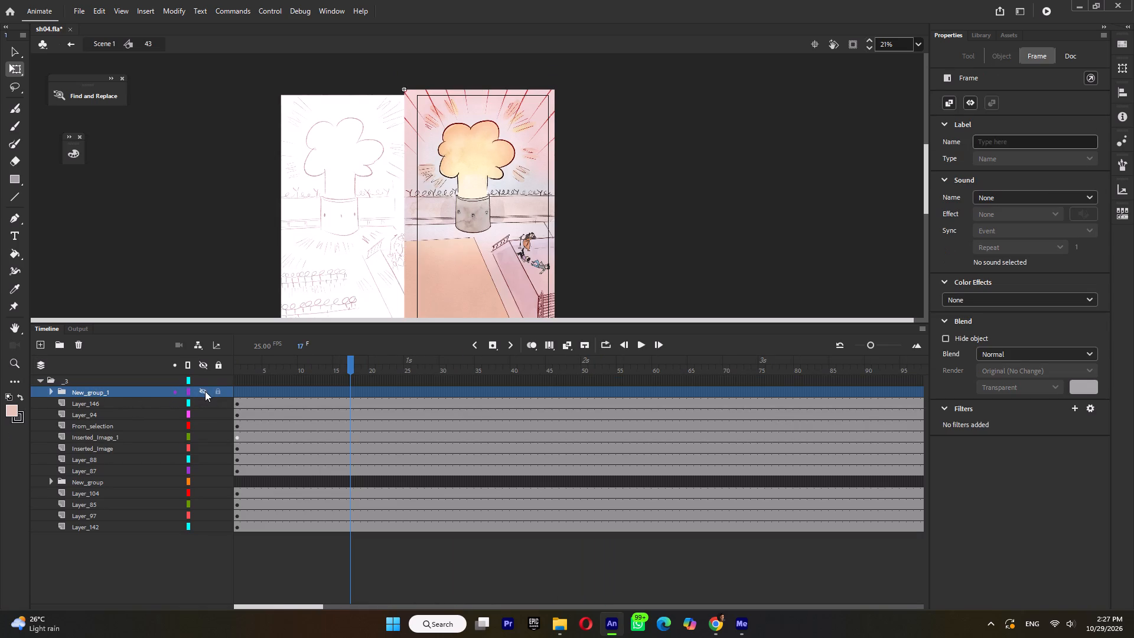
left_click(205, 391)
left_click(217, 392)
left_click(195, 402)
left_click(203, 402)
left_click(206, 402)
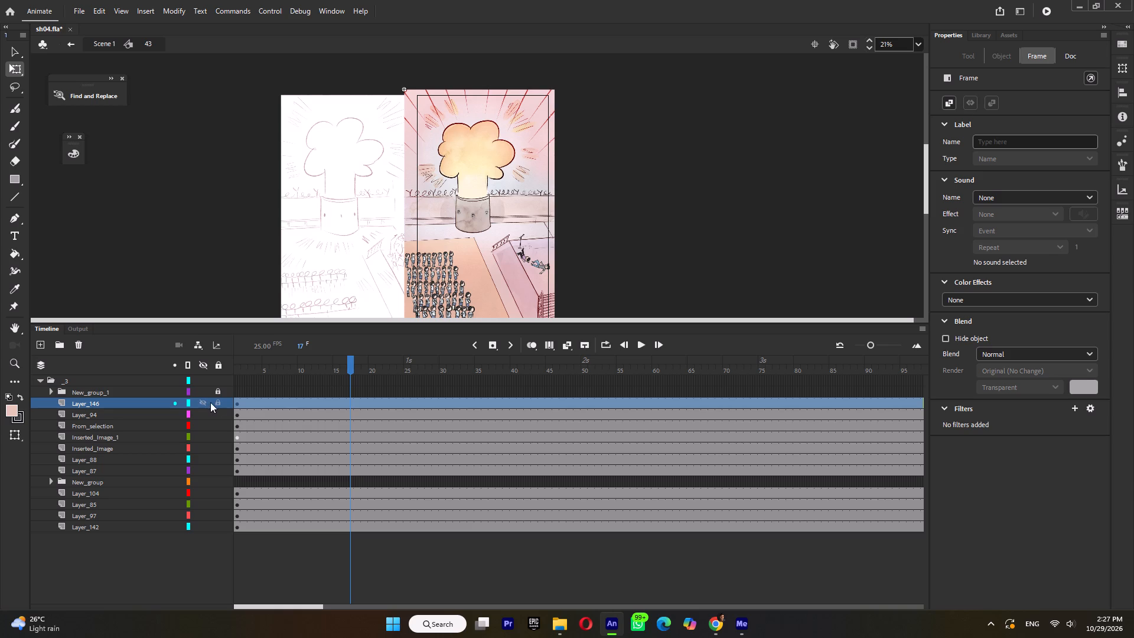
left_click(224, 405)
left_click(219, 405)
Check what Layer_94, From_selection and Inserted_Image_1 contain by toggling their visibility, and lock all three.
left_click(203, 412)
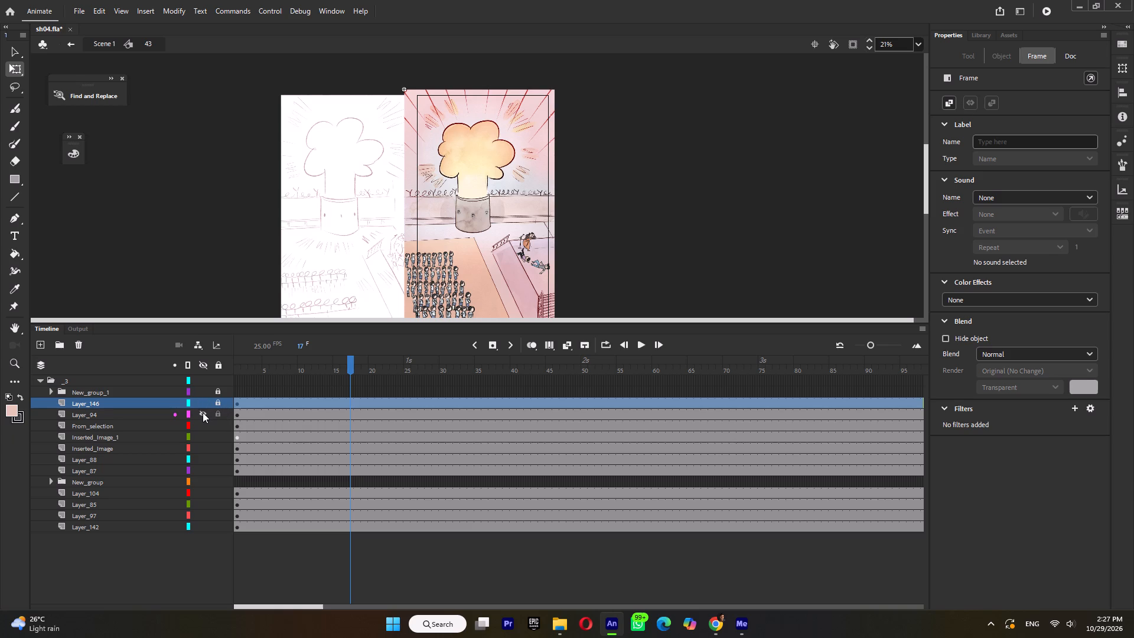
left_click(202, 413)
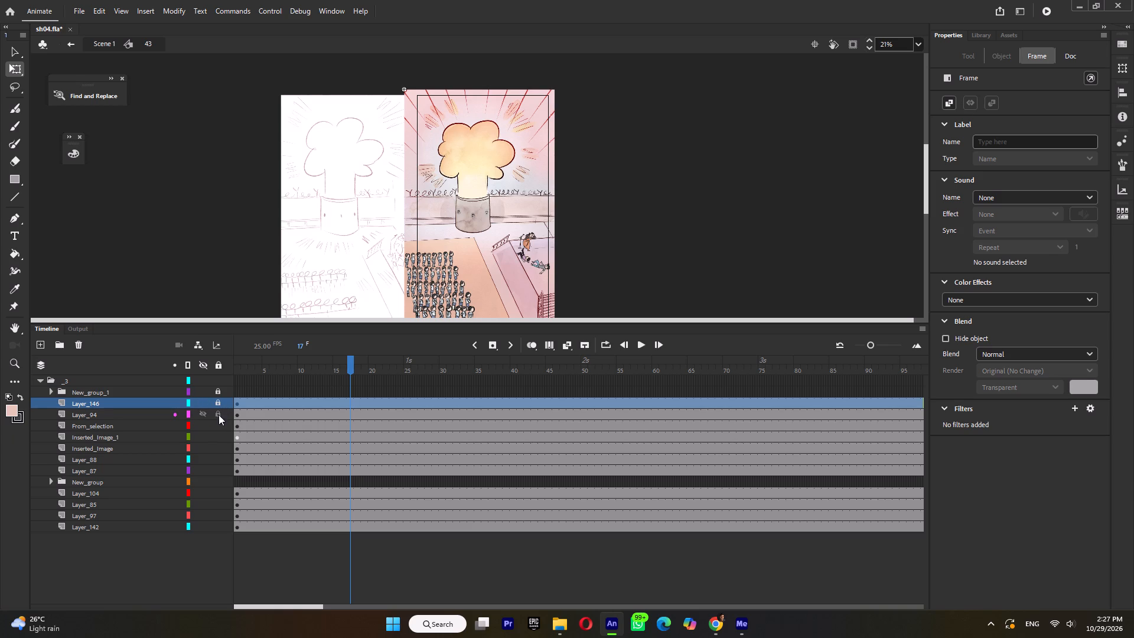
left_click(219, 415)
left_click(204, 420)
left_click(203, 423)
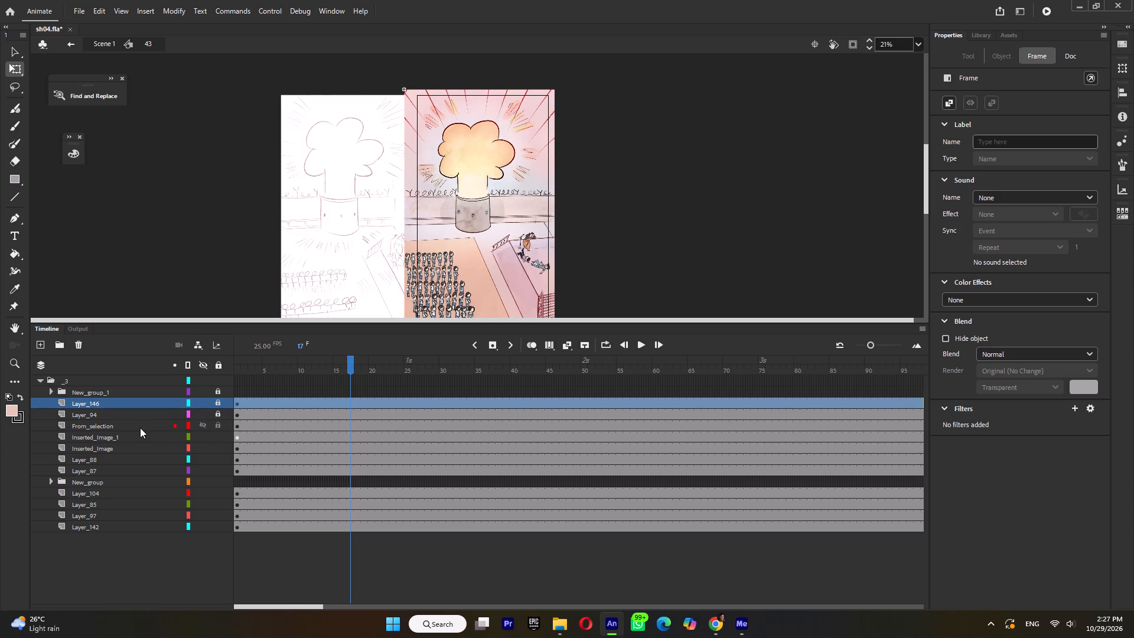
left_click(139, 428)
left_click(216, 422)
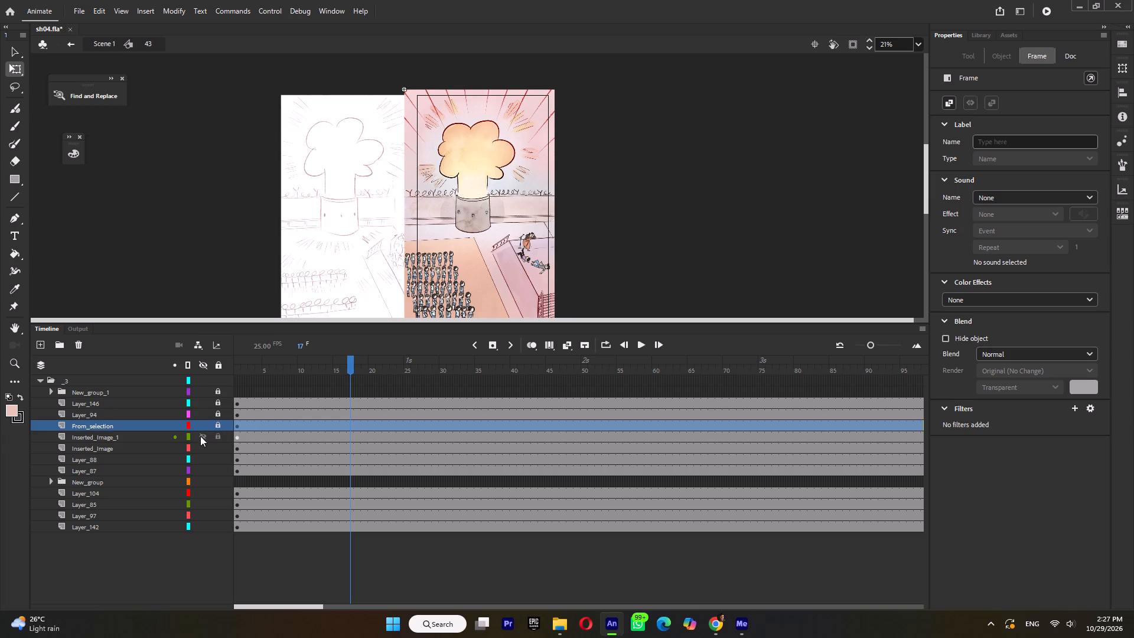
left_click(200, 436)
left_click(200, 436)
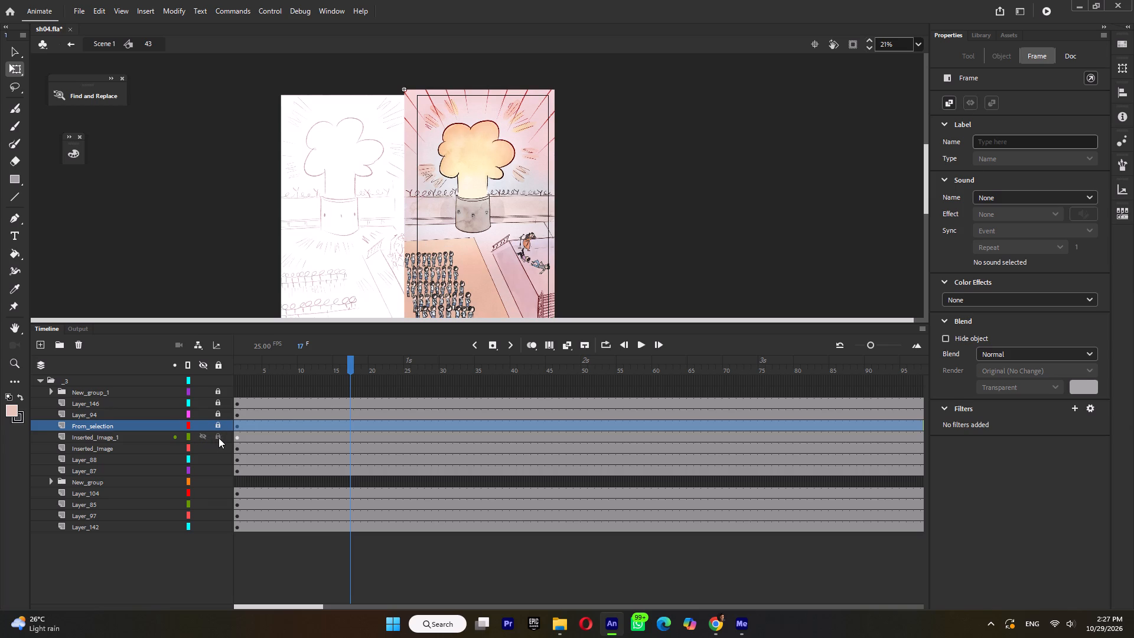
left_click(219, 438)
Open the Inserted Image rays symbol, insert a keyframe at frame 5 and make Layer_1 end at frame 8.
left_click(200, 448)
left_click(200, 448)
double_click(519, 105)
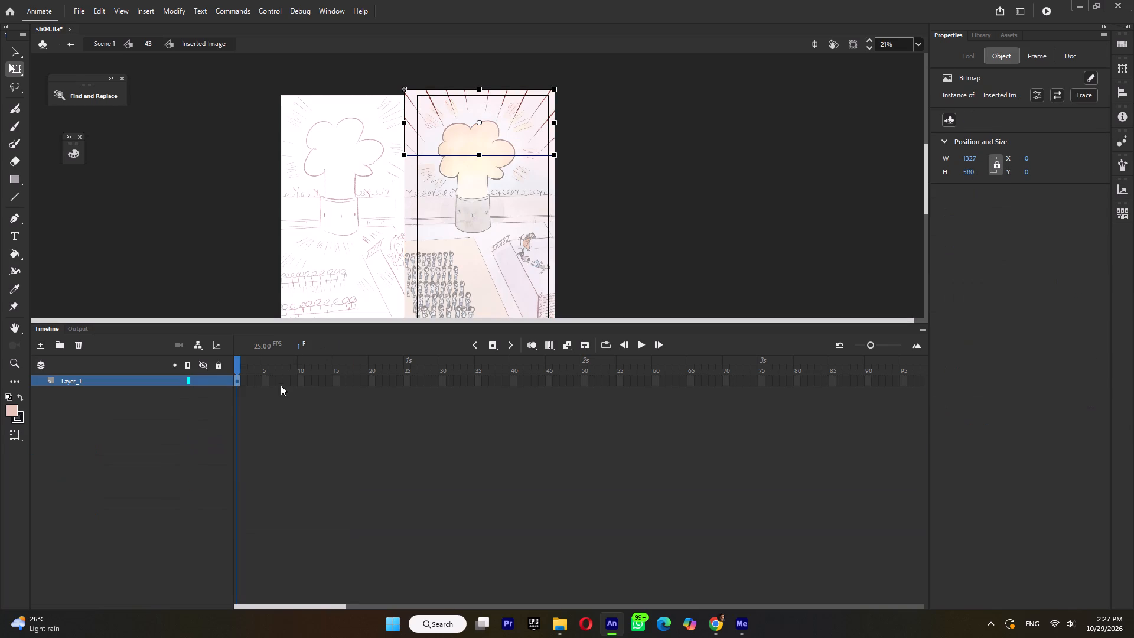
left_click(325, 379)
key("F5")
left_click(282, 380)
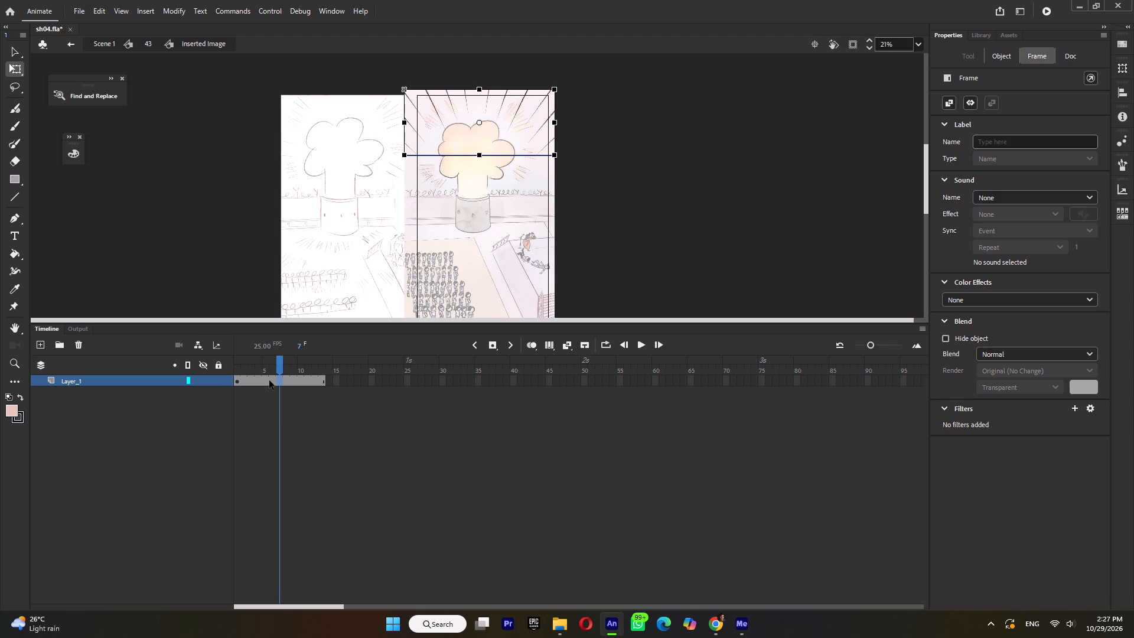
left_click(269, 380)
key("F6")
key("shift+F5")
key("shift+F5")
key("shift+F5")
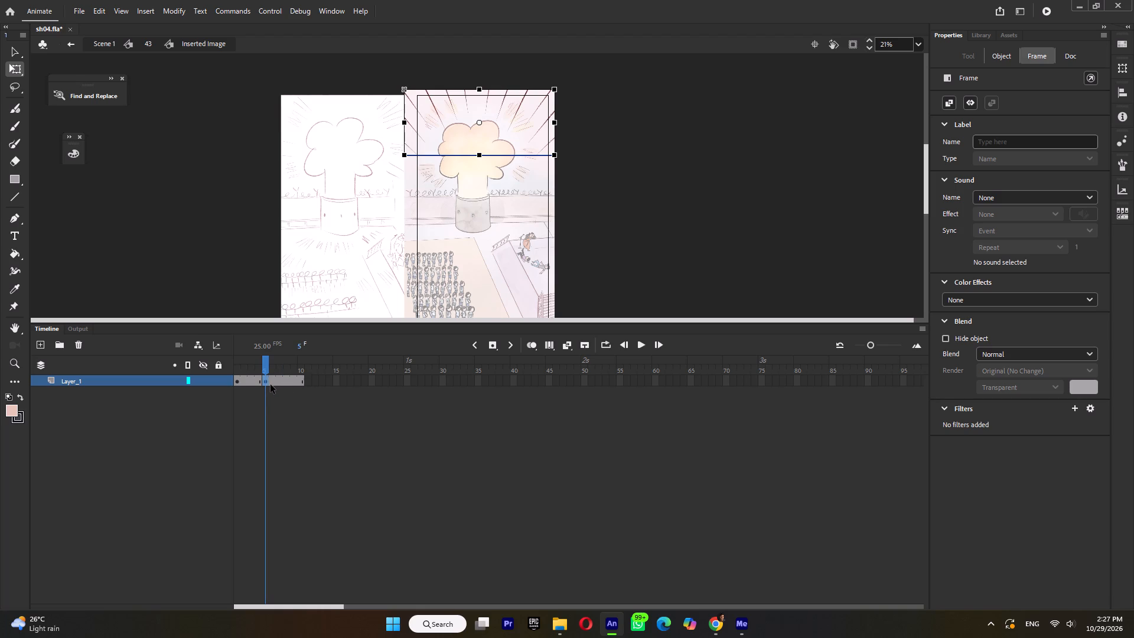
key("shift+F5")
key("shift+F5")
At frame 5, enlarge the rays bitmap from its centre to about 1463 × 639 px and move it up to about Y -108.
left_click_drag(552, 89, 554, 89, "shift")
left_click_drag(554, 89, 560, 80, "shift")
left_click_drag(519, 108, 522, 99)
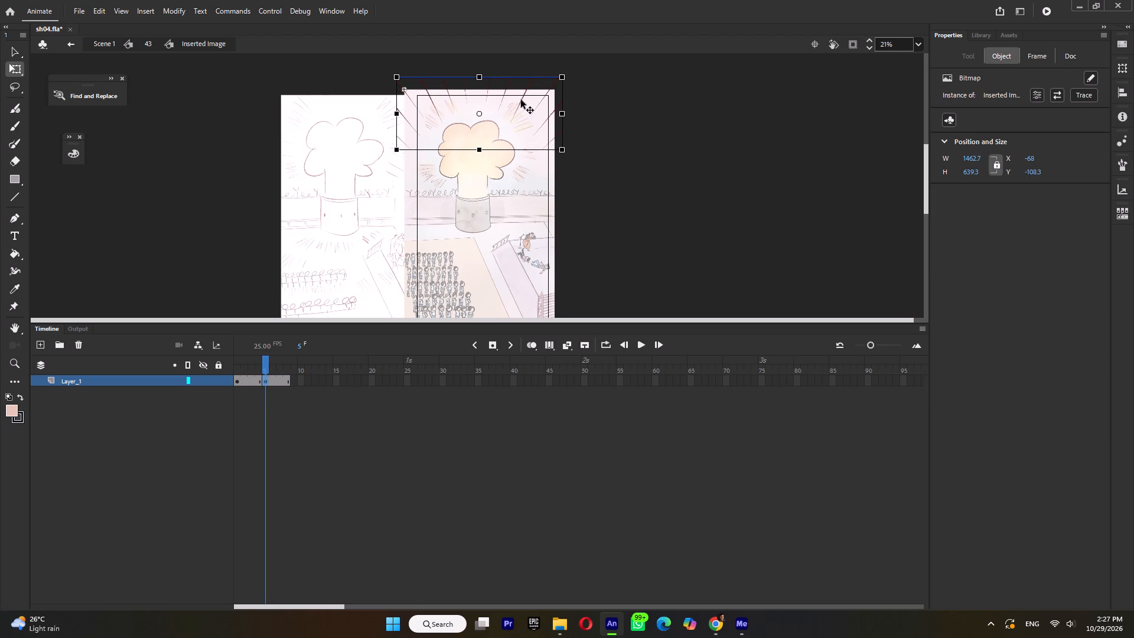
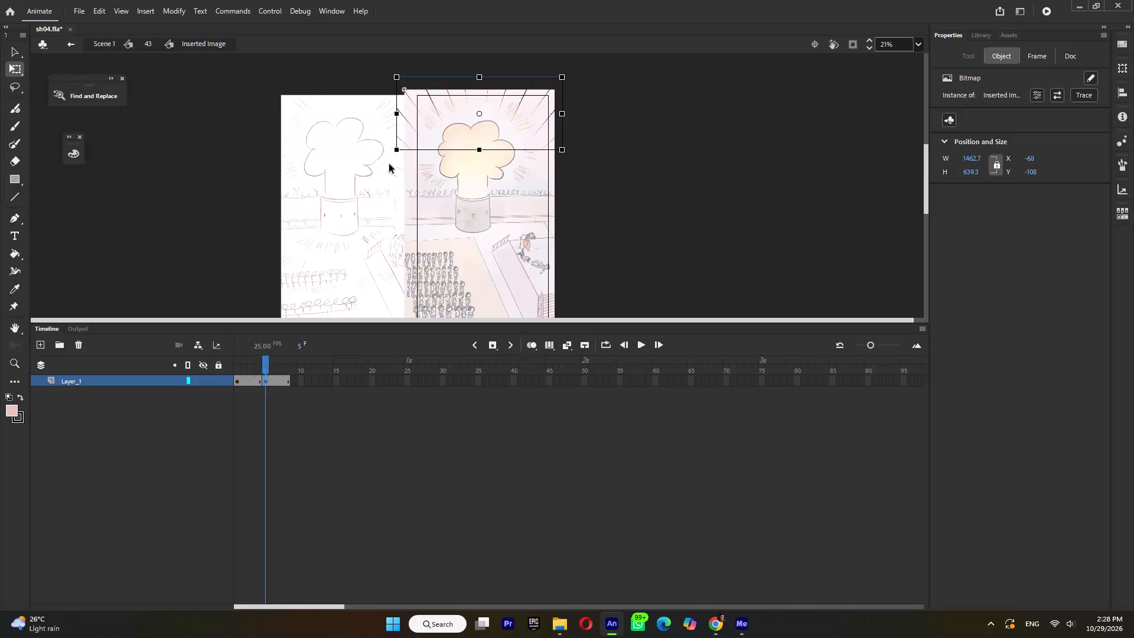
Return to symbol 43 from the rays symbol and lock the Inserted_Image layer.
left_click_drag(260, 366, 277, 384)
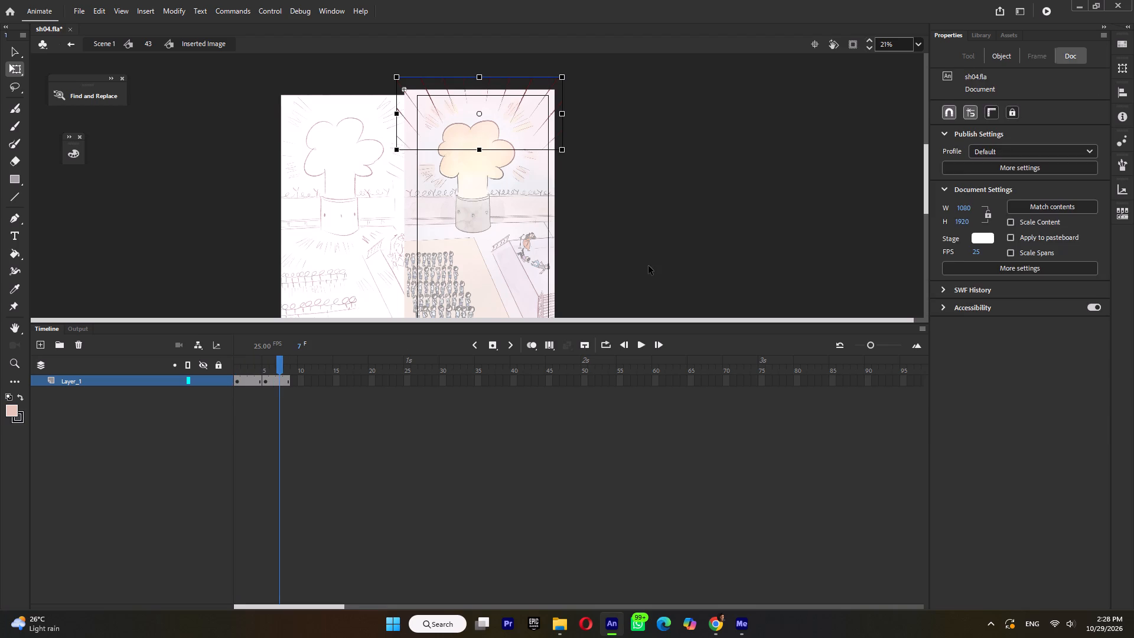
double_click(649, 266)
left_click(216, 448)
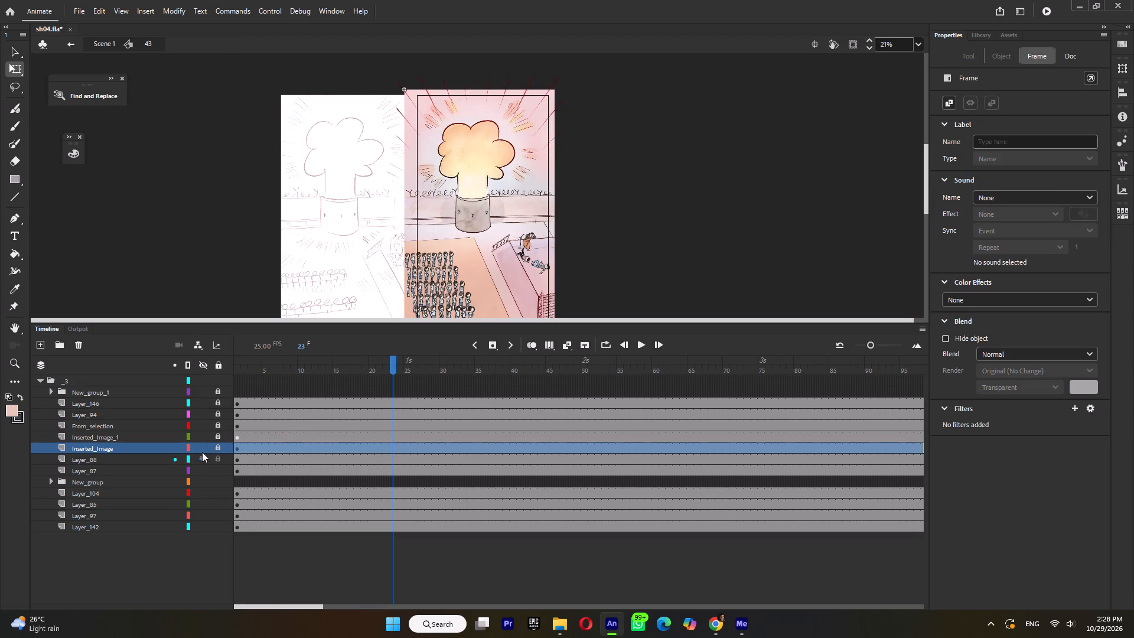
left_click(174, 448)
Check what Layer_88 and Layer_87 contain by toggling their visibility.
left_click(204, 460)
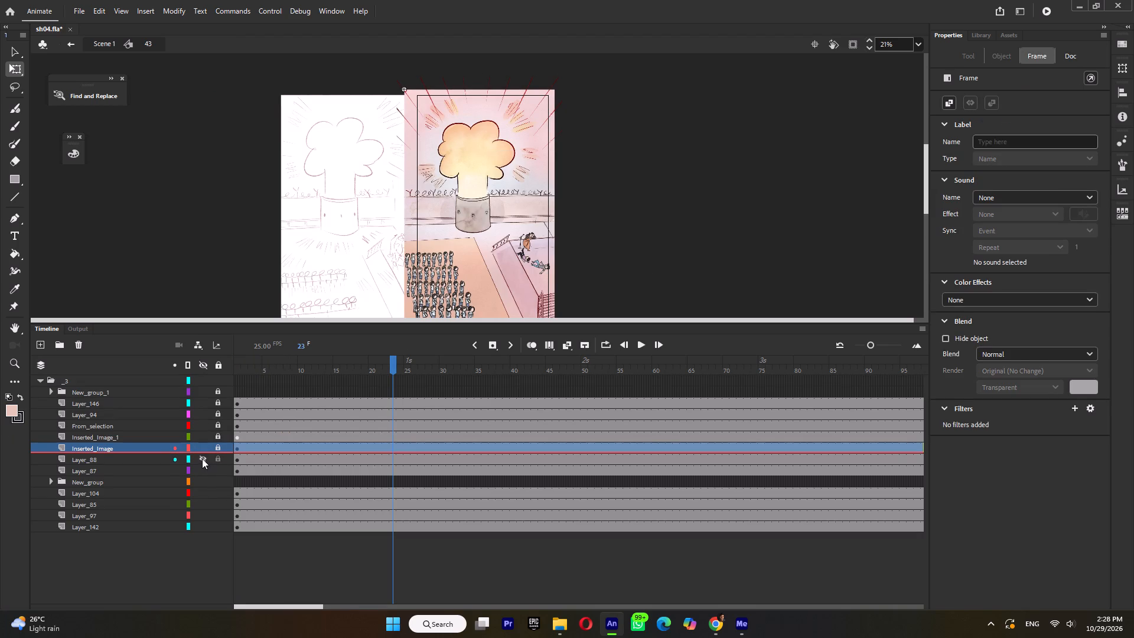
left_click(200, 457)
left_click(137, 455)
left_click(136, 457)
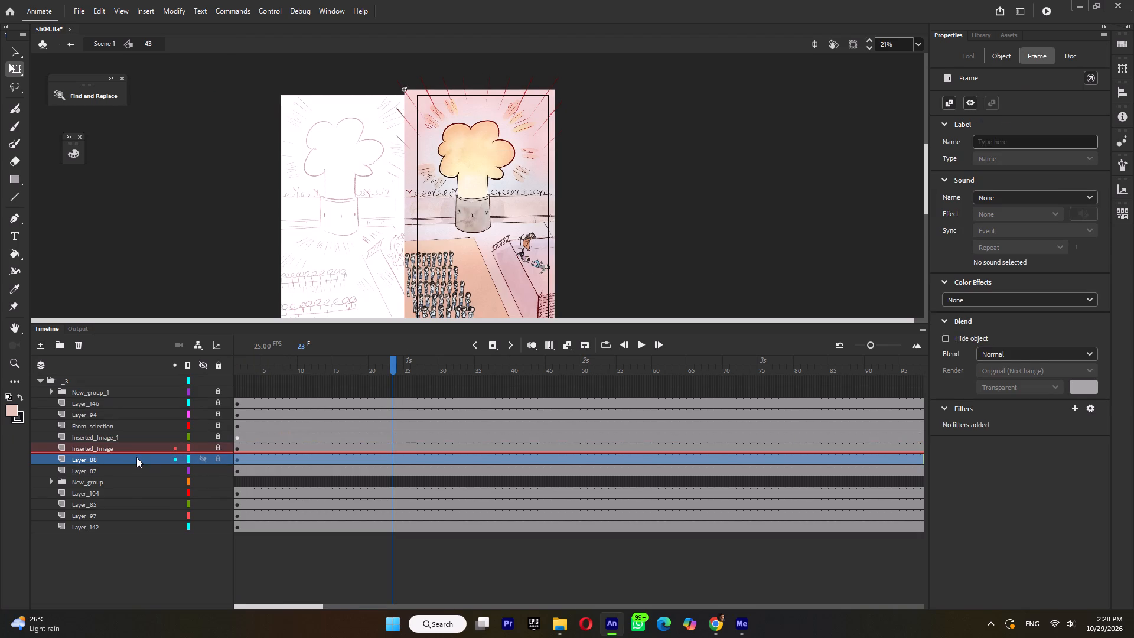
scroll(474, 99, "down", 4, "ctrl")
scroll(482, 116, "up", 3, "ctrl")
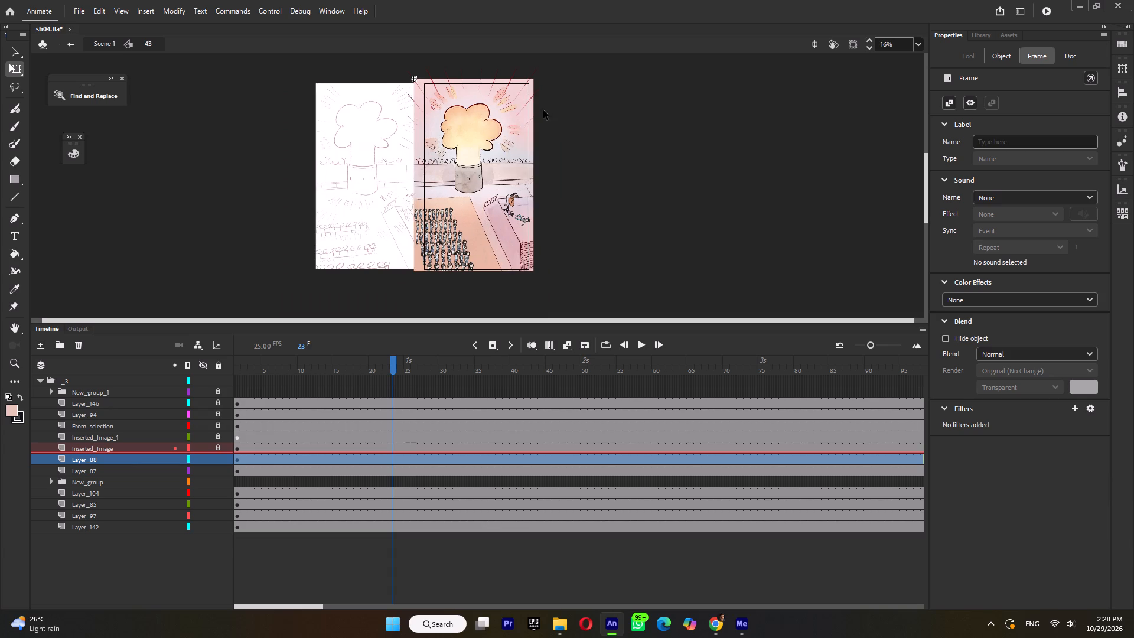
left_click(572, 113)
left_click(111, 454)
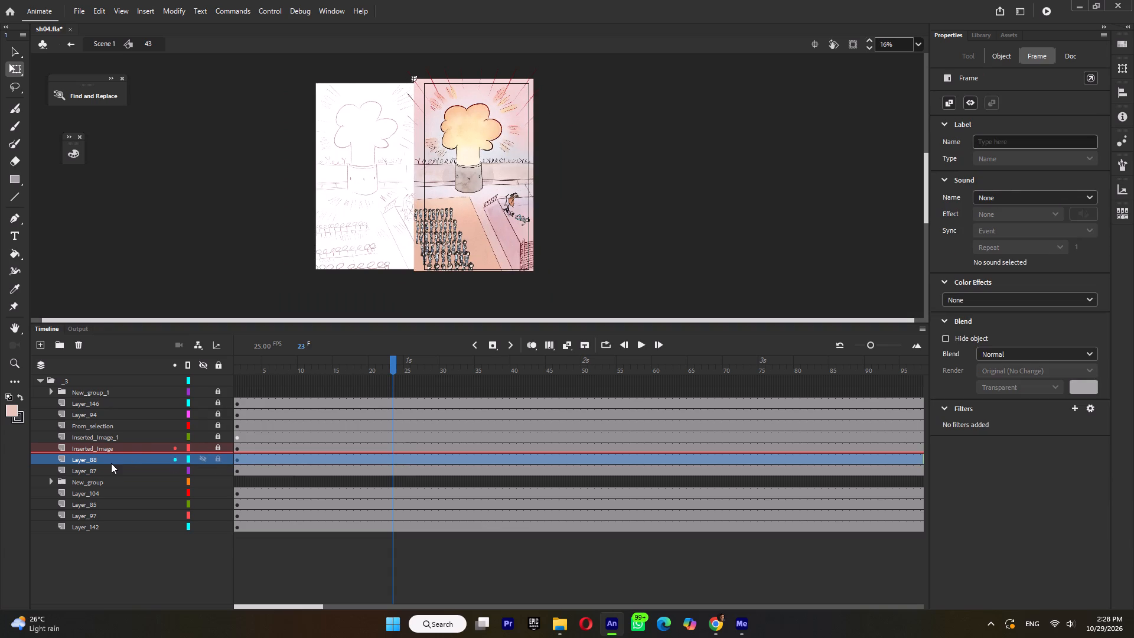
left_click(110, 464)
left_click(103, 468)
left_click(198, 468)
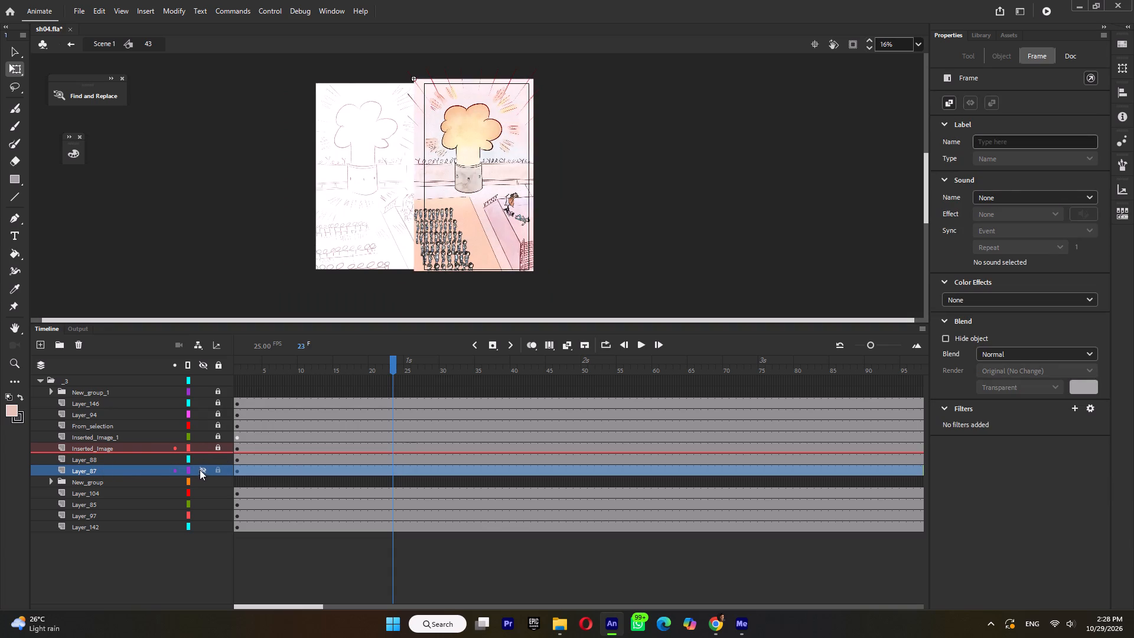
left_click(201, 471)
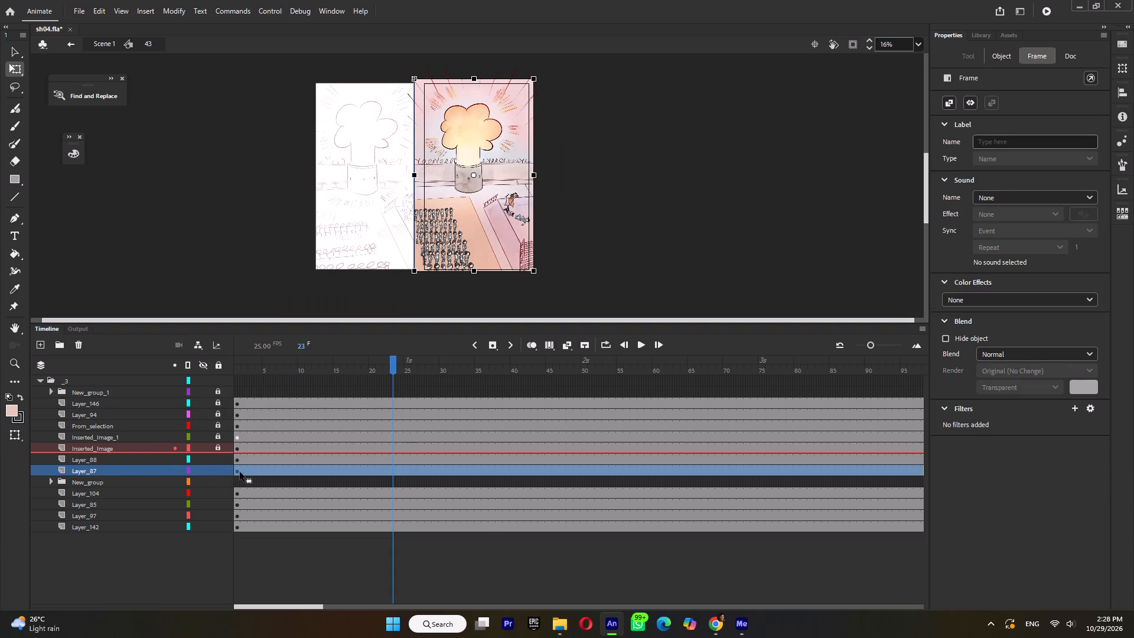
Open the Layer 87 glow symbol and insert keyframes at frames 11 and 6 of Layer_1.
double_click(527, 165)
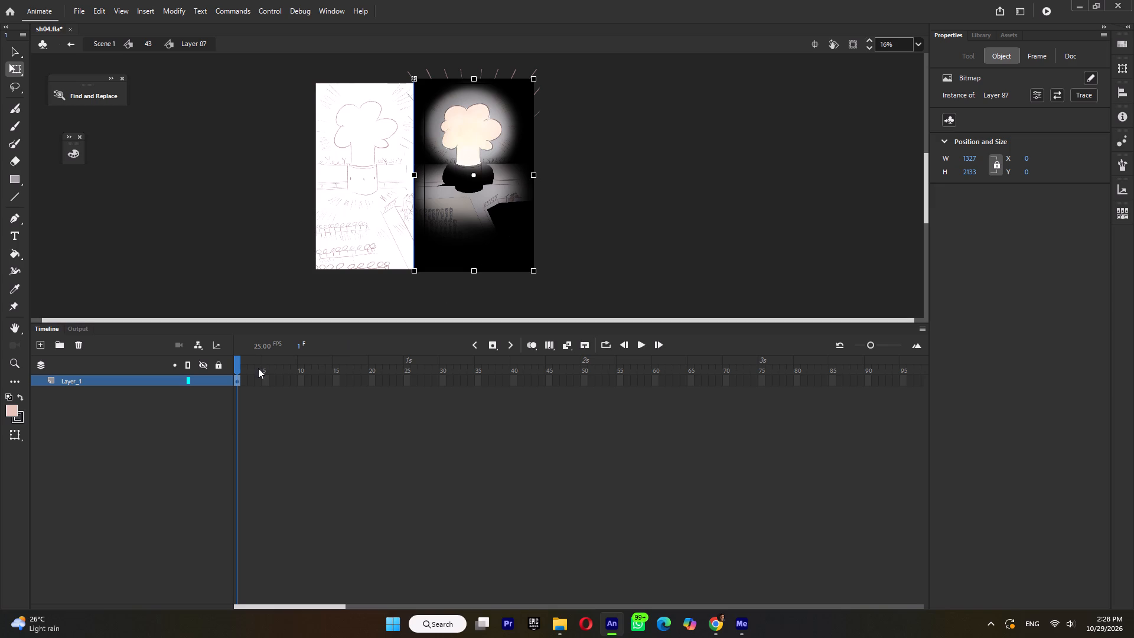
left_click(278, 384)
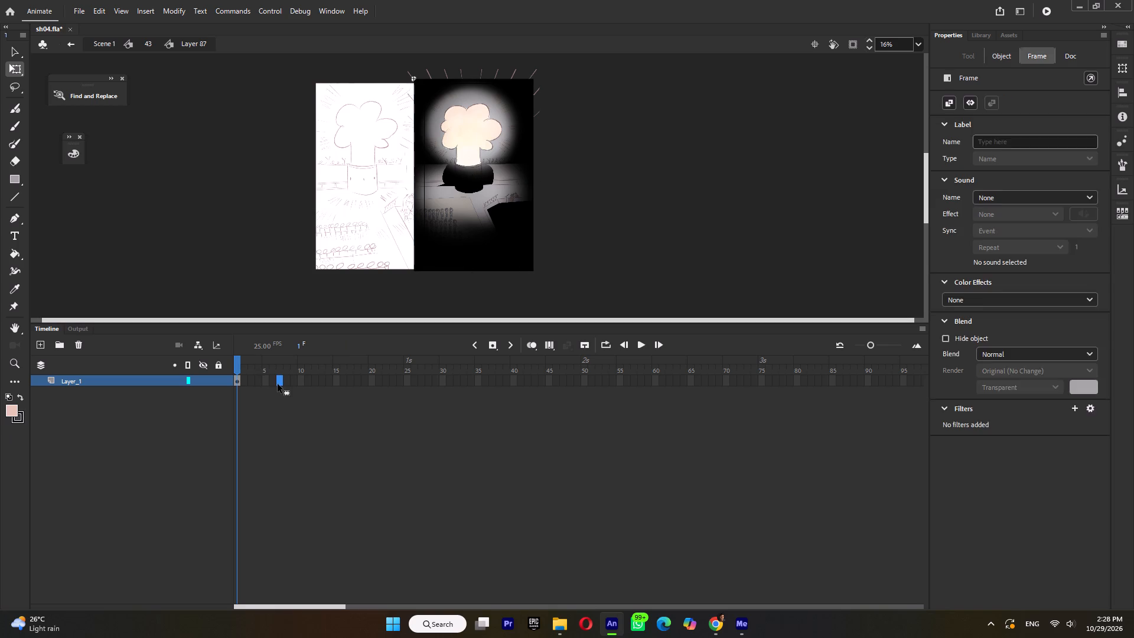
left_click(307, 383)
key("F6")
left_click(274, 381)
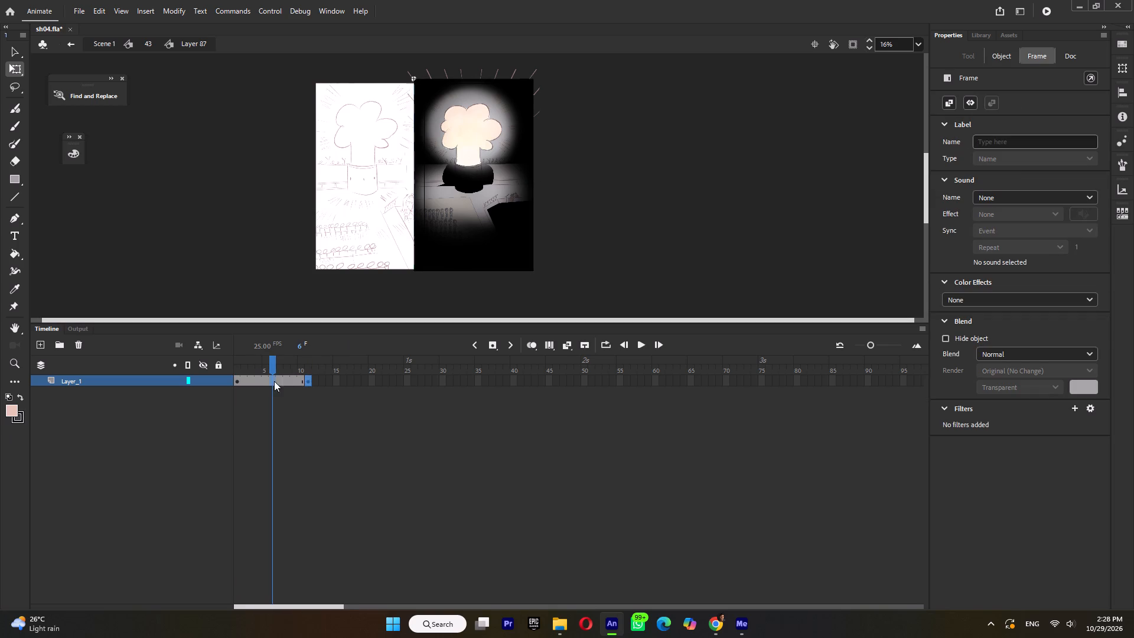
key("F7")
key("ctrl+z")
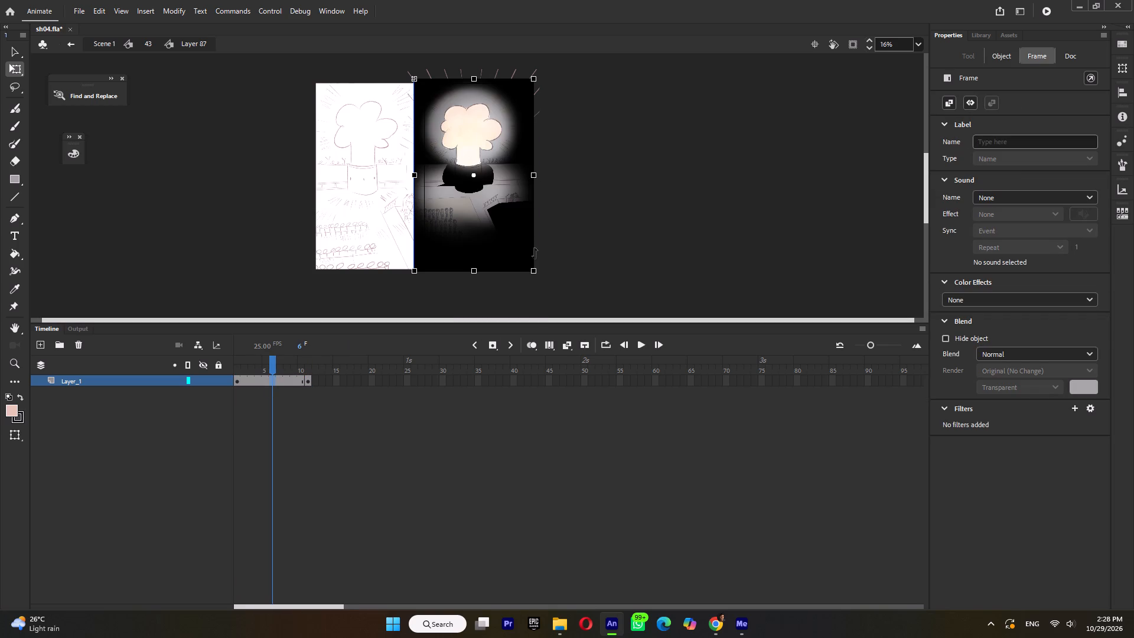
key("F6")
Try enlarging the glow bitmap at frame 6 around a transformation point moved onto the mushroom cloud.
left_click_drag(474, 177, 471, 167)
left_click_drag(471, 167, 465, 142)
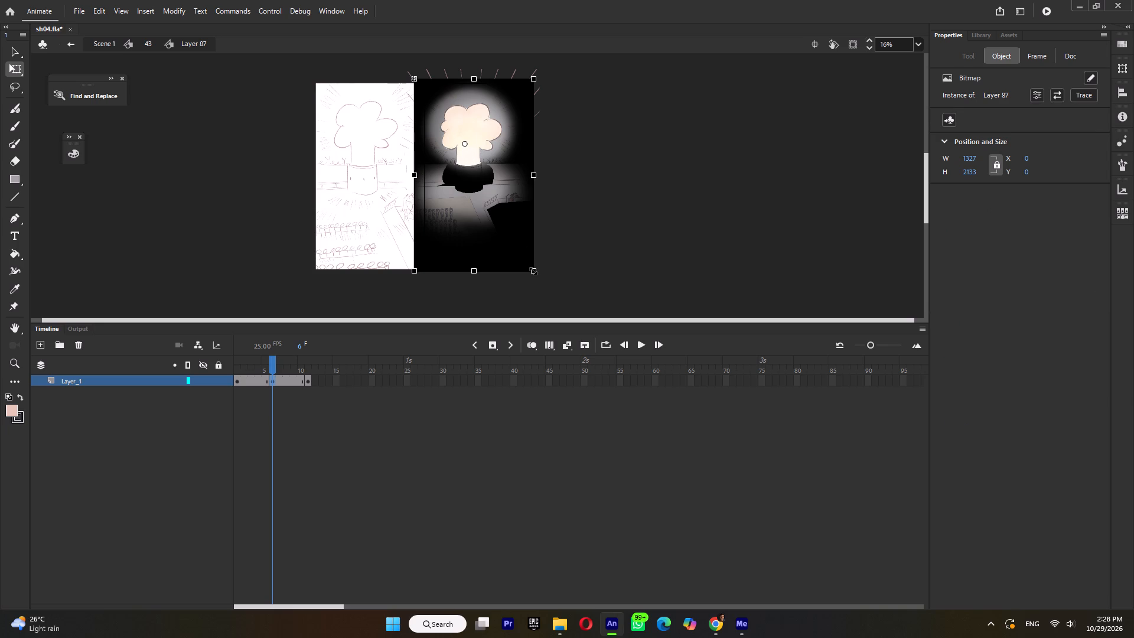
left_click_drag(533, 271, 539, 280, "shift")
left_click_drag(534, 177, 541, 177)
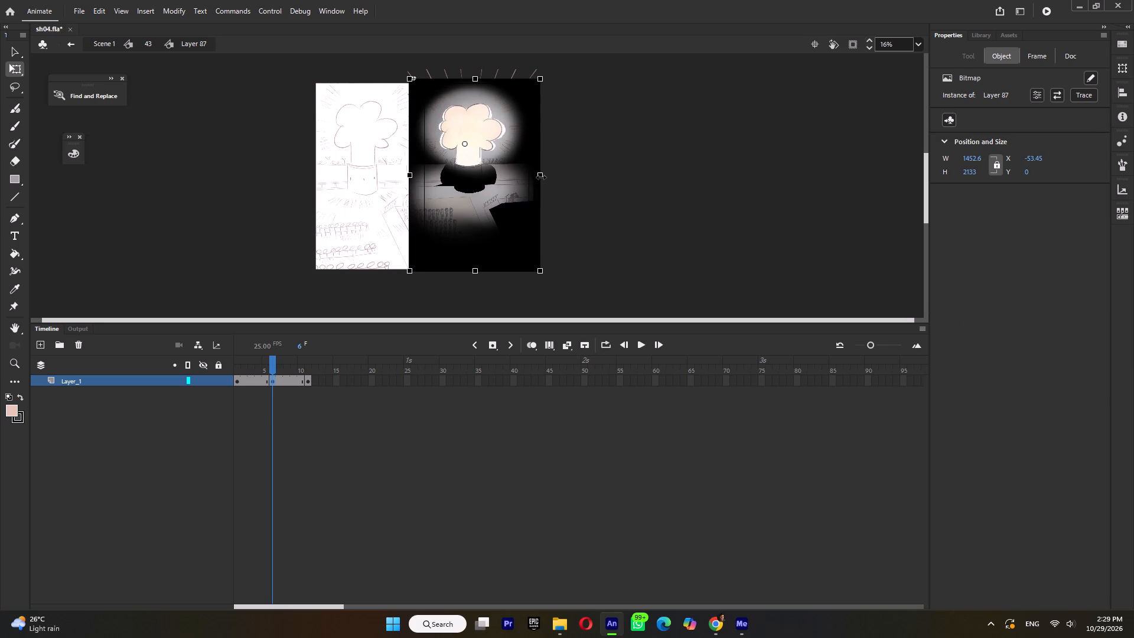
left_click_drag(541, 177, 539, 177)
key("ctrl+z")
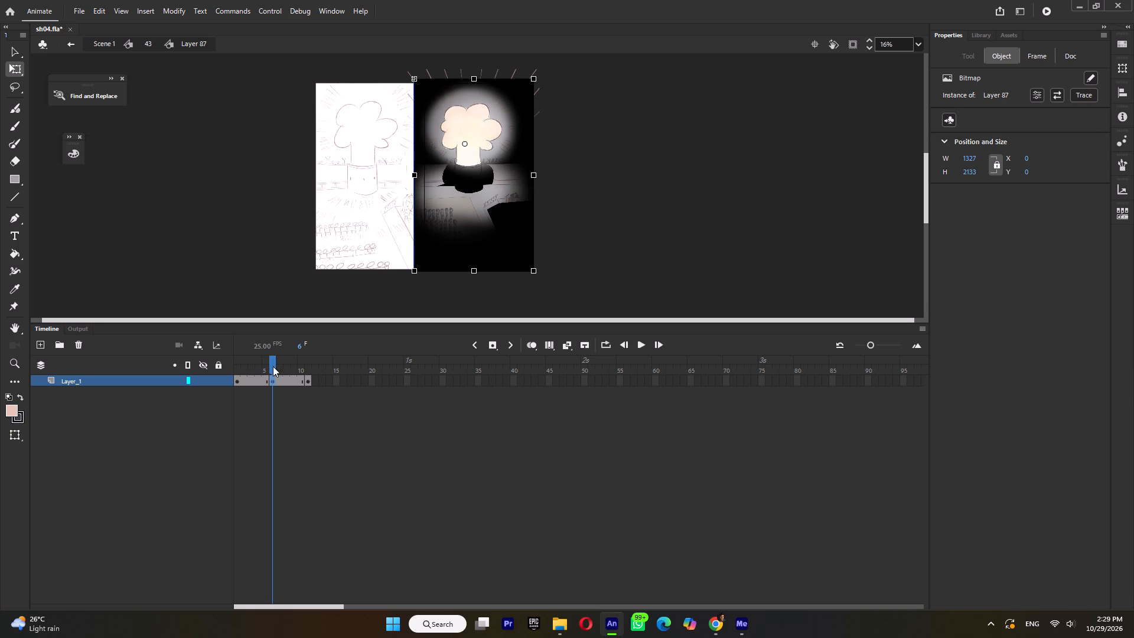
Apply an Alpha color effect to the frame 6 keyframe of the glow and make it partly transparent.
left_click(257, 382)
left_click(272, 382)
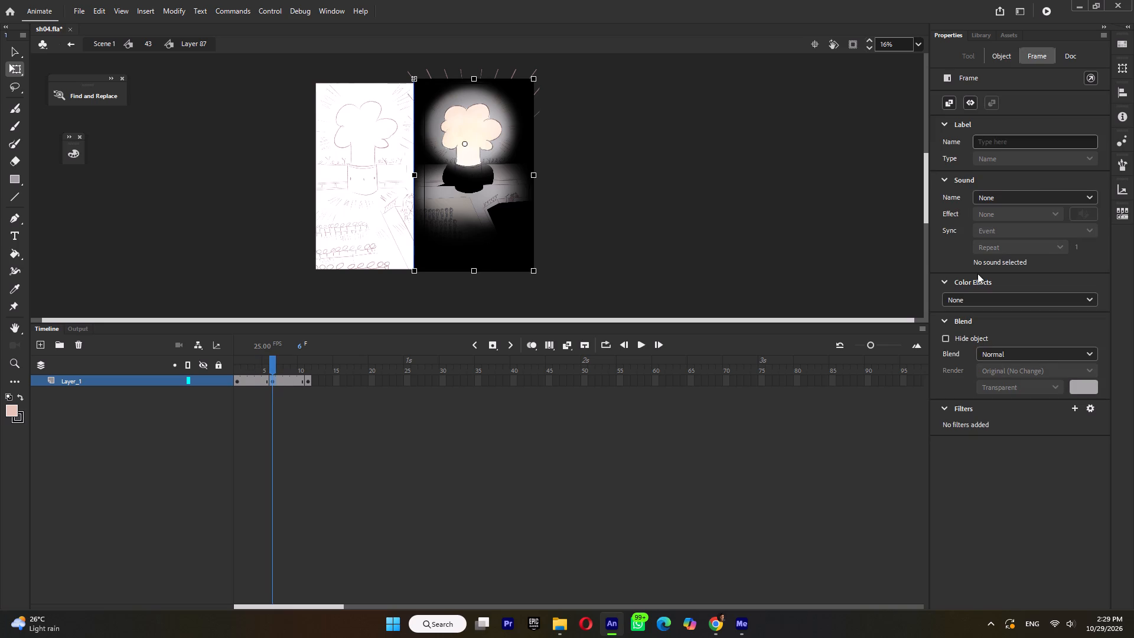
left_click(979, 304)
left_click(975, 372)
left_click_drag(1003, 321, 1063, 328)
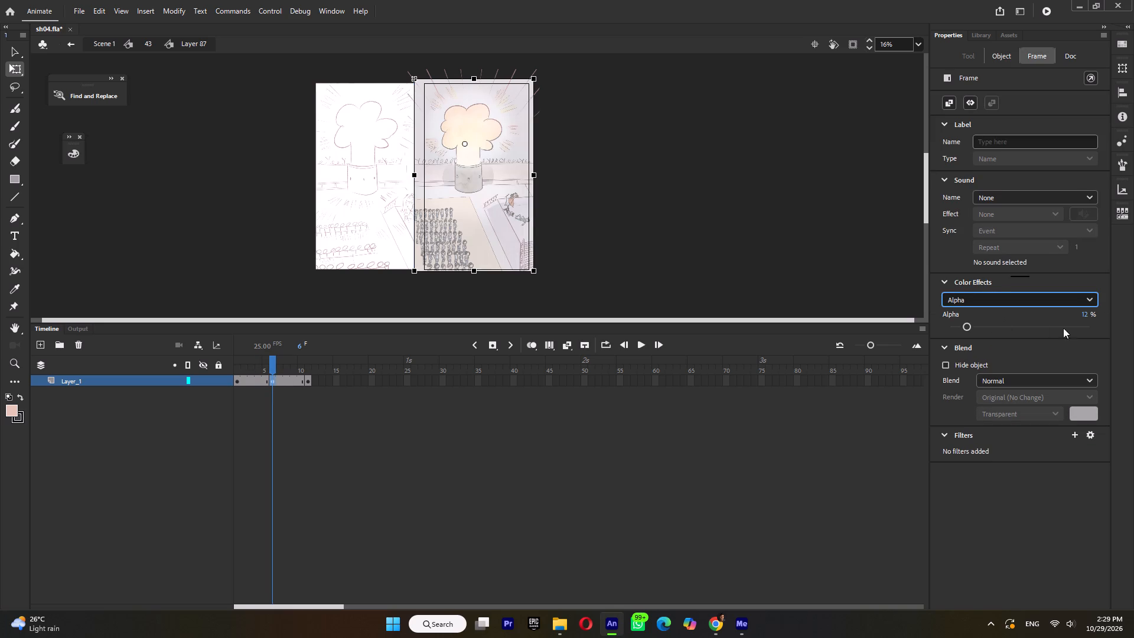
left_click_drag(1063, 328, 1086, 328)
left_click_drag(1003, 324, 1109, 330)
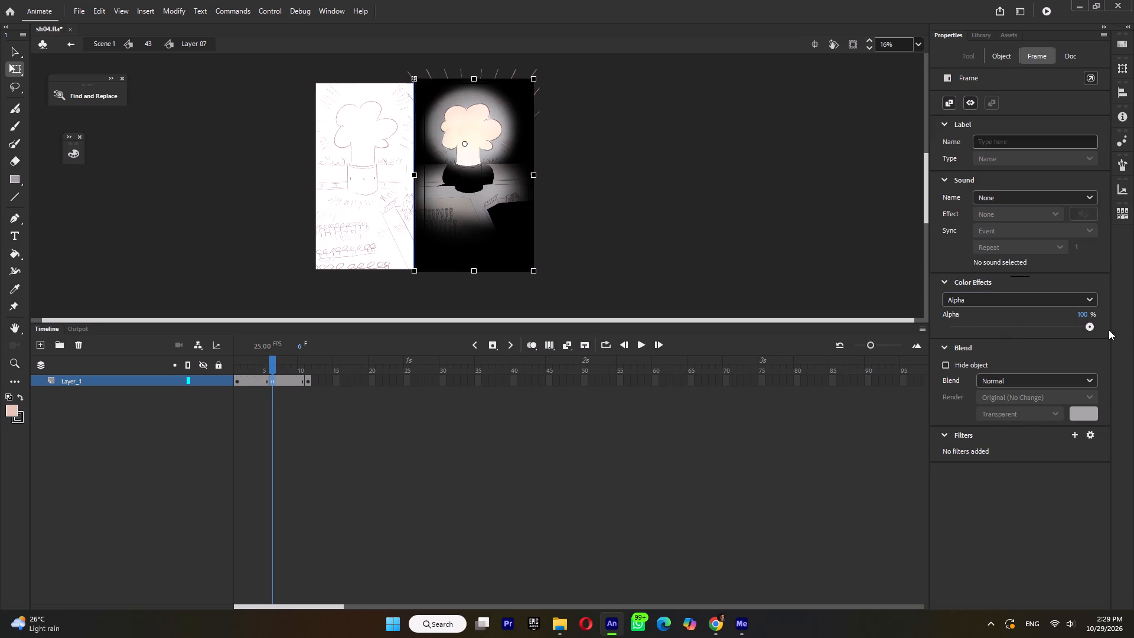
left_click_drag(1109, 330, 1053, 337)
Return to symbol 43, preview the glow in playback, and lock Layer_87.
double_click(767, 250)
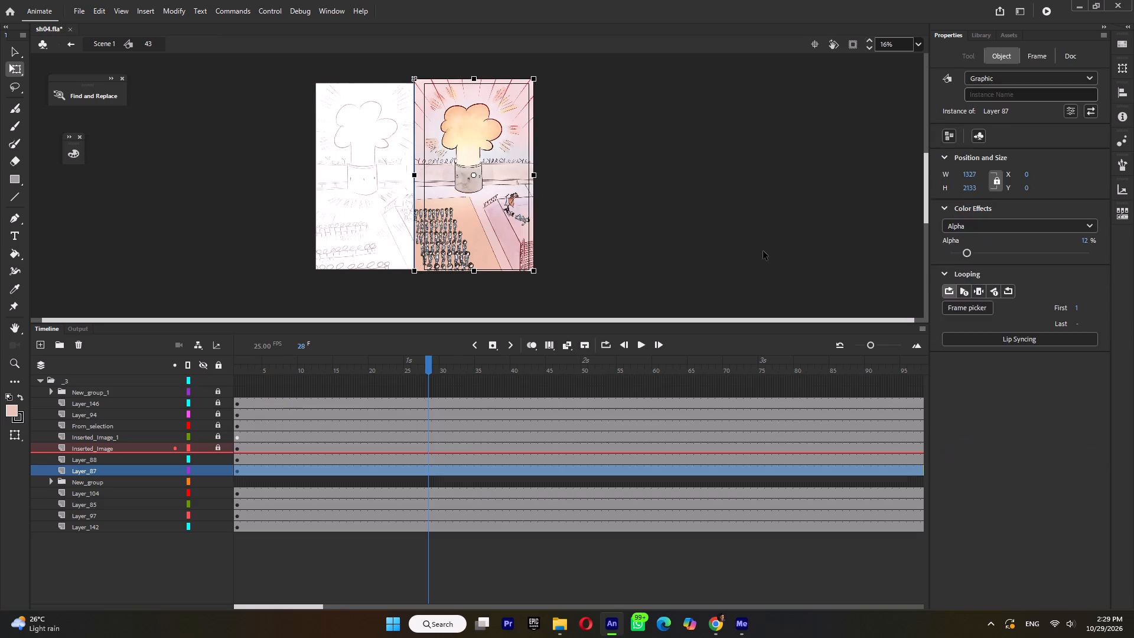
key("Return")
key("Return")
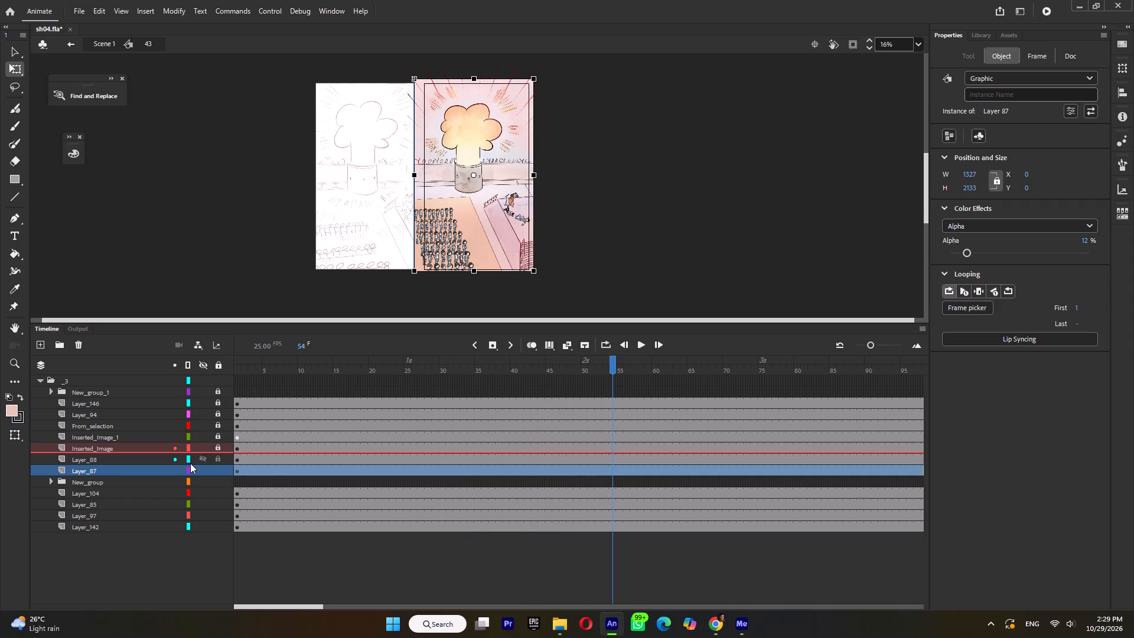
left_click(217, 470)
Expand New_group and check what Layer_145 contains by toggling its visibility.
left_click(97, 483)
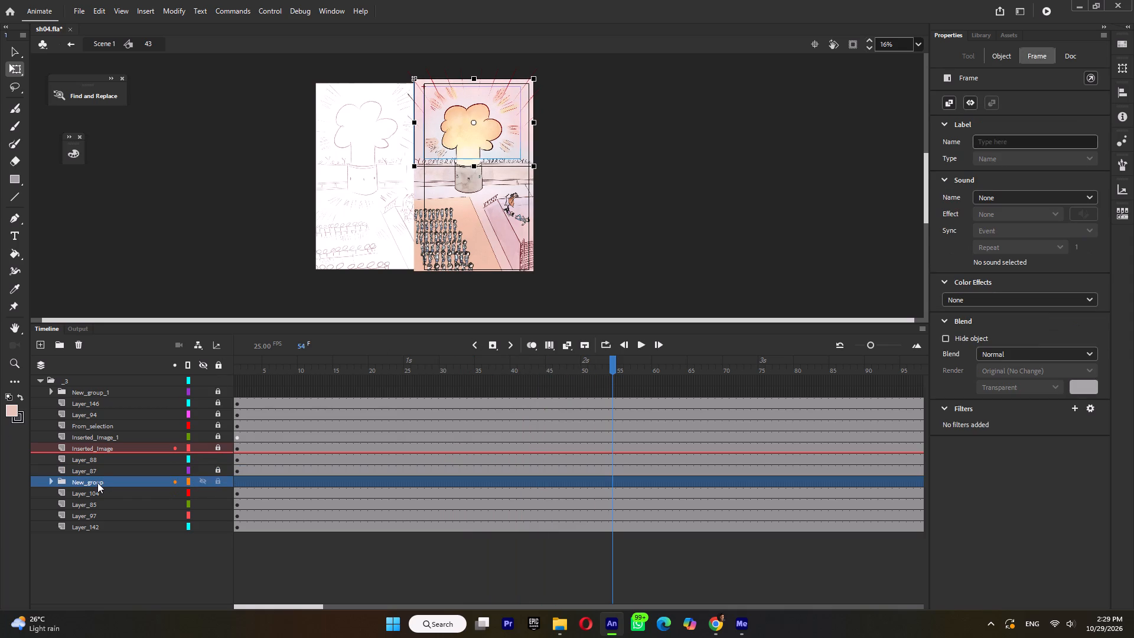
left_click(51, 480)
left_click(98, 490)
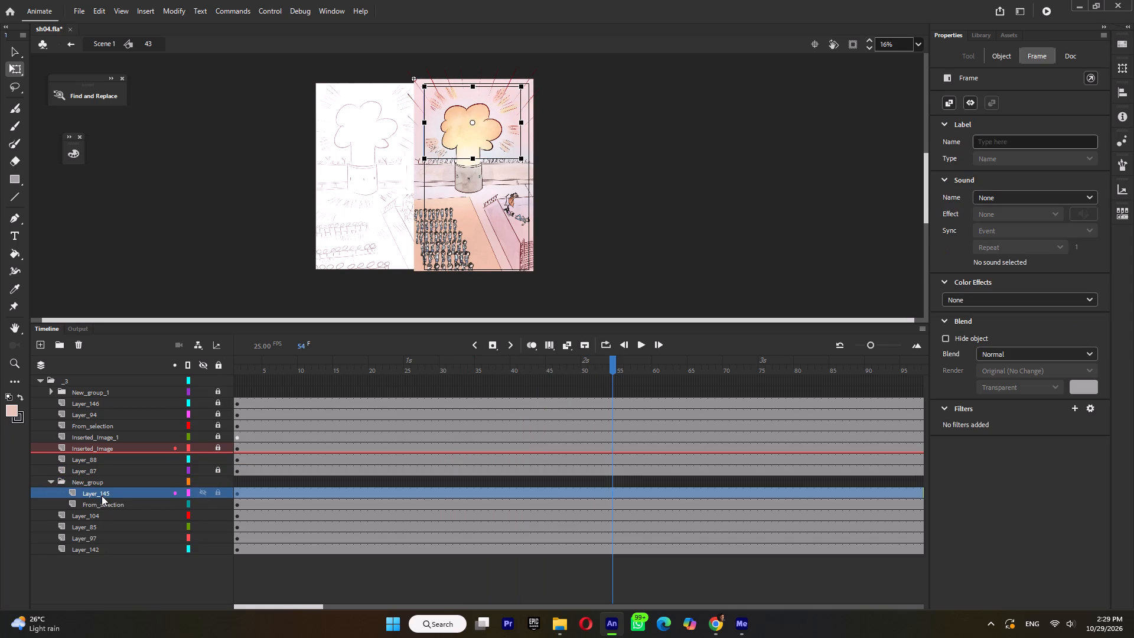
left_click(200, 493)
left_click(200, 493)
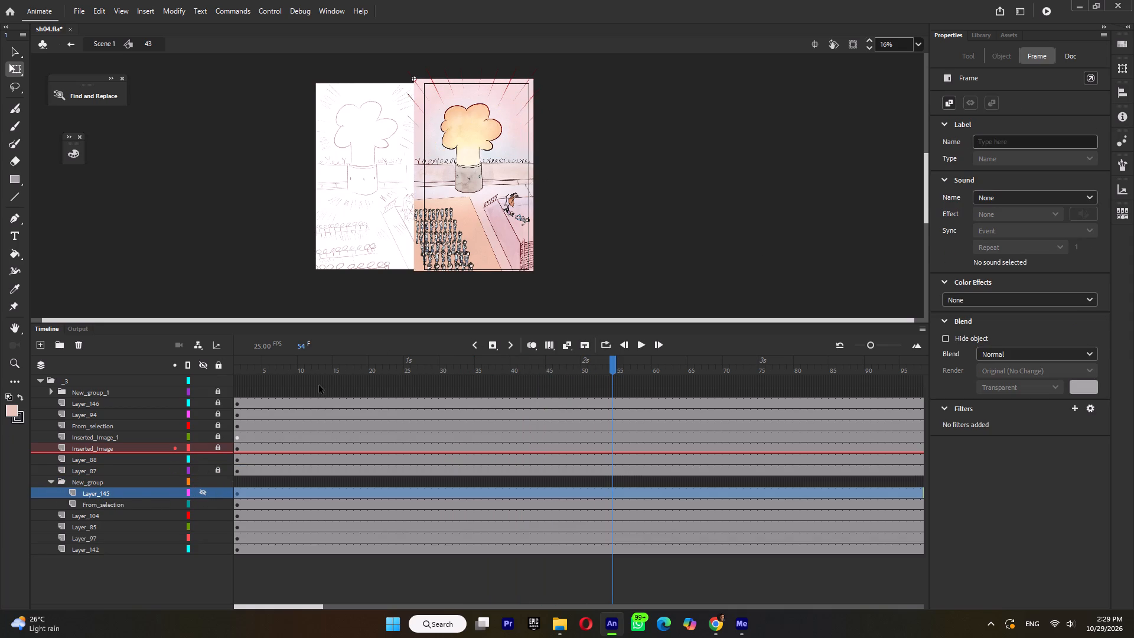
left_click(201, 490)
Open the Layer 145 rays symbol, extend Layer_1 to frame 11 and insert a keyframe at frame 6.
double_click(506, 141)
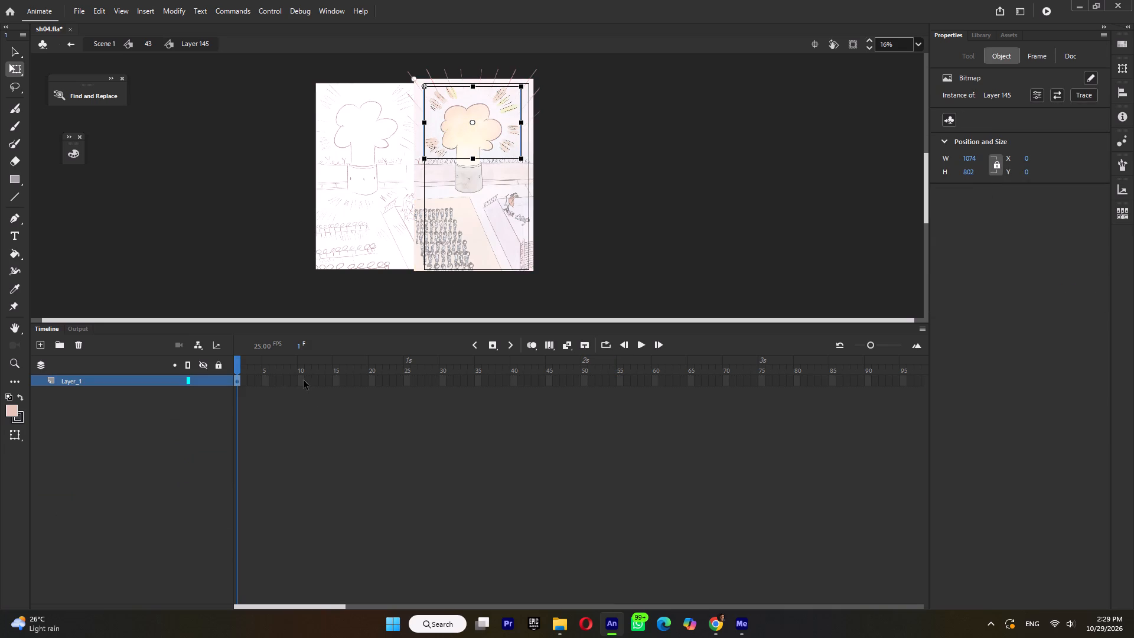
left_click(304, 380)
key("F5")
key("F5")
left_click(270, 379)
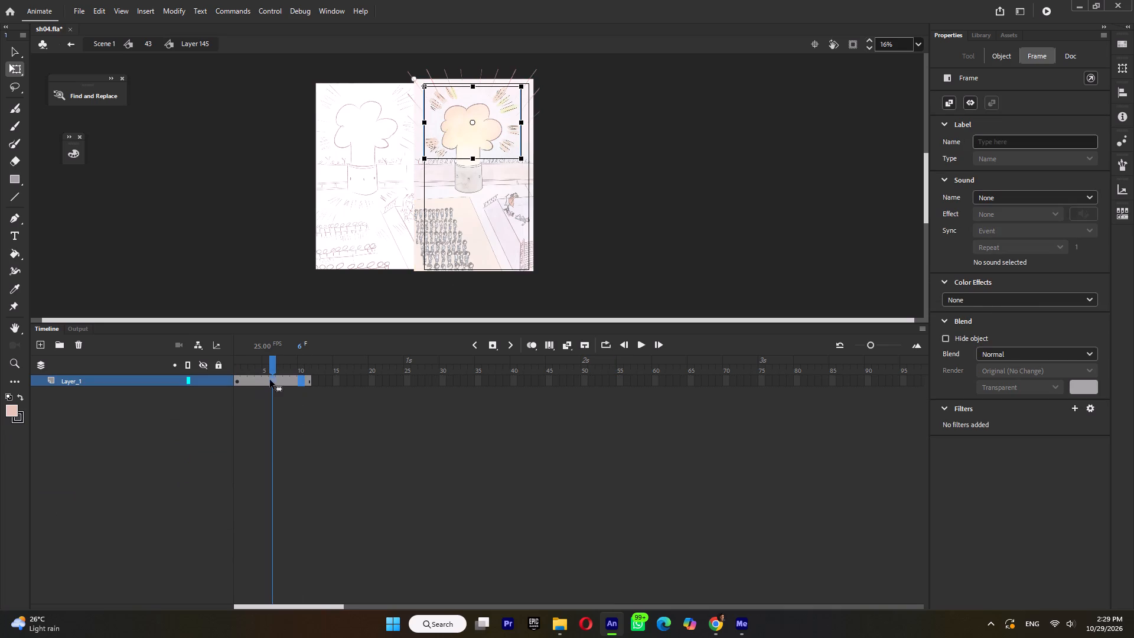
key("F6")
At frame 6, enlarge the rays bitmap from its centre to about 1165 × 870 px, and remove one frame after that keyframe.
scroll(535, 135, "up", 4, "ctrl")
left_click_drag(566, 193, 577, 206, "shift")
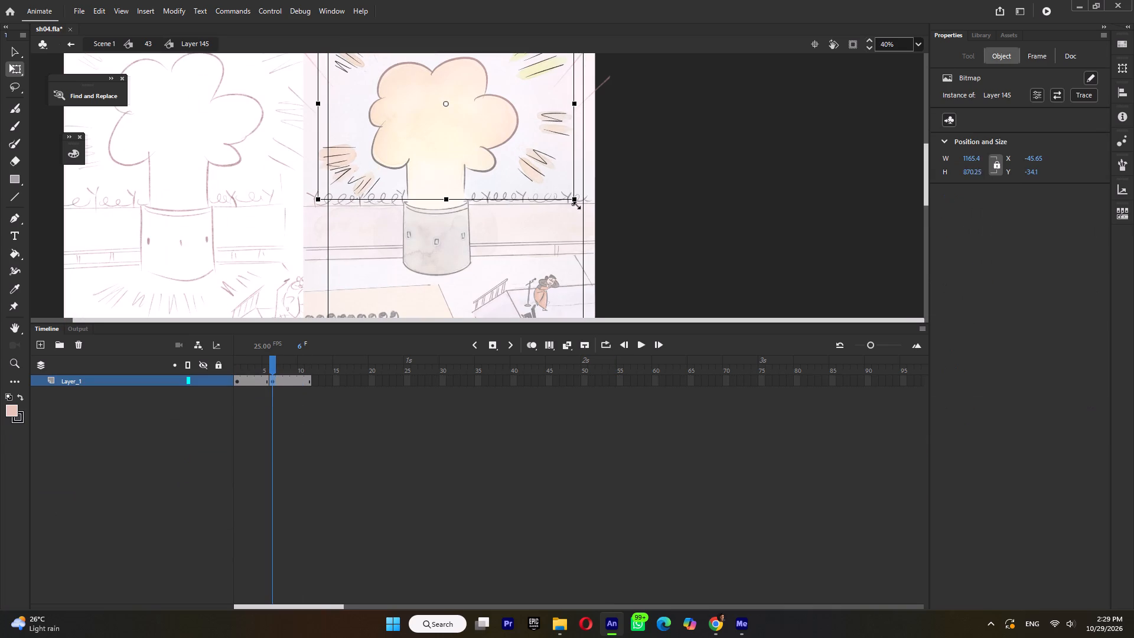
left_click_drag(577, 206, 567, 199, "shift")
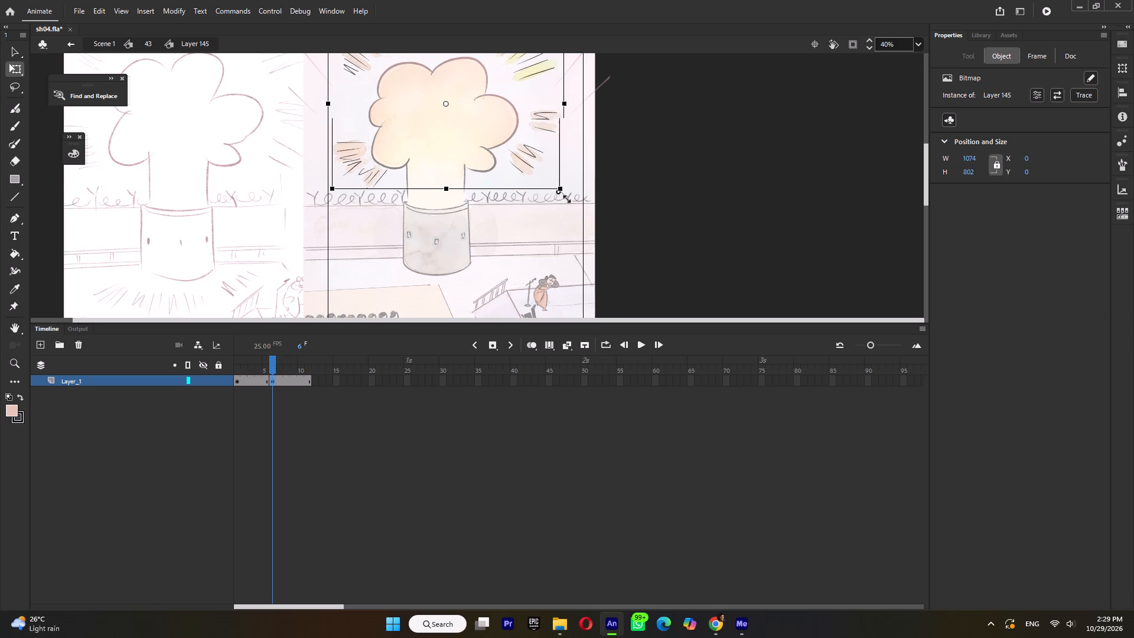
left_click_drag(567, 199, 576, 206, "shift")
left_click(284, 377)
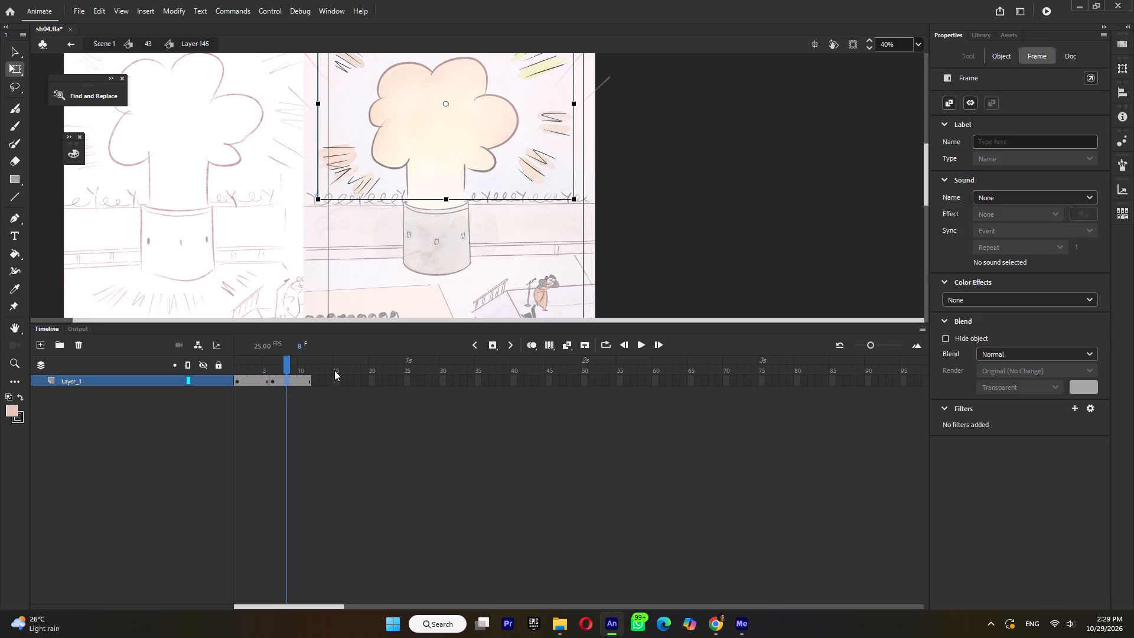
key("shift+F5")
Return to symbol 43 and lock Layer_145.
double_click(678, 122)
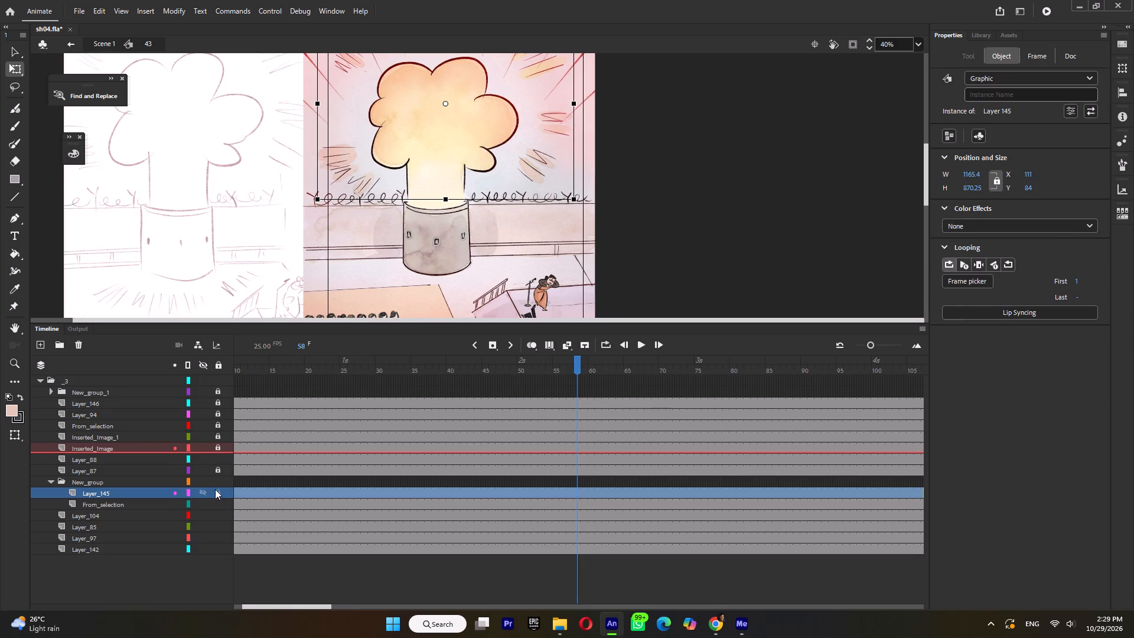
left_click(217, 490)
Open New_group's From selection cloud symbol and move the bitmap's transformation point to the base of the cloud's stem.
left_click(203, 504)
left_click(201, 501)
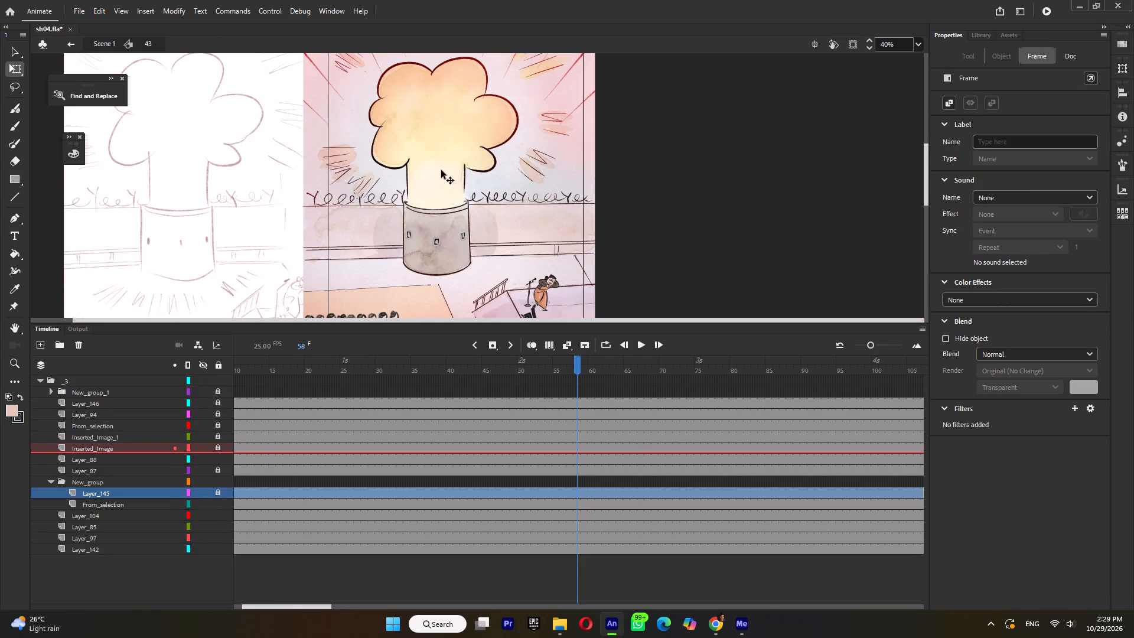
double_click(441, 169)
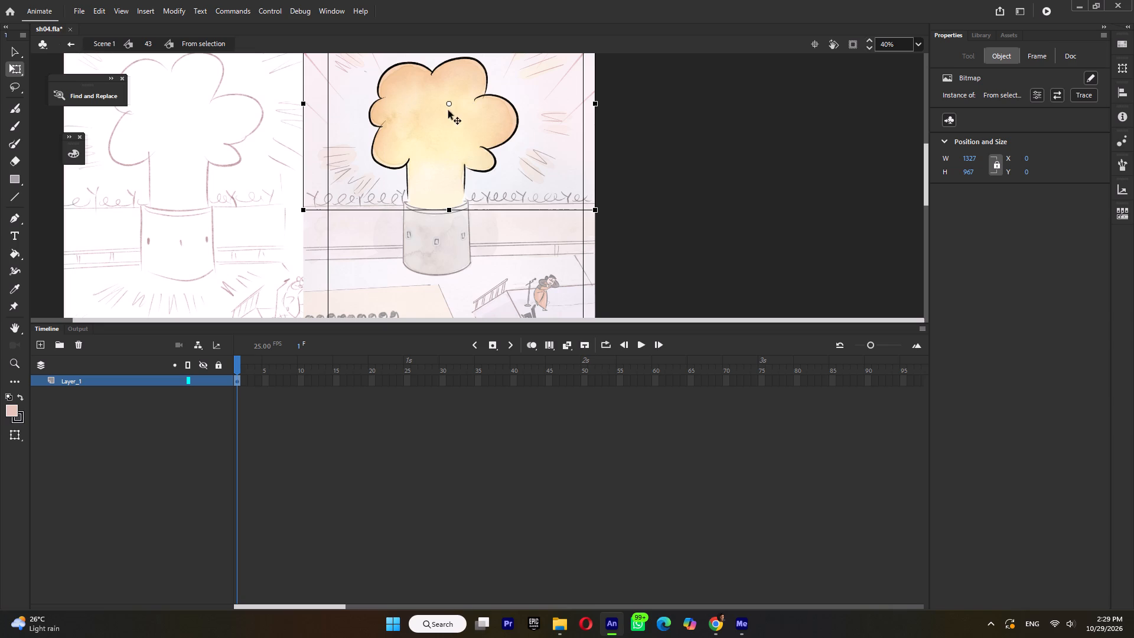
left_click_drag(449, 103, 439, 209)
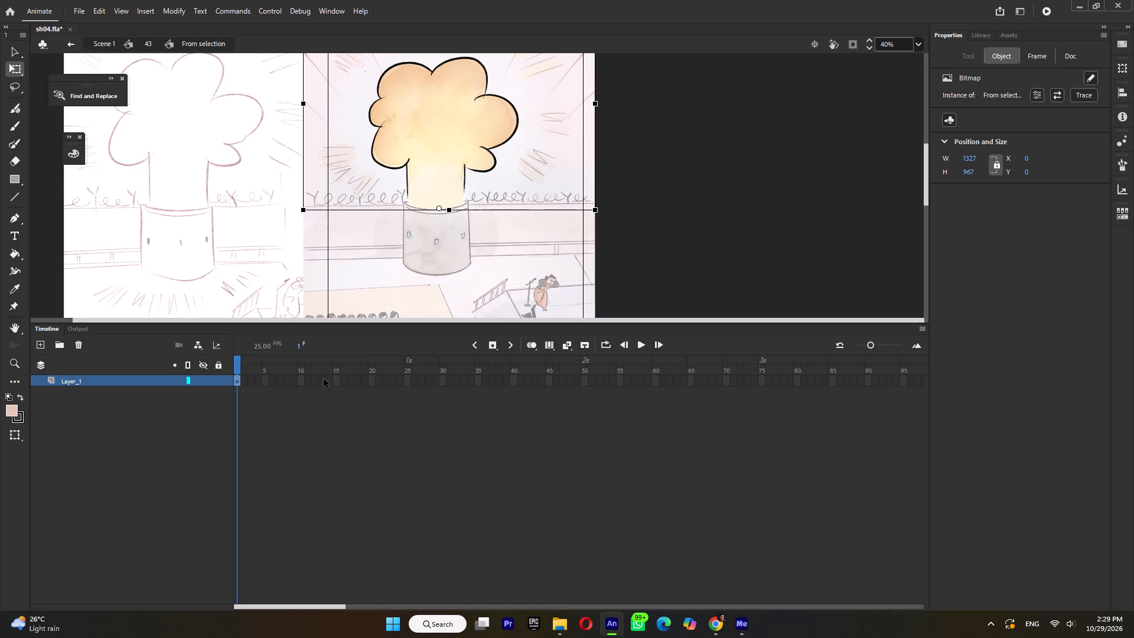
Extend the cloud symbol's Layer_1 to frame 13 and insert keyframes at frames 4, 7 and 10.
left_click(324, 378)
key("F5")
left_click(247, 383)
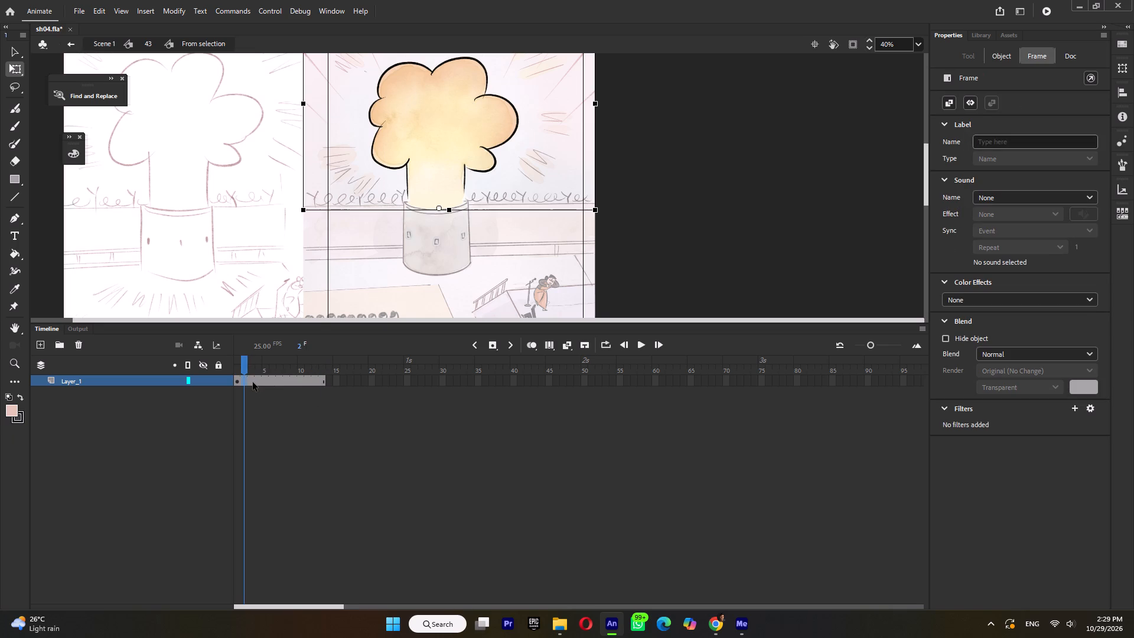
left_click(253, 382)
left_click(258, 382)
key("F6")
left_click(276, 380)
key("F6")
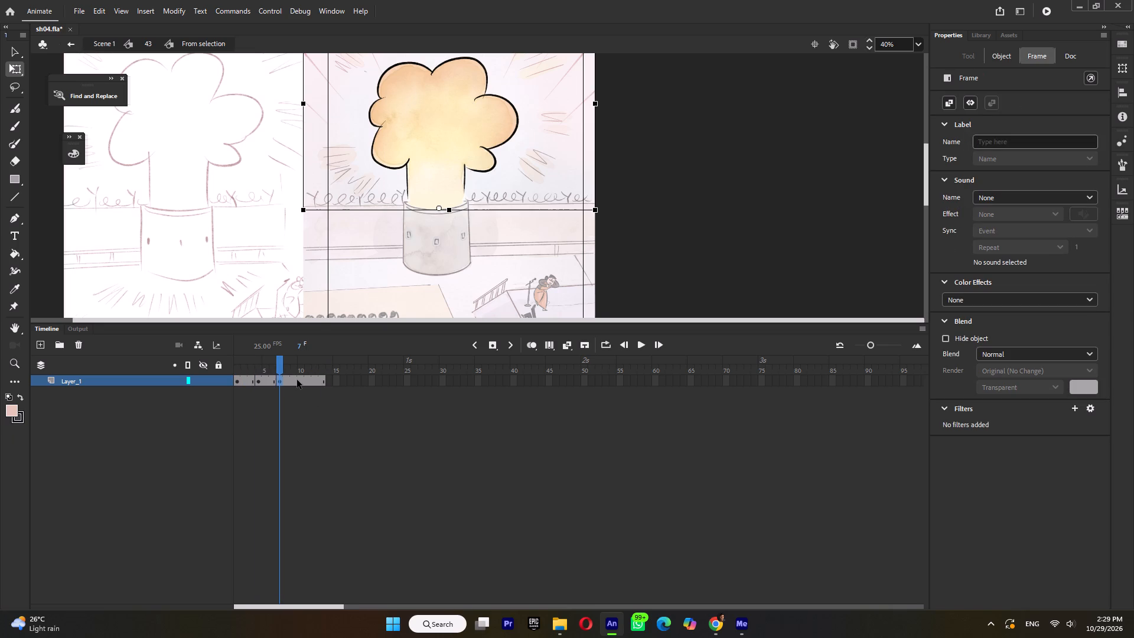
left_click(304, 379)
key("F6")
At frame 4, shrink and squash the cloud bitmap towards its stem base to about 1138 × 744 px.
left_click(260, 382)
scroll(469, 165, "down", 1, "ctrl")
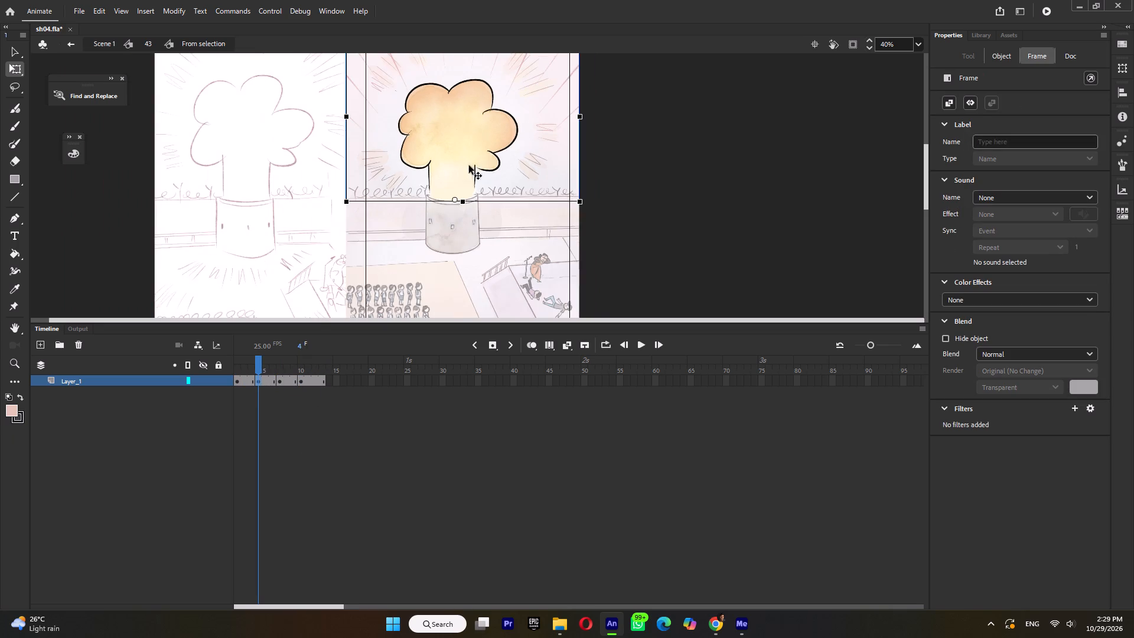
scroll(464, 164, "down", 2, "ctrl")
left_click_drag(540, 77, 537, 99, "shift")
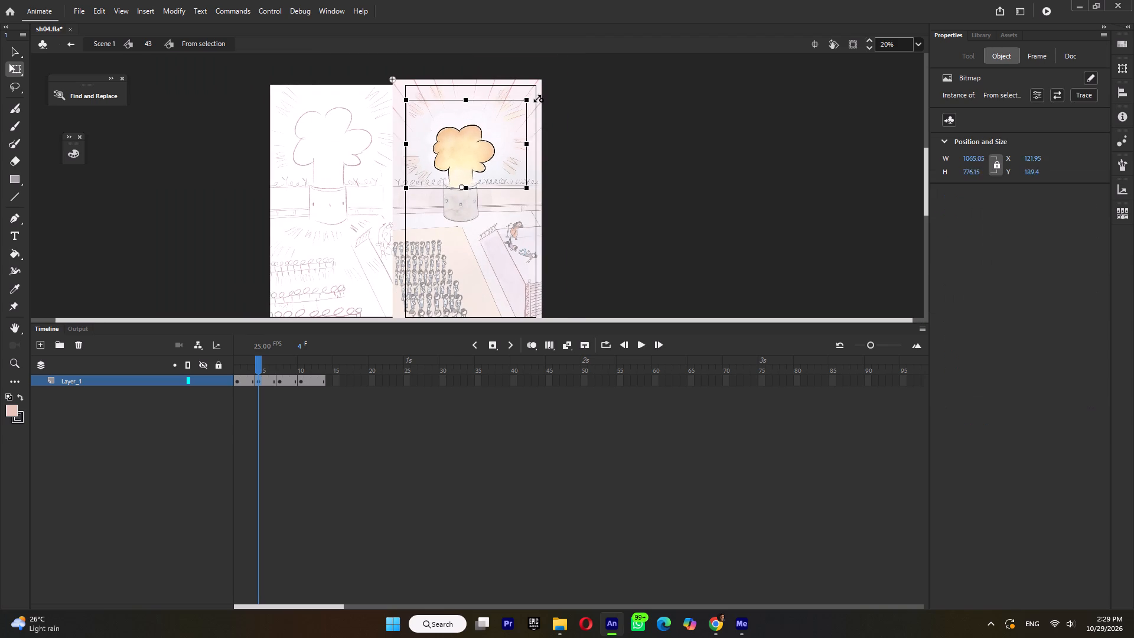
left_click_drag(537, 99, 539, 93, "shift")
left_click_drag(468, 93, 469, 103)
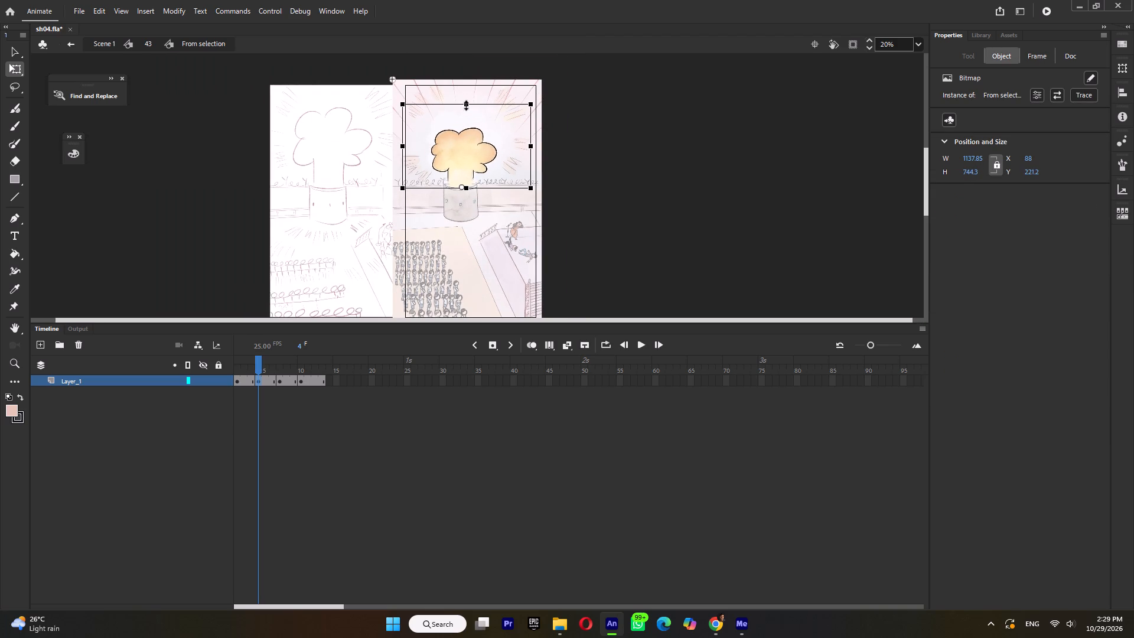
At frame 7, flip the cloud bitmap horizontally and nudge it left to line its stem up with the drum.
left_click(282, 372)
left_click(449, 126)
right_click(452, 129)
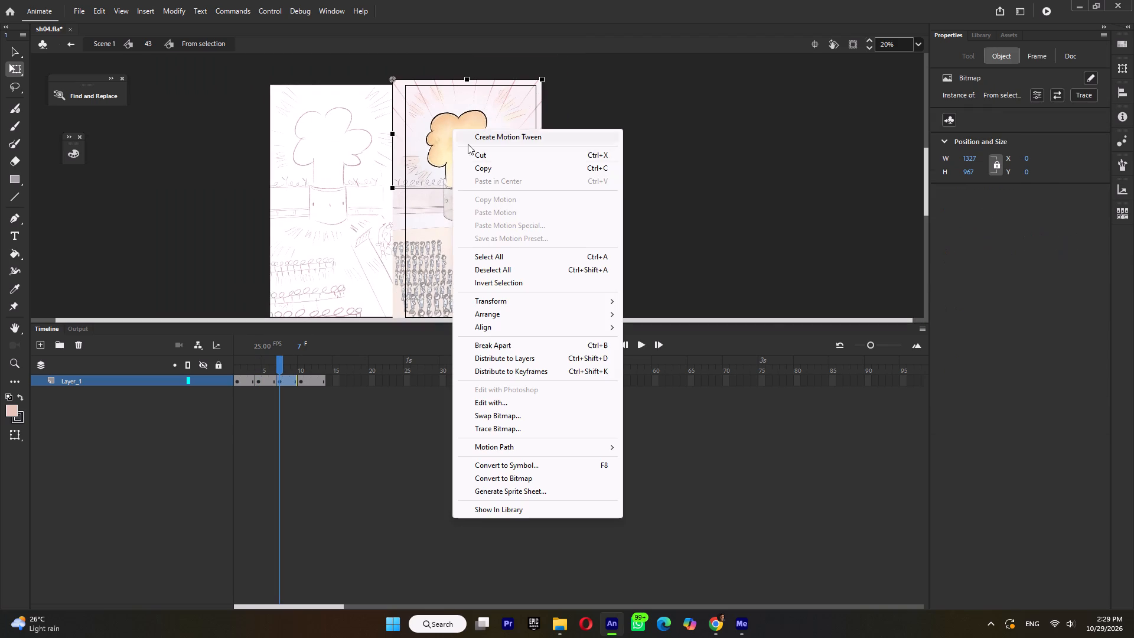
left_click(511, 301)
left_click(531, 304)
left_click(687, 428)
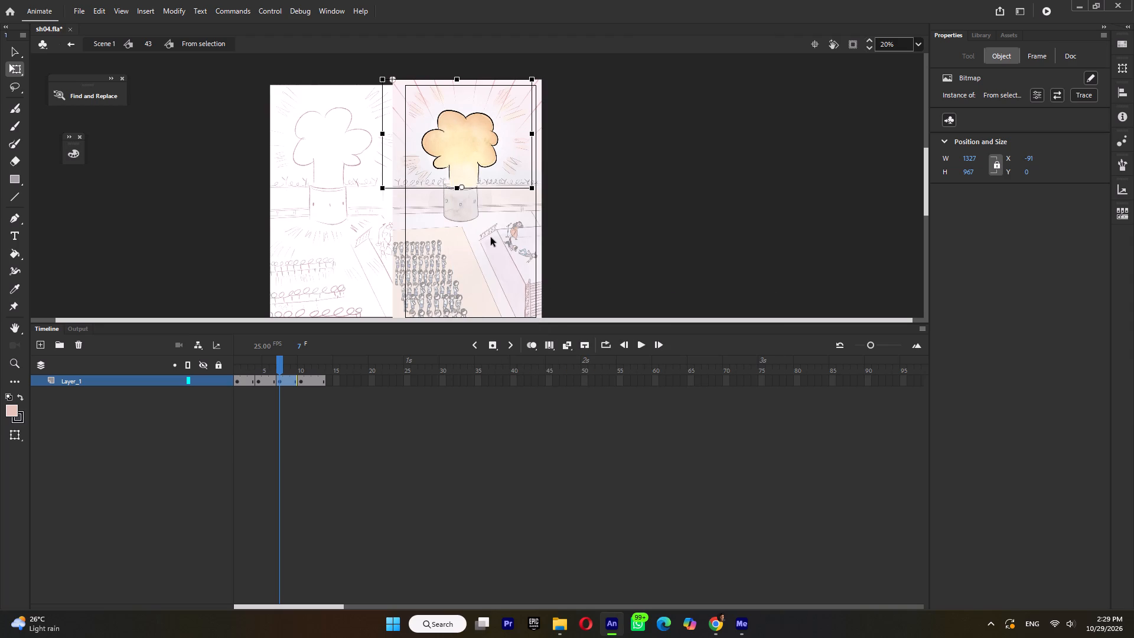
key("Left")
key("Left")
key("Left")
key("Left")
key("Left")
key("Left")
key("Left")
key("Left")
key("Left")
key("Left")
key("Left")
key("Left")
key("Left")
key("Left")
key("Left")
key("Left")
key("Left")
key("Left")
key("Left")
key("Left")
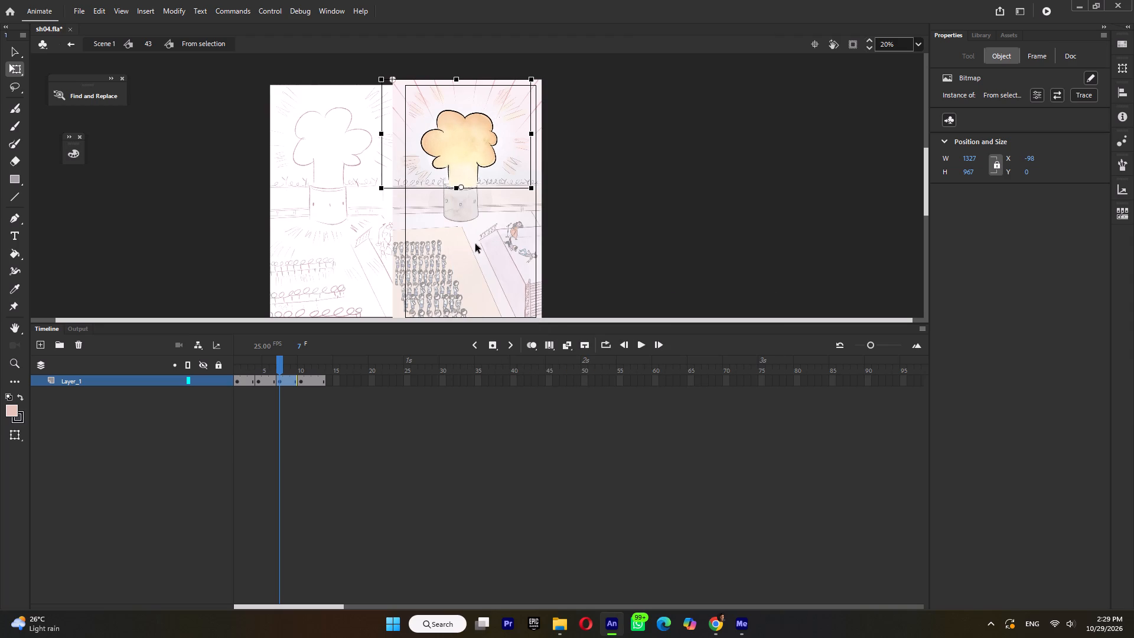
key("Right")
Replace frame 10's keyframe with a copy of frame 7's flipped cloud and squash it to about 1247 × 797 px.
left_click(308, 380)
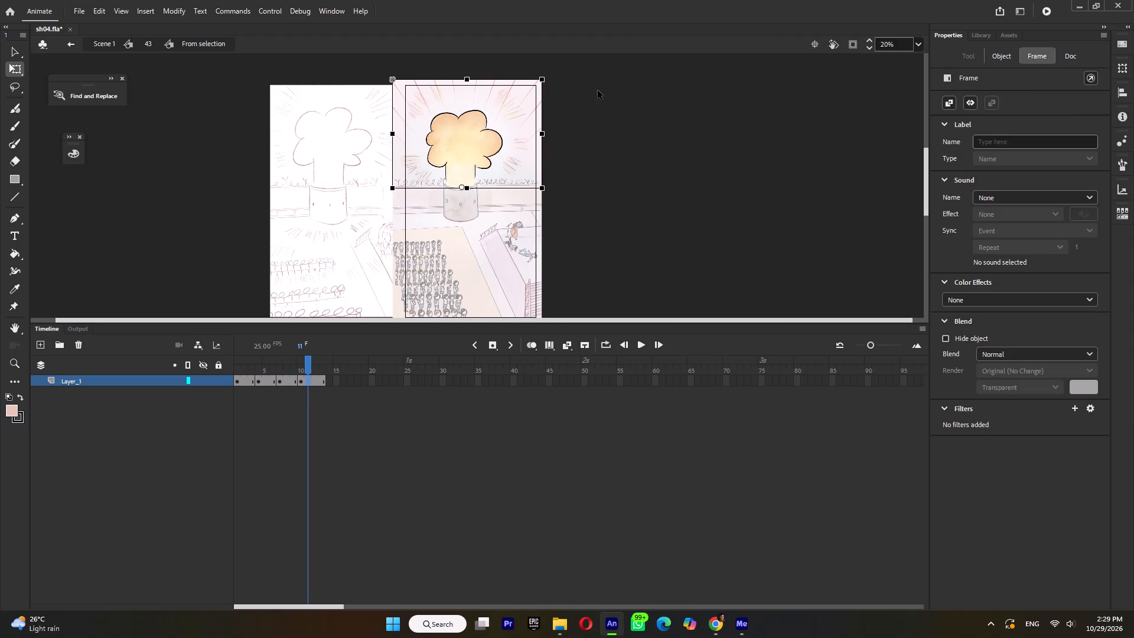
left_click(301, 381)
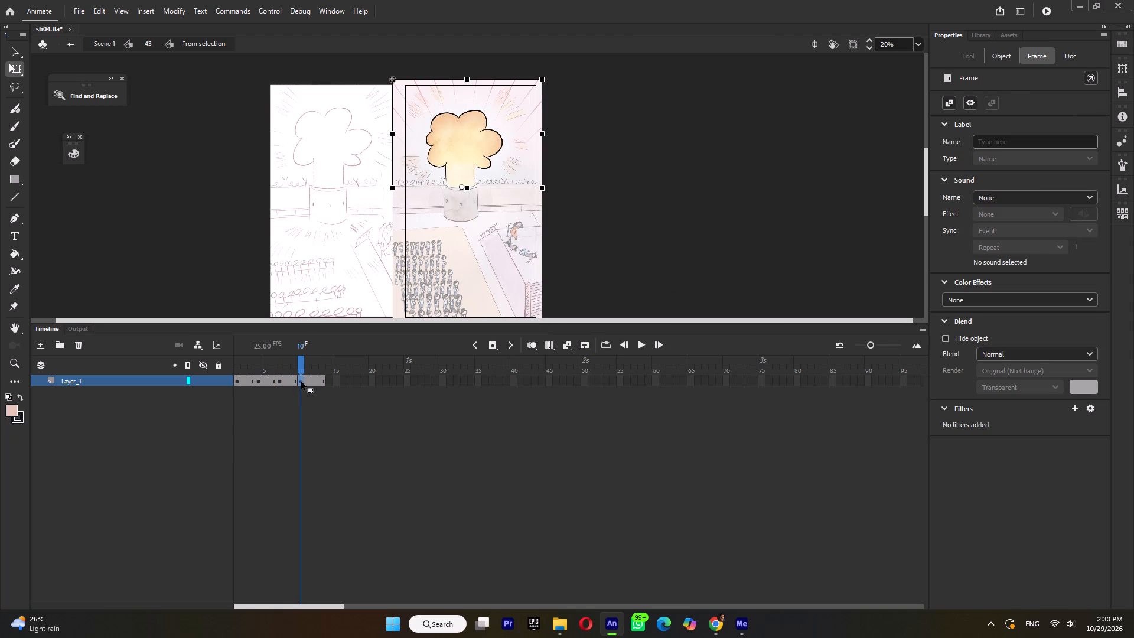
key("shift+F6")
key("F6")
left_click_drag(533, 79, 532, 86, "shift")
left_click_drag(456, 86, 457, 99)
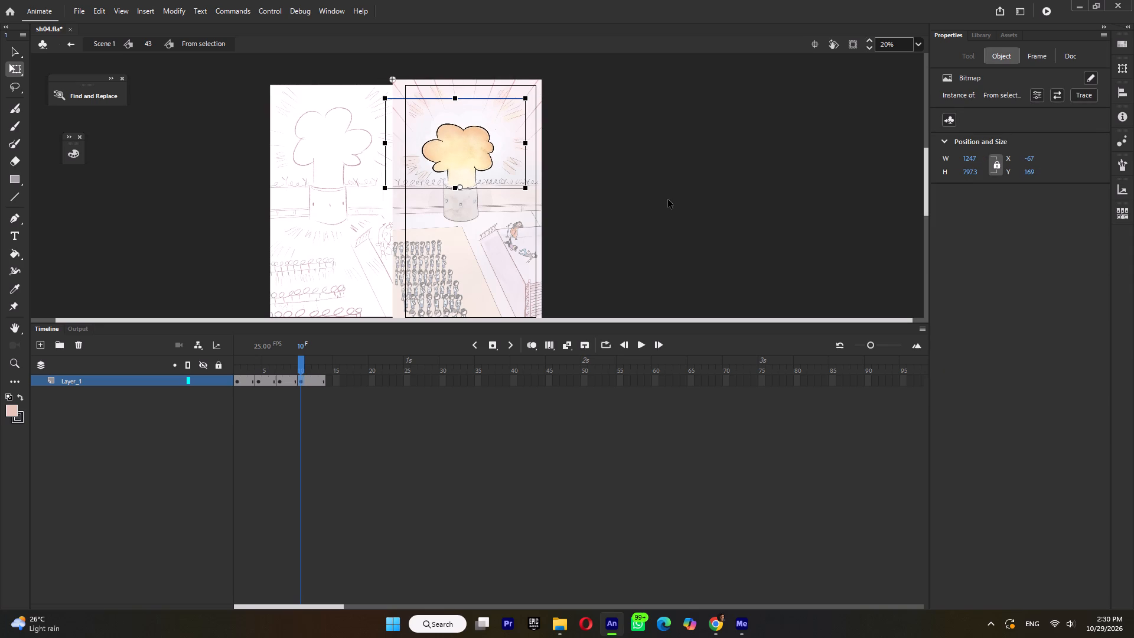
Remove one frame from the hold after the frame 10 keyframe.
key("ctrl+F5")
left_click(313, 382)
key("shift+F5")
Return to symbol 43 and on to Scene 1, playing back each timeline to review the cloud motion.
double_click(679, 214)
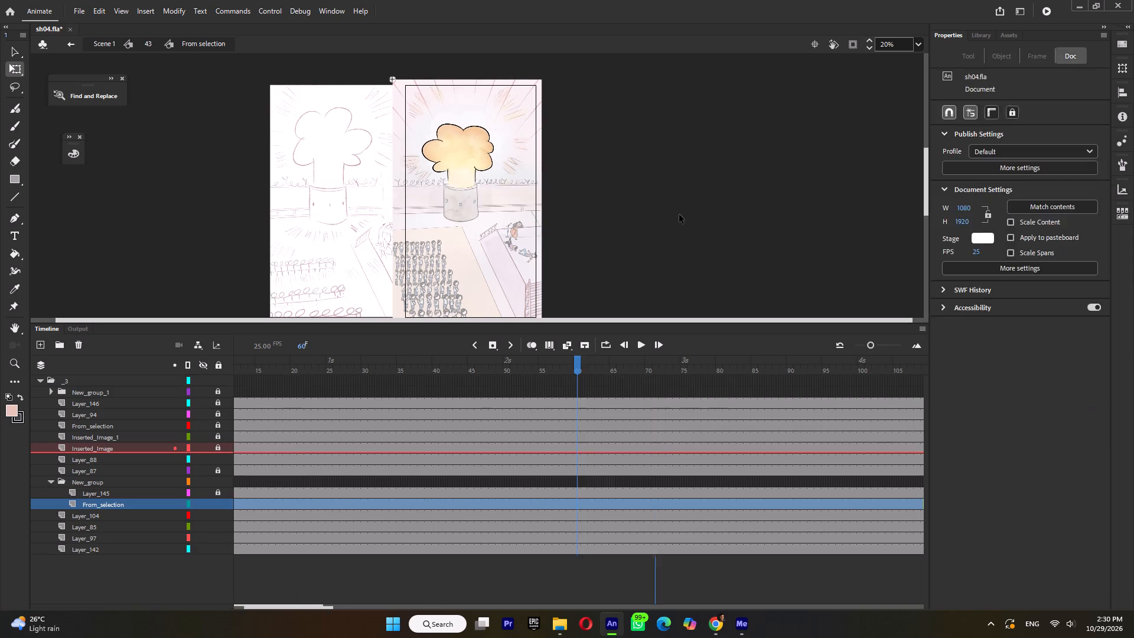
key("Return")
key("Return")
double_click(630, 233)
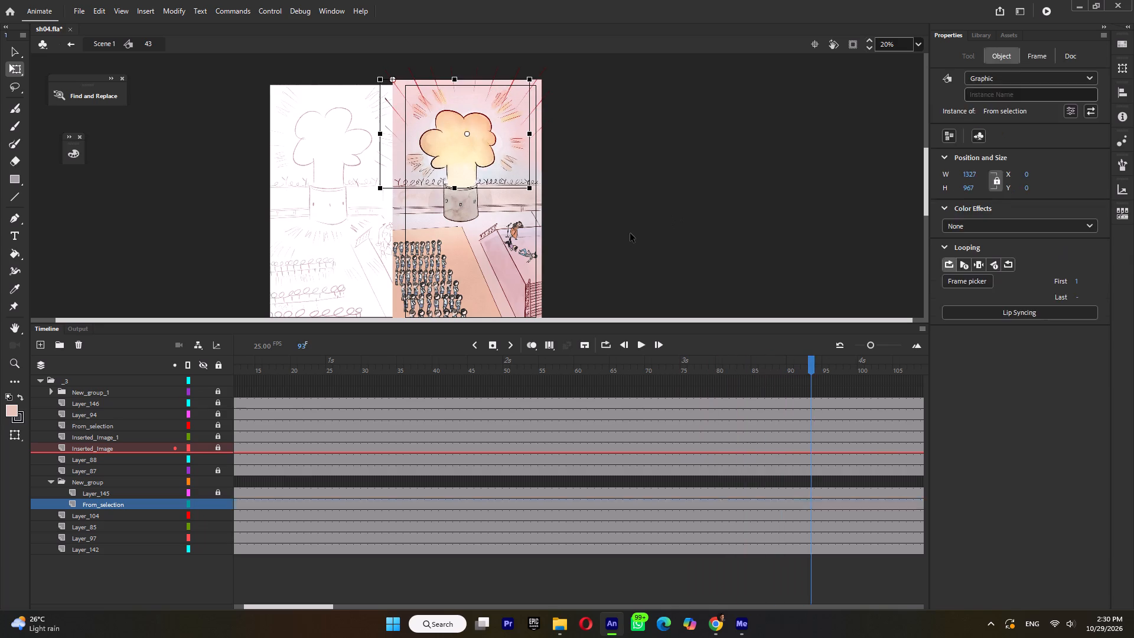
key("Return")
key("Return")
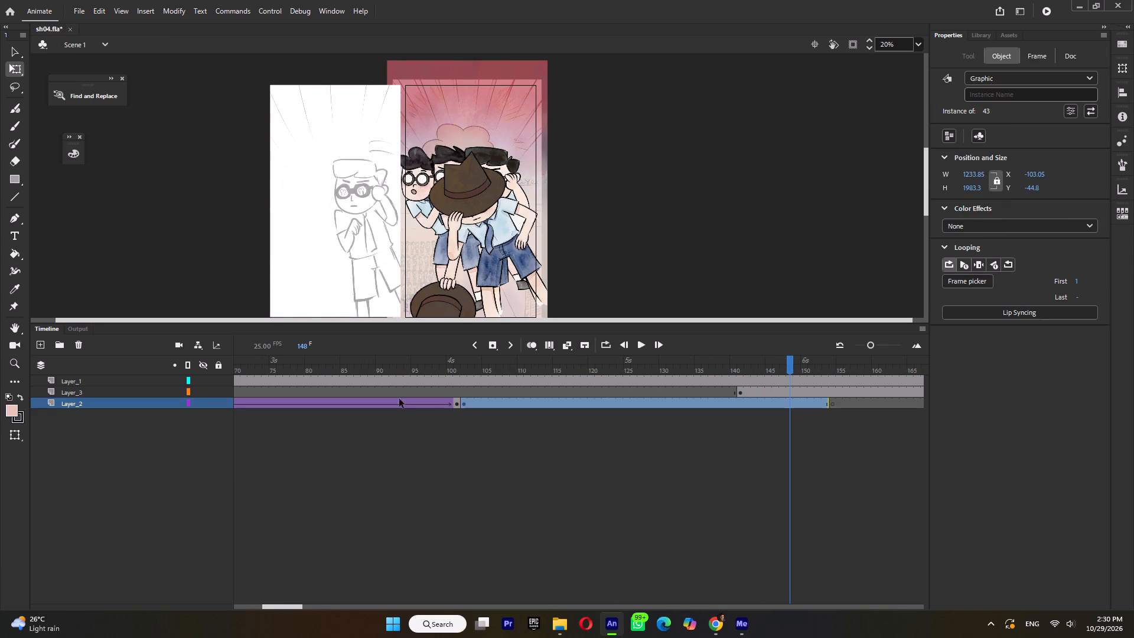
left_click(393, 350)
left_click(393, 364)
key("Return")
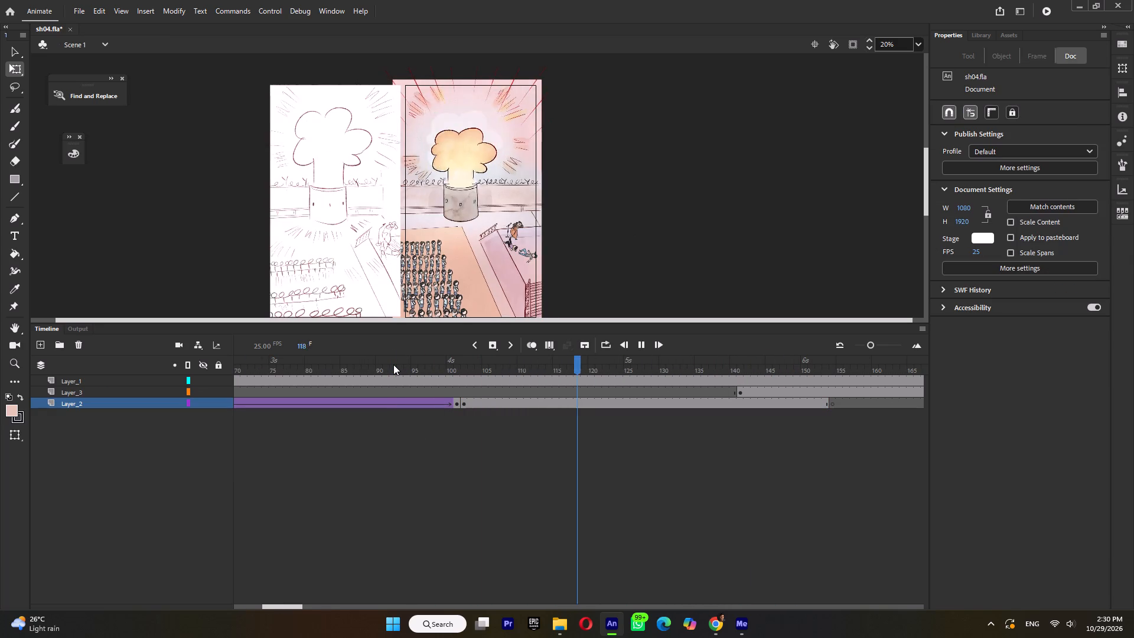
key("Return")
Reopen the cloud symbol inside symbol 43 and soften frame 4's squash to about 1167 × 813 px.
left_click(463, 354)
double_click(453, 168)
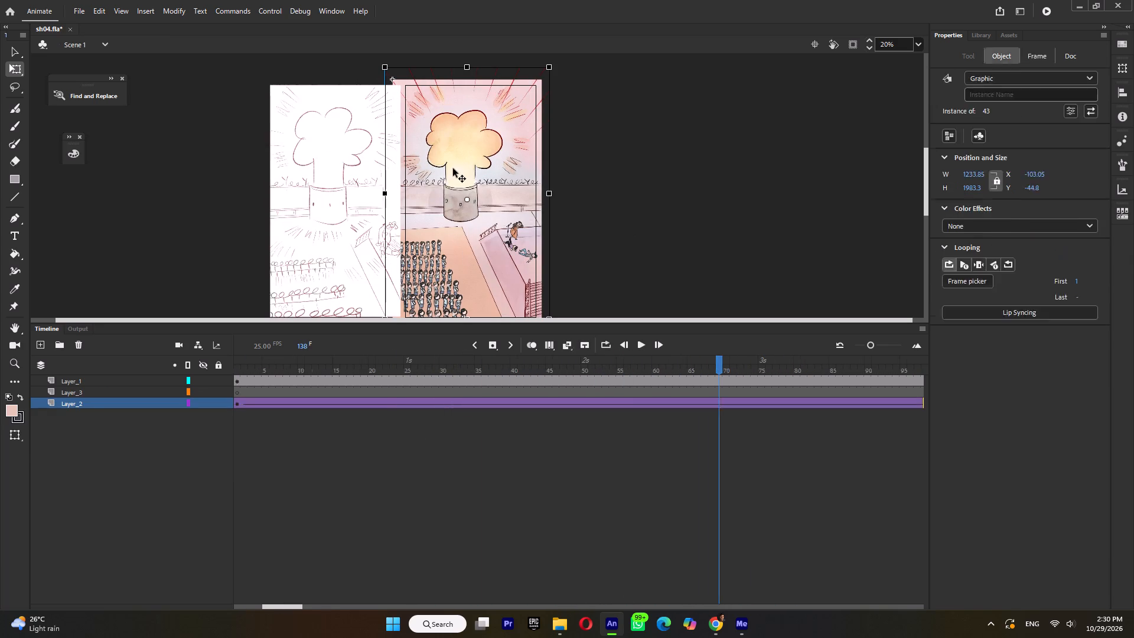
double_click(469, 135)
double_click(470, 162)
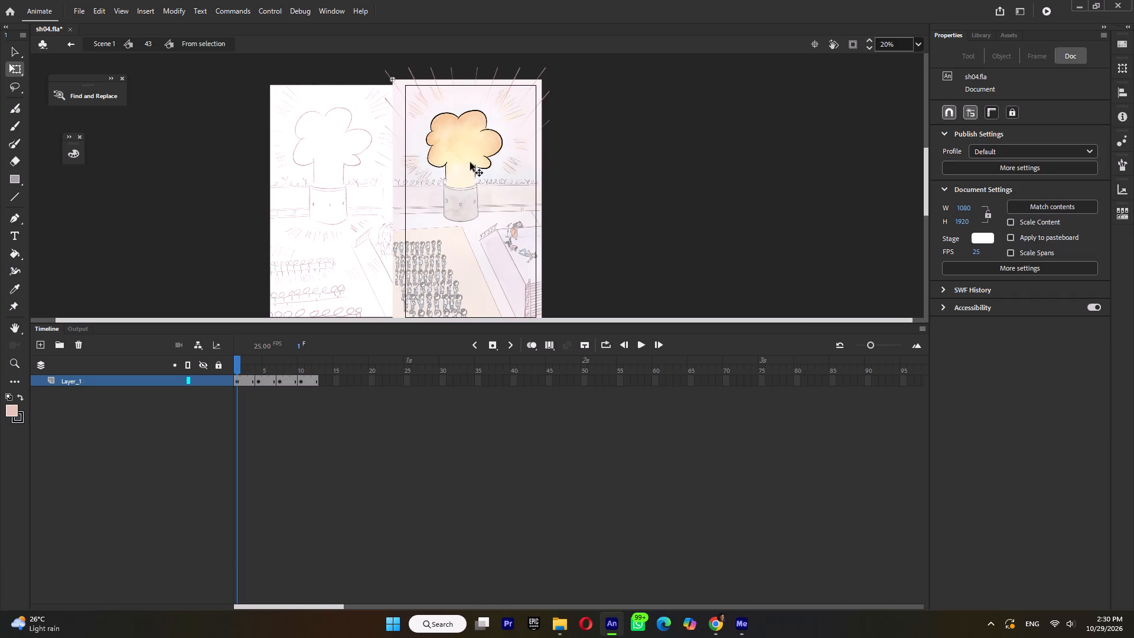
left_click(249, 380)
left_click(259, 382)
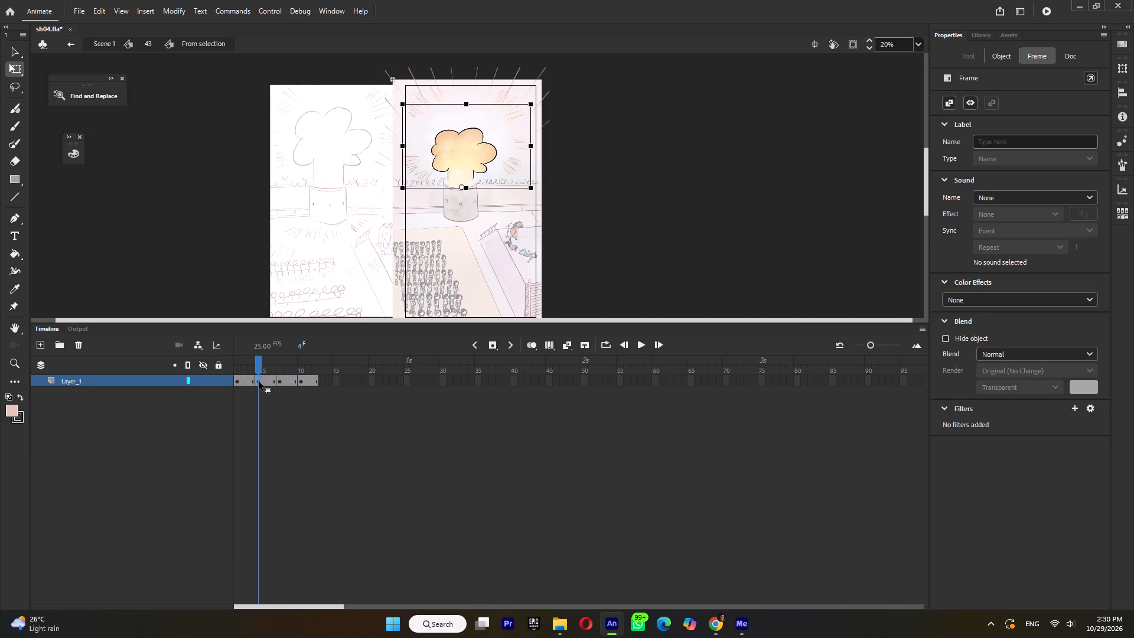
left_click_drag(467, 105, 467, 97)
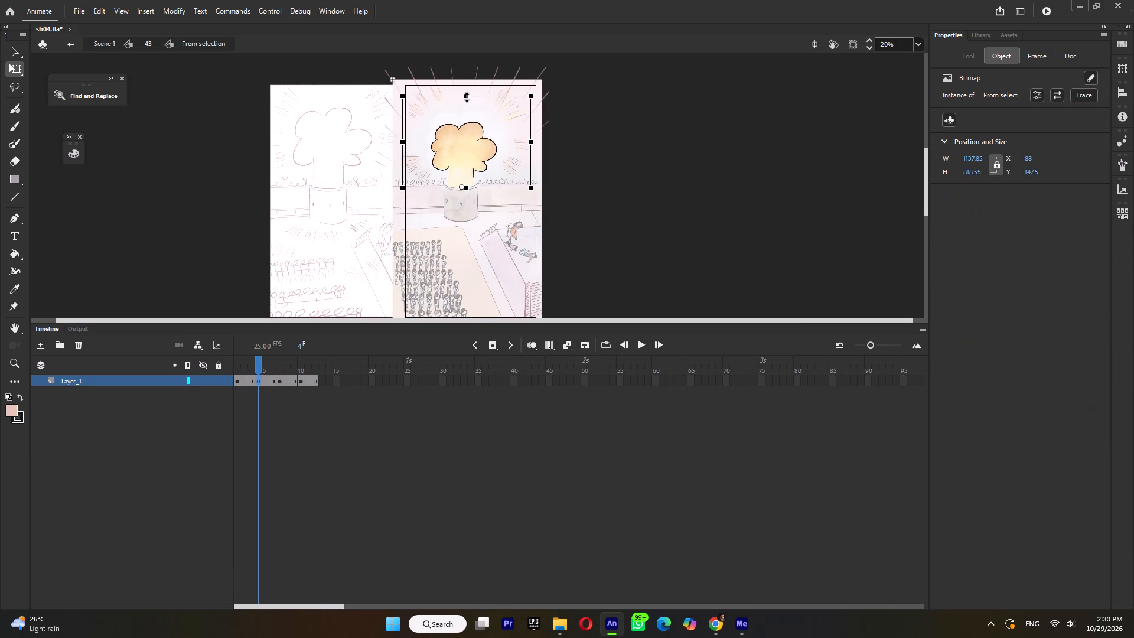
left_click_drag(467, 97, 467, 97)
left_click(531, 141)
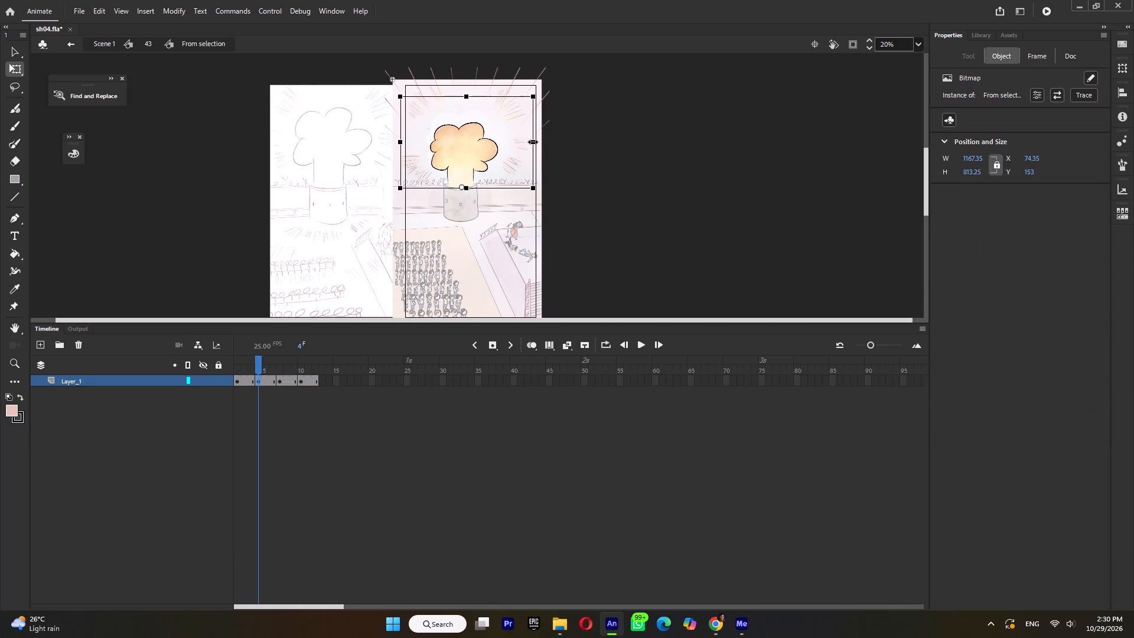
At frame 10, stretch the flipped cloud taller to about 866 px high.
left_click_drag(256, 362, 257, 366)
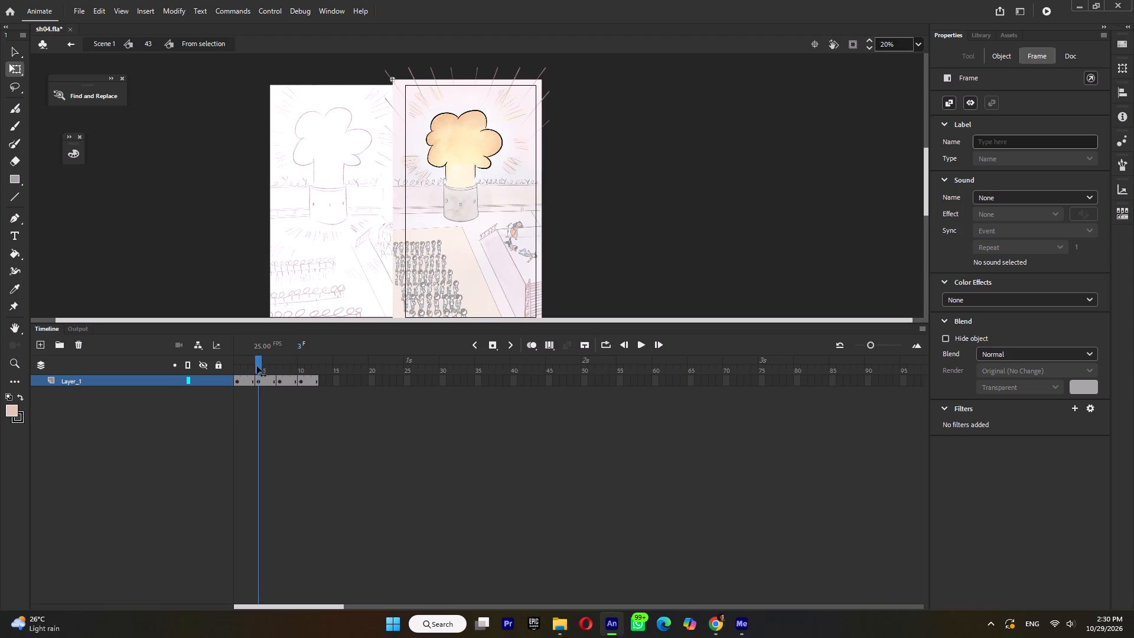
left_click_drag(257, 366, 289, 372)
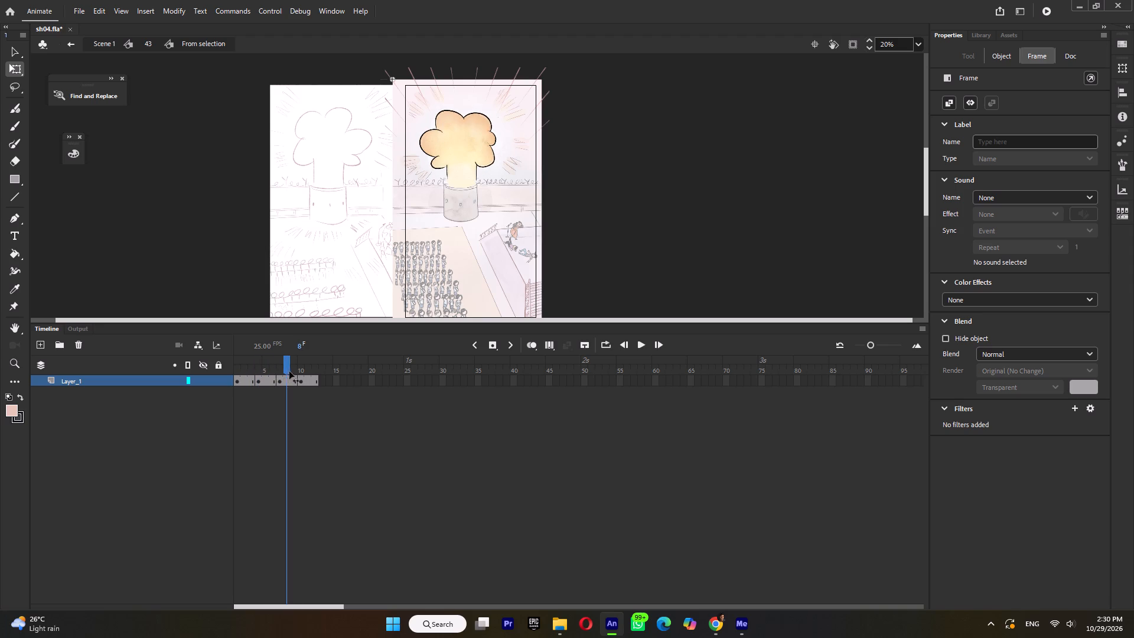
left_click_drag(289, 372, 299, 375)
left_click(301, 379)
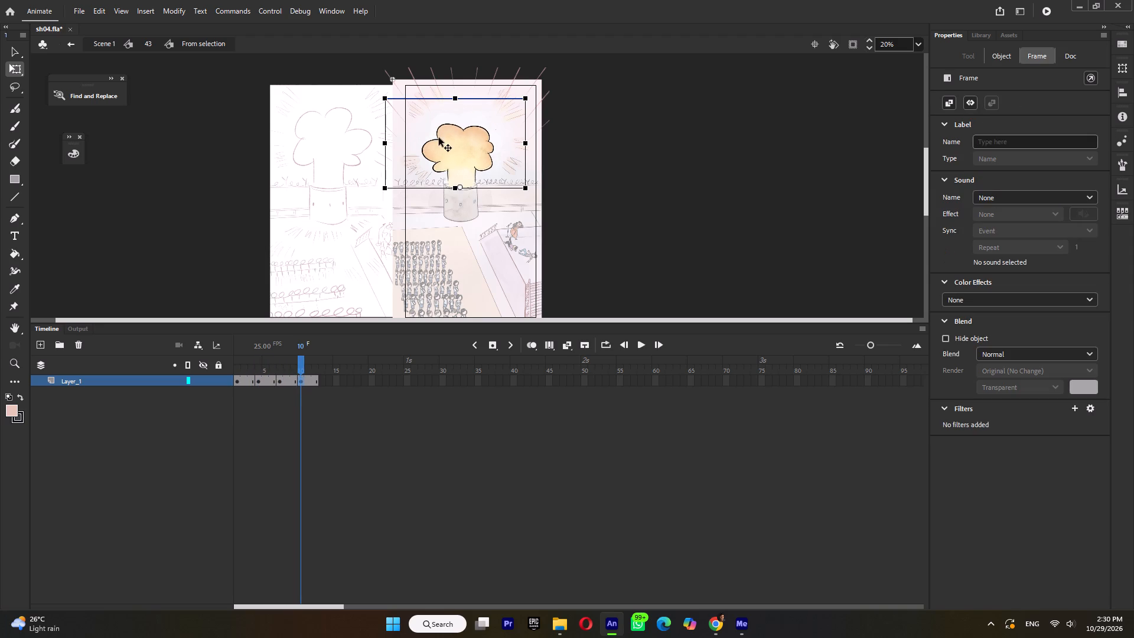
left_click_drag(454, 100, 455, 93)
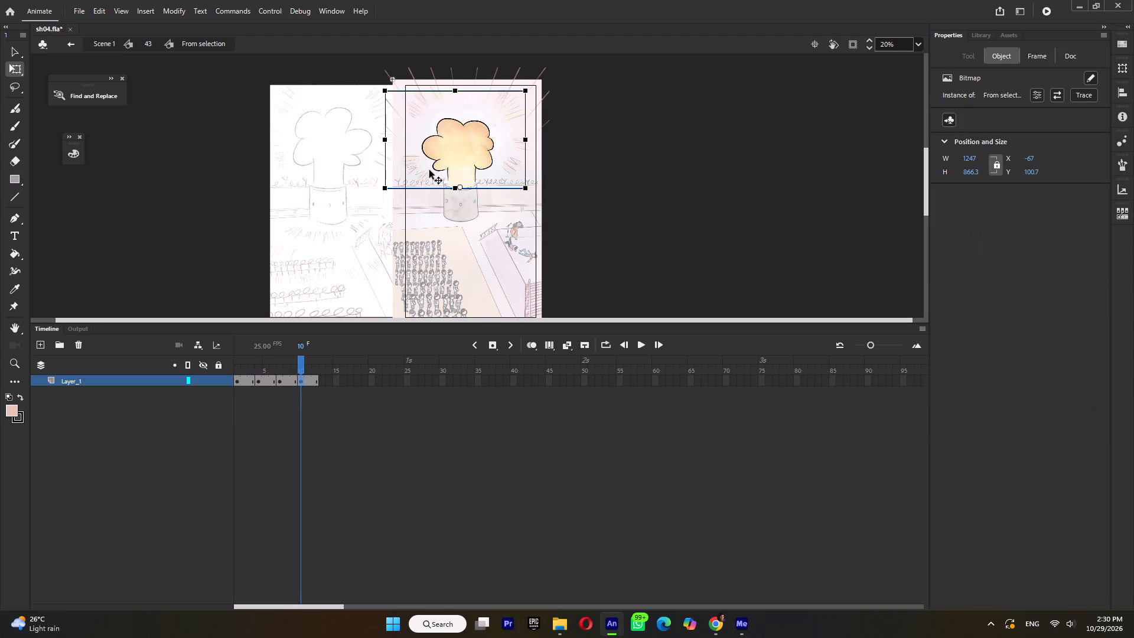
Lengthen each of the four cloud pose holds on Layer_1 by one frame.
left_click(249, 382)
key("F5")
left_click(269, 380)
key("F5")
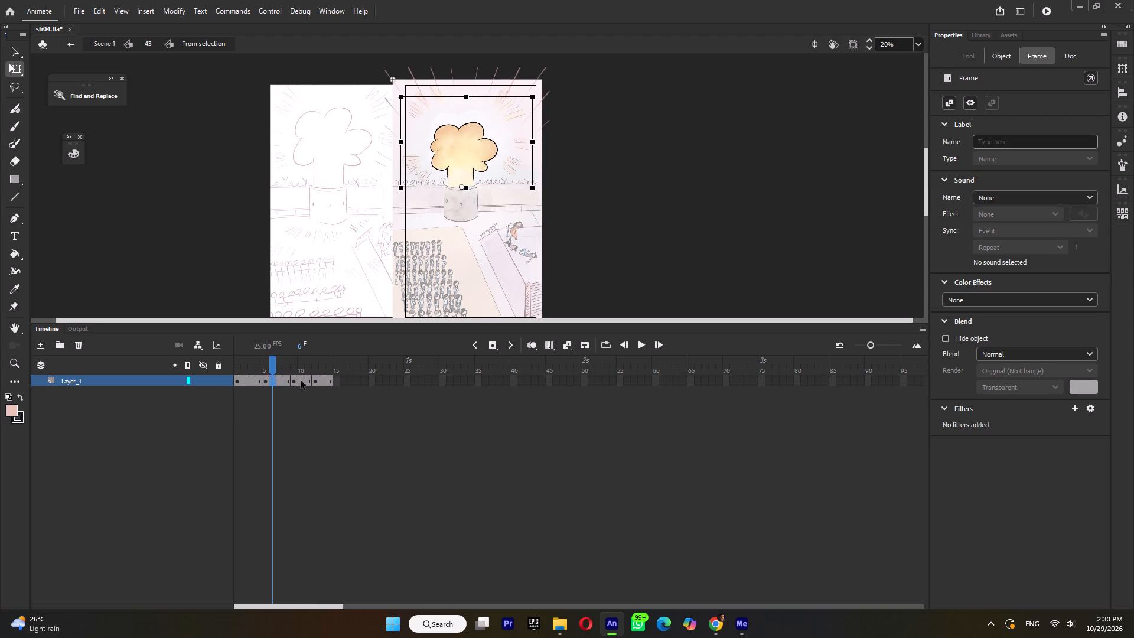
left_click(301, 380)
key("F5")
left_click(326, 379)
key("F5")
Return to symbol 43 and on to Scene 1, playing back each timeline to check the slower cloud motion.
double_click(572, 248)
key("Return")
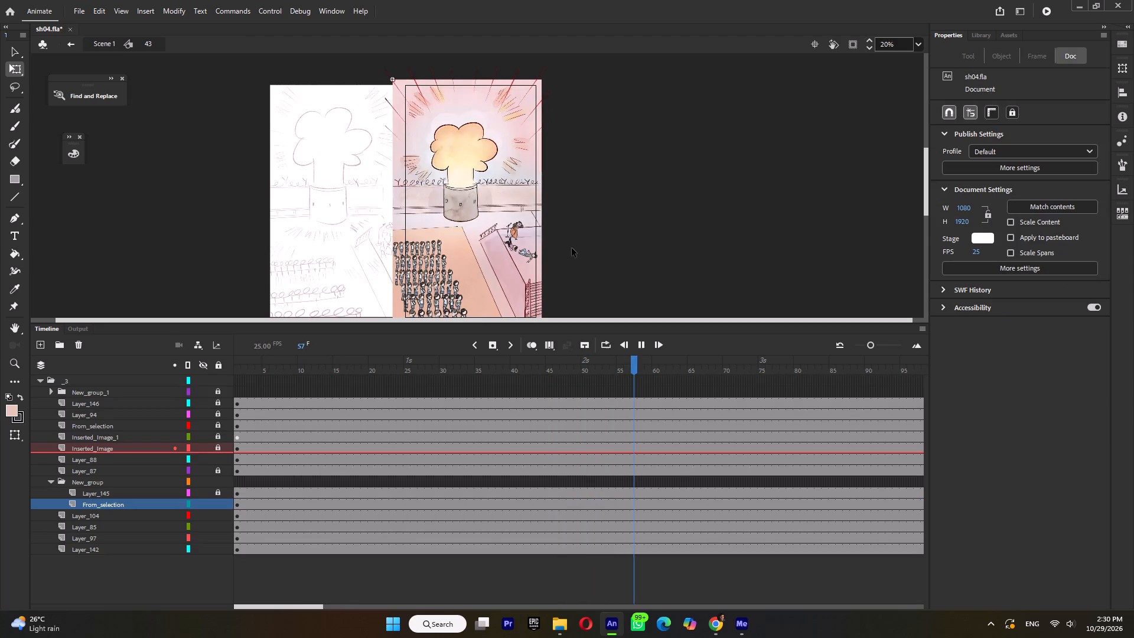
key("Return")
double_click(648, 214)
key("Return")
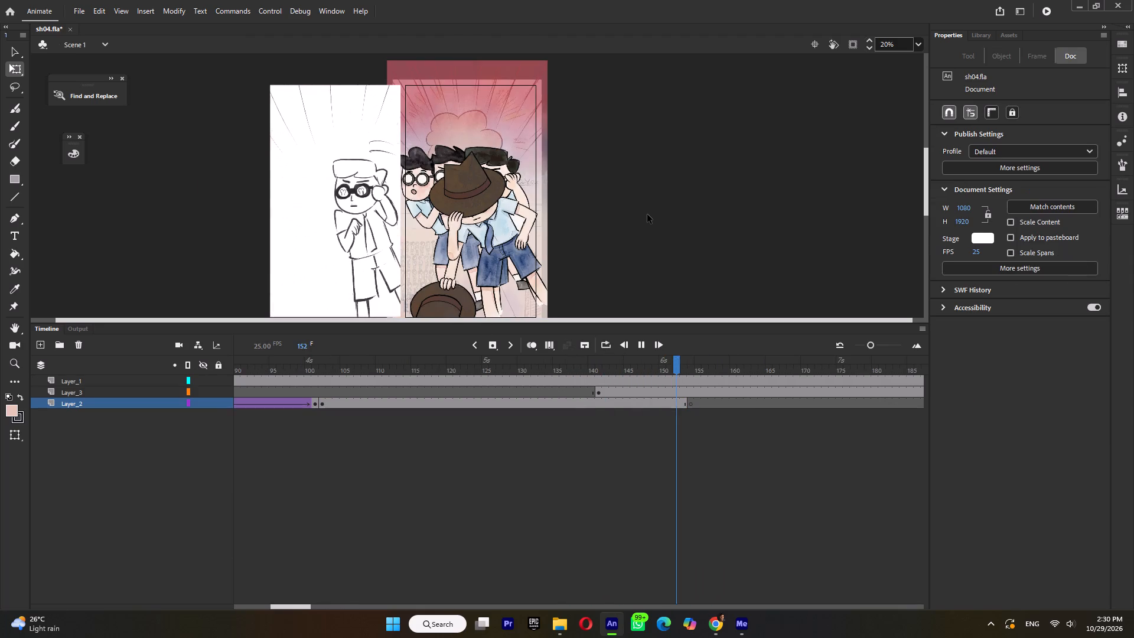
key("Return")
Review the mushroom-cloud shot in Scene 1 up to its end and insert a keyframe on Layer_2 at frame 153.
left_click(312, 379)
left_click_drag(325, 368, 331, 371)
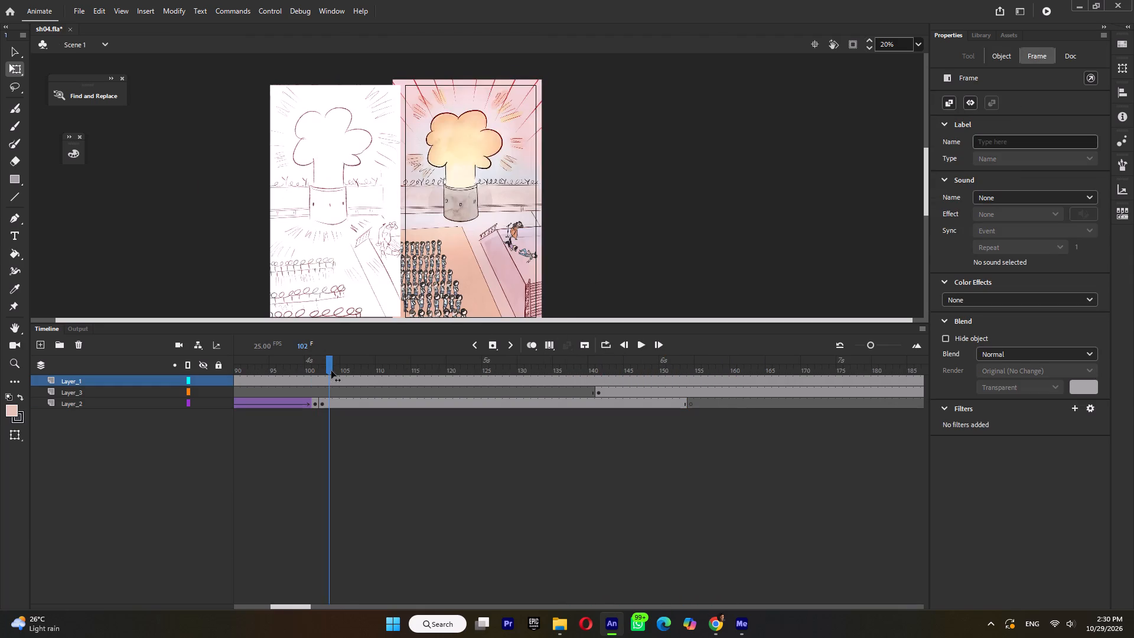
left_click_drag(331, 371, 657, 416)
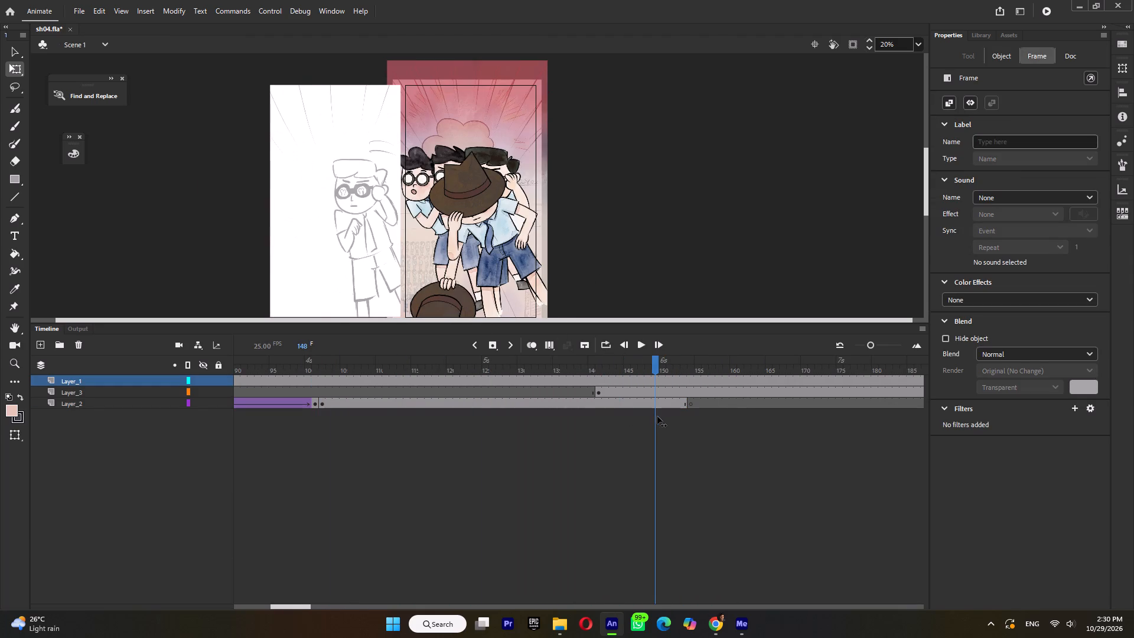
left_click_drag(657, 416, 685, 418)
left_click(684, 407)
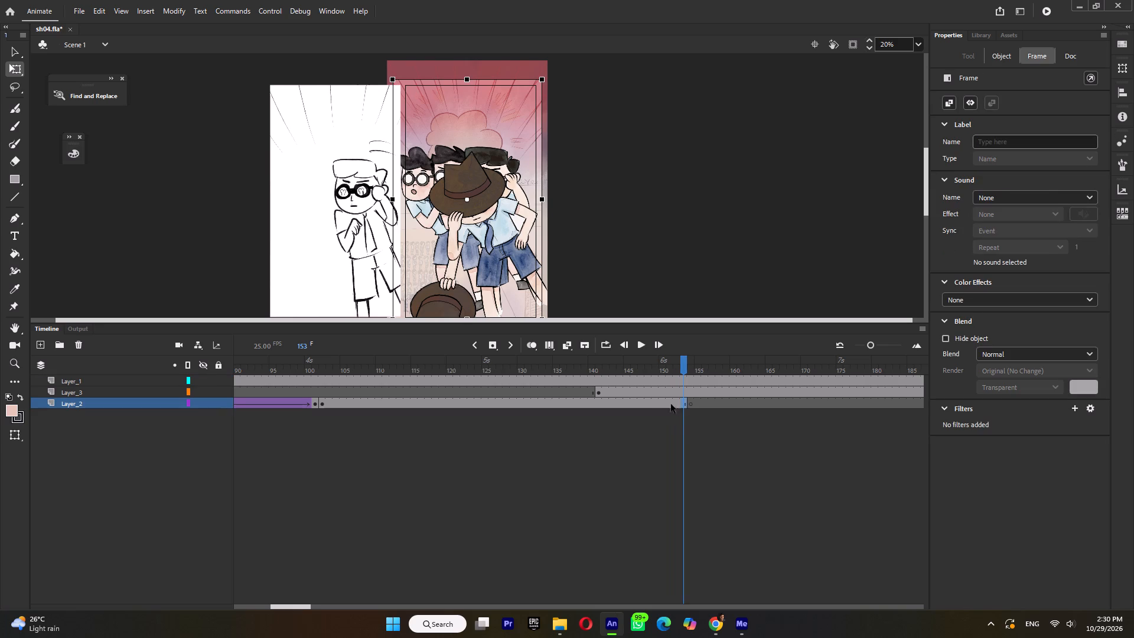
key("F6")
Nudge the symbol in Layer_2's frame 102 span slightly left and create a classic tween to the frame 153 keyframe.
left_click(503, 403)
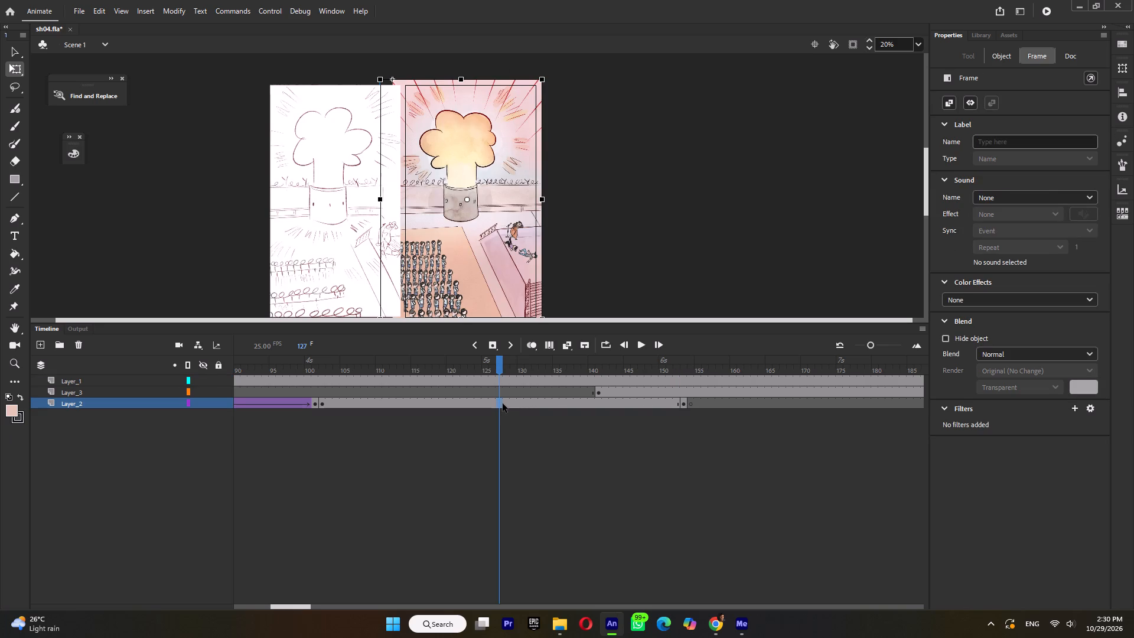
key("Right")
key("Left")
key("Left")
key("Left")
key("Left")
key("Left")
key("ctrl+m")
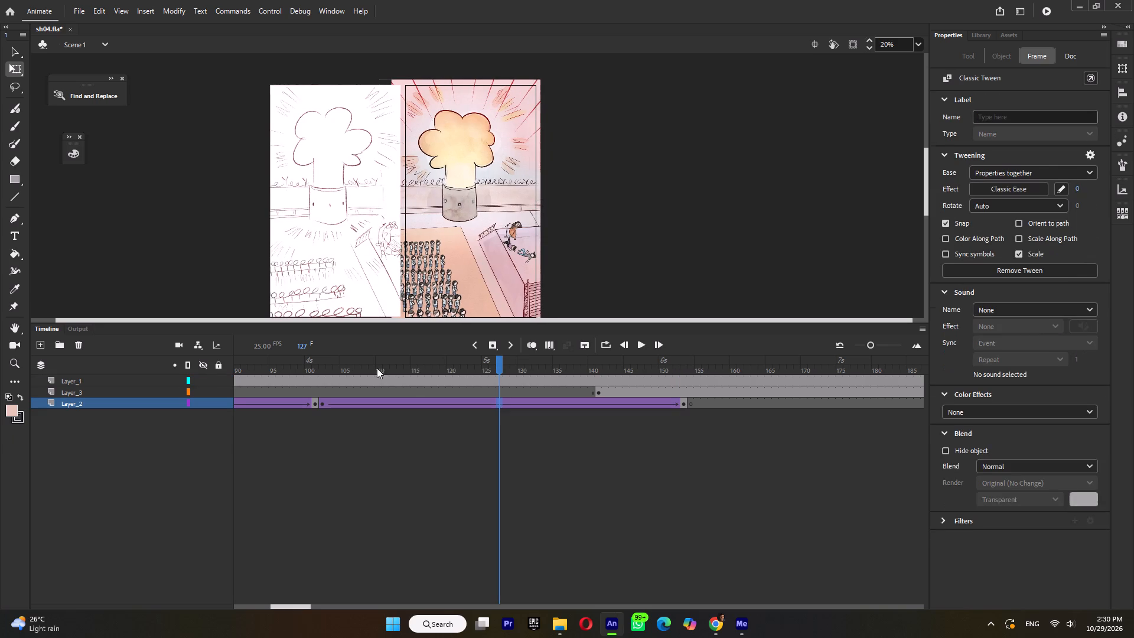
Play back Scene 1 from about frame 96 to check the mushroom-cloud tween and the cut to the next shot.
left_click(279, 364)
key("Return")
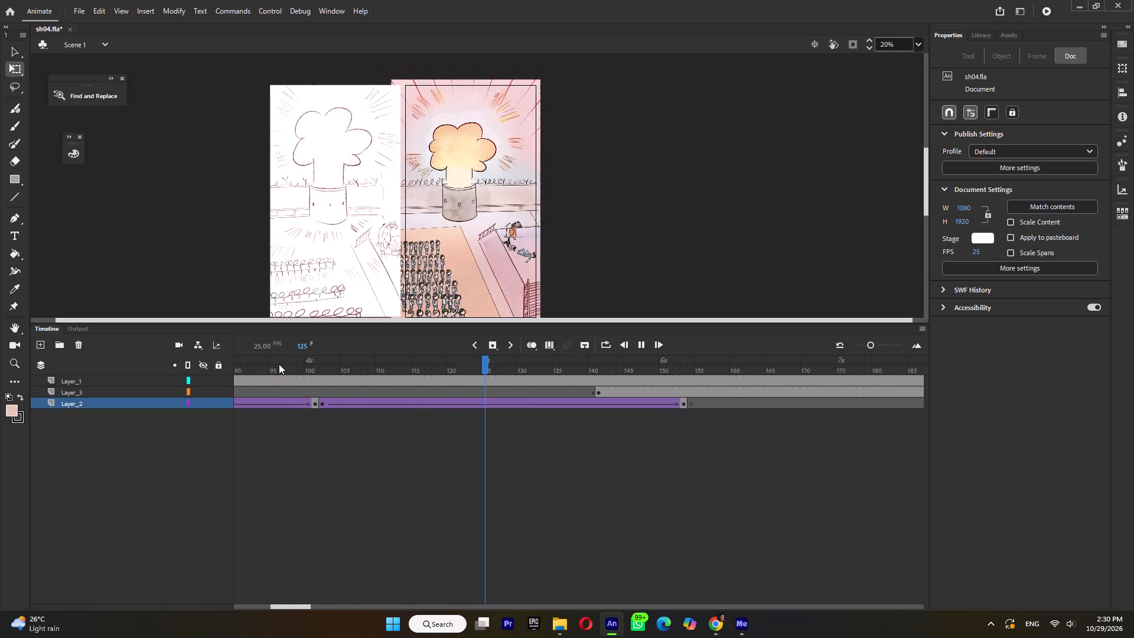
key("Return")
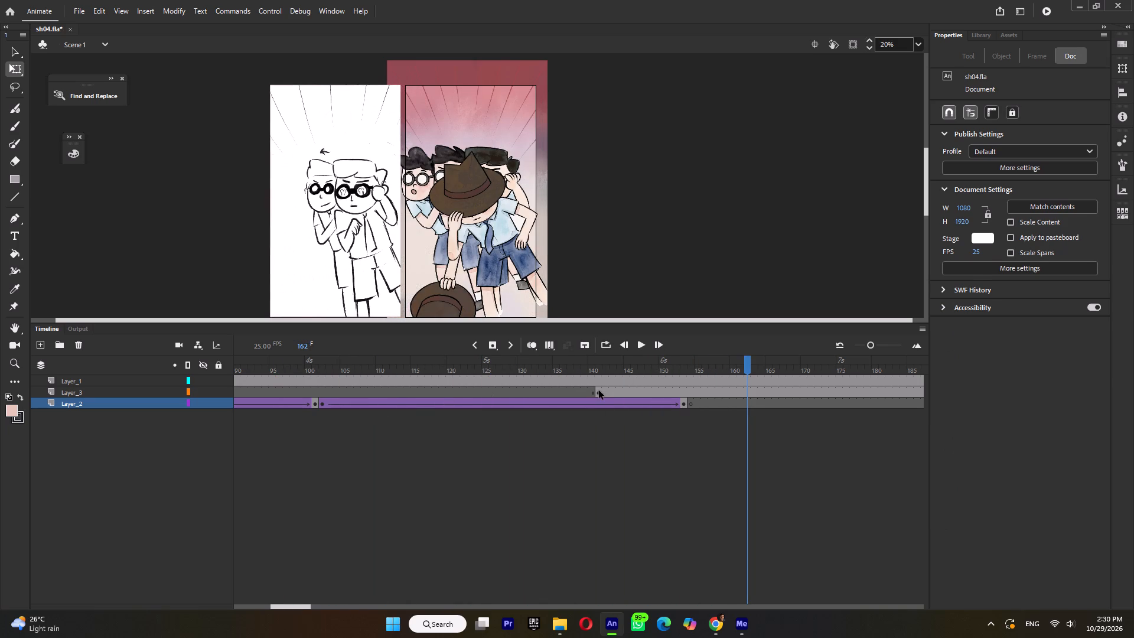
Open symbol 44-45 from Layer_3's frame 141 keyframe and add a new layer at the bottom of its stack, below Inserted_Image.
left_click(599, 390)
double_click(506, 251)
left_click(109, 493)
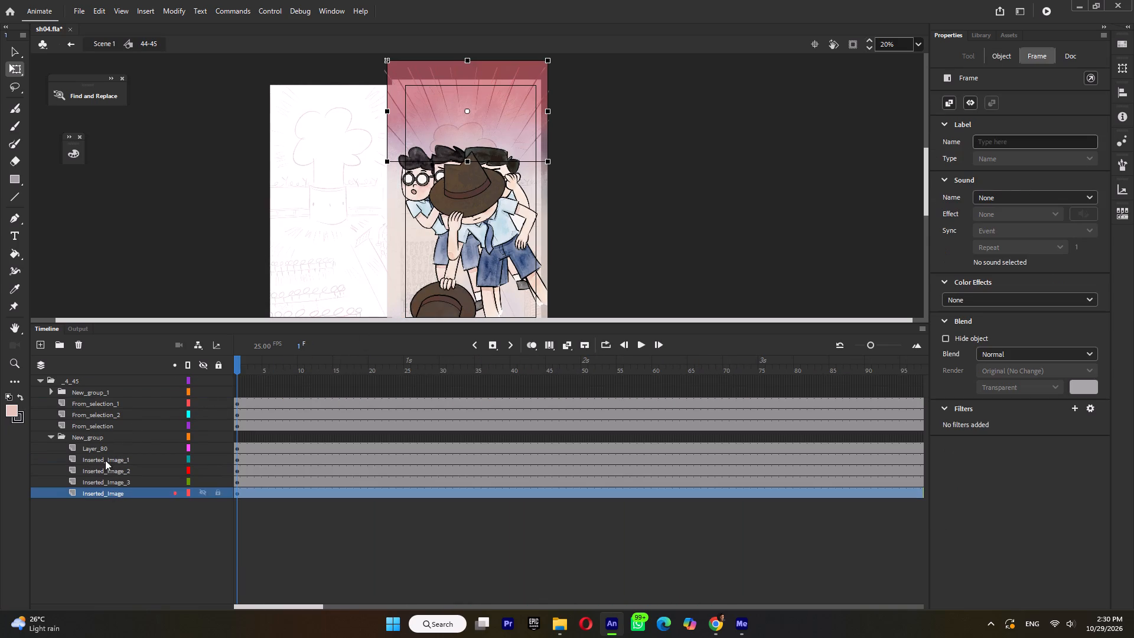
left_click(38, 341)
left_click_drag(94, 494, 92, 515)
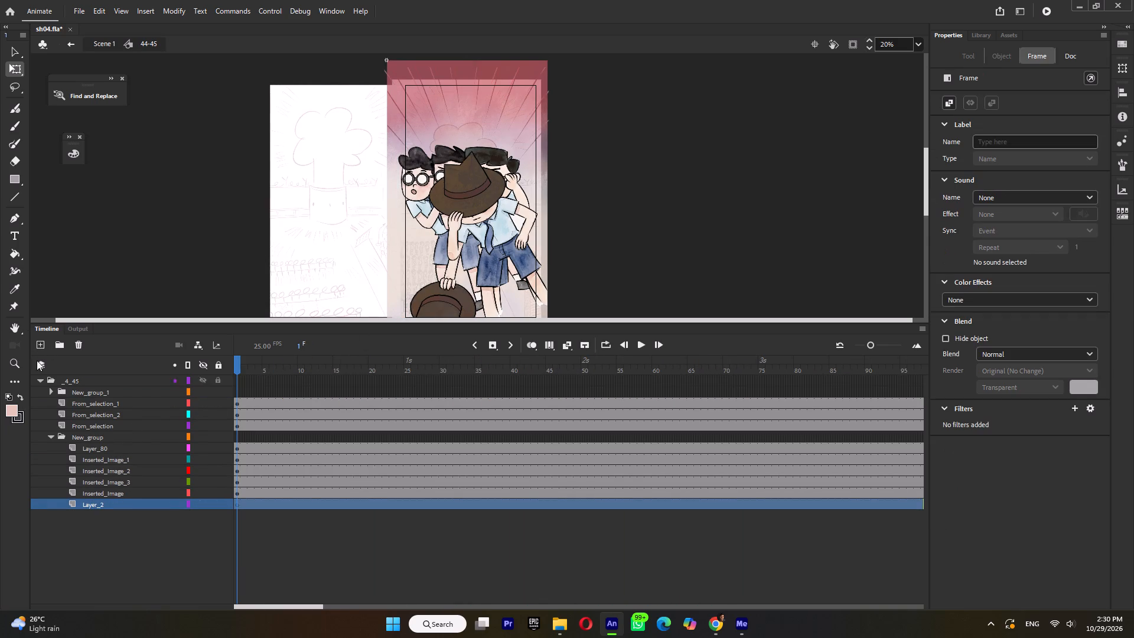
Draw a white rectangle with no stroke on the new bottom layer, extending slightly beyond the characters' background artwork.
left_click(12, 178)
left_click(952, 138)
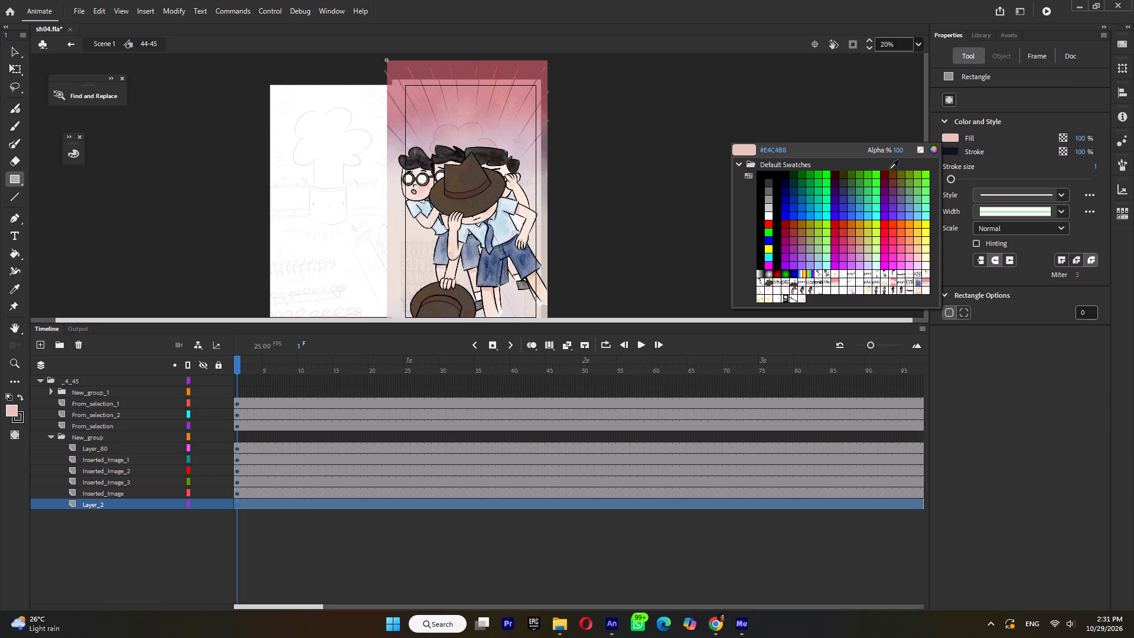
left_click(770, 214)
left_click(951, 151)
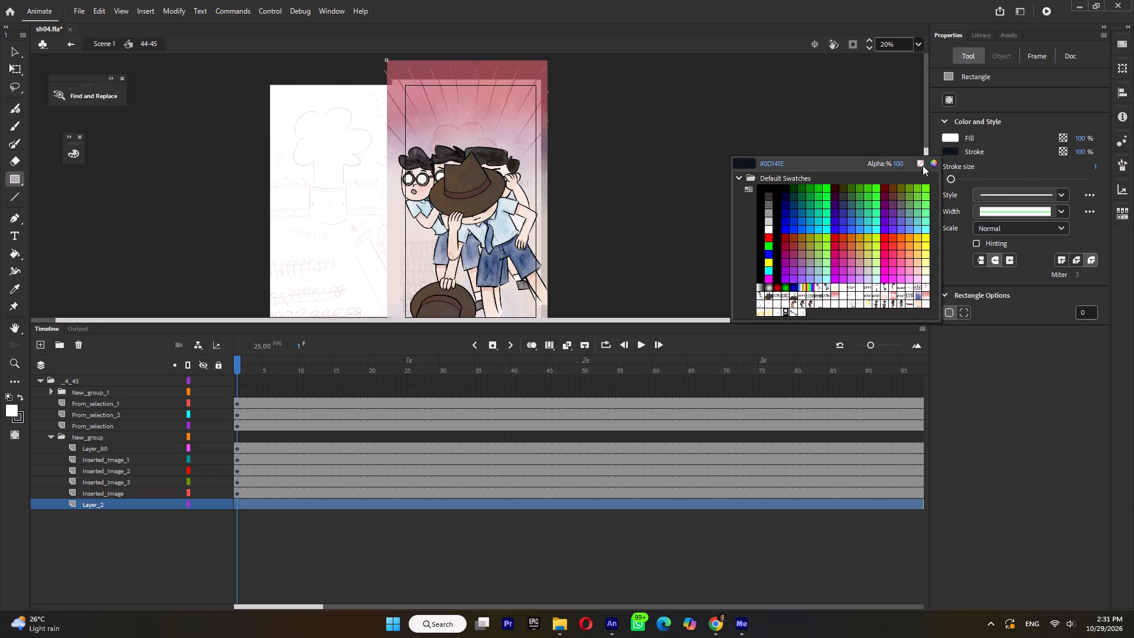
left_click(919, 161)
left_click_drag(374, 54, 511, 335)
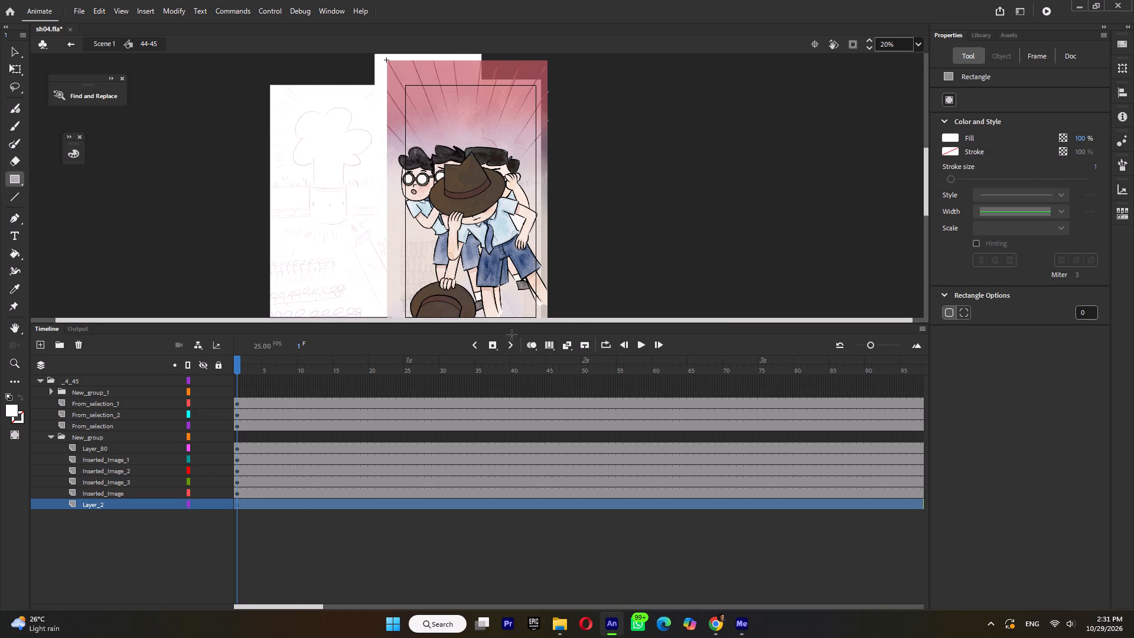
left_click_drag(511, 335, 561, 350)
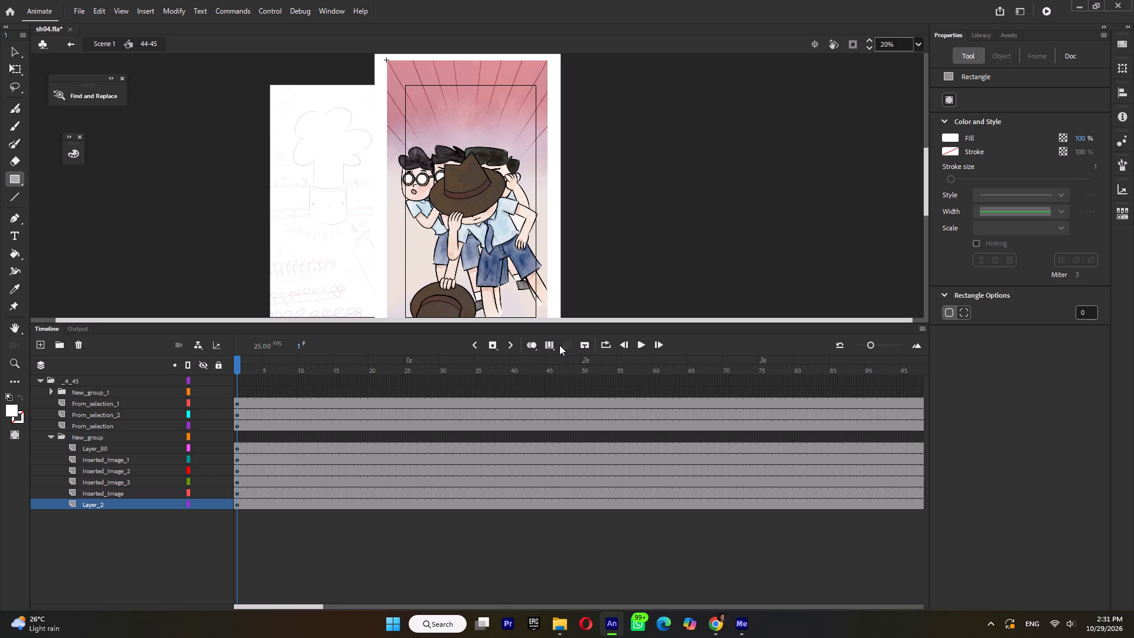
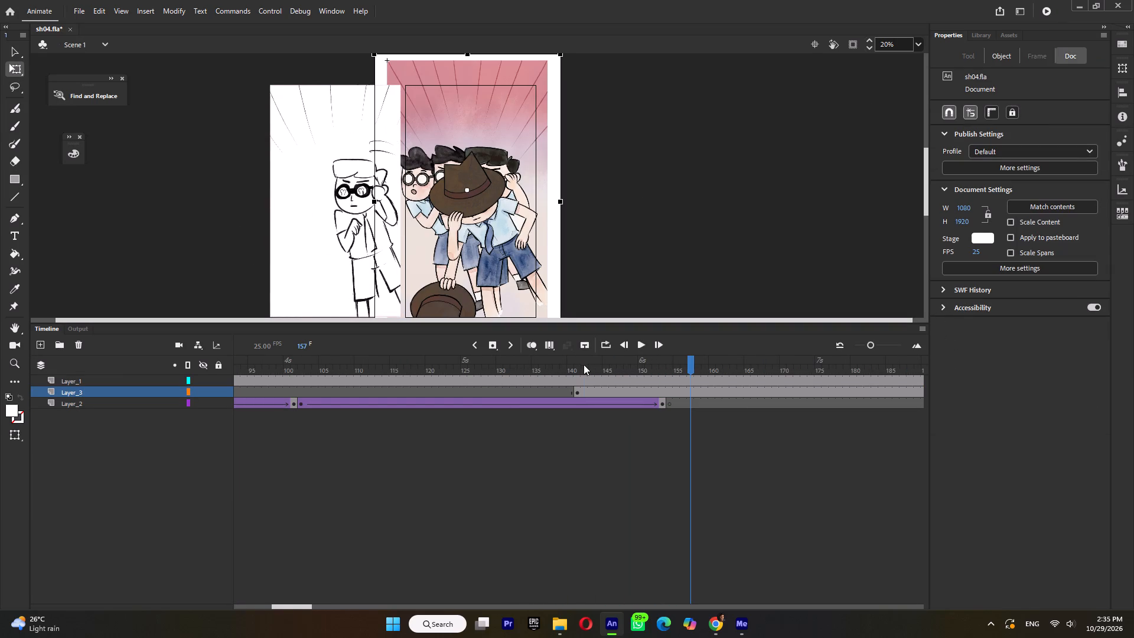
Scrub Scene 1 from about frame 142 to frame 229 to compare the Layer_3 characters shot with the sketched animatic.
left_click_drag(584, 364, 841, 401)
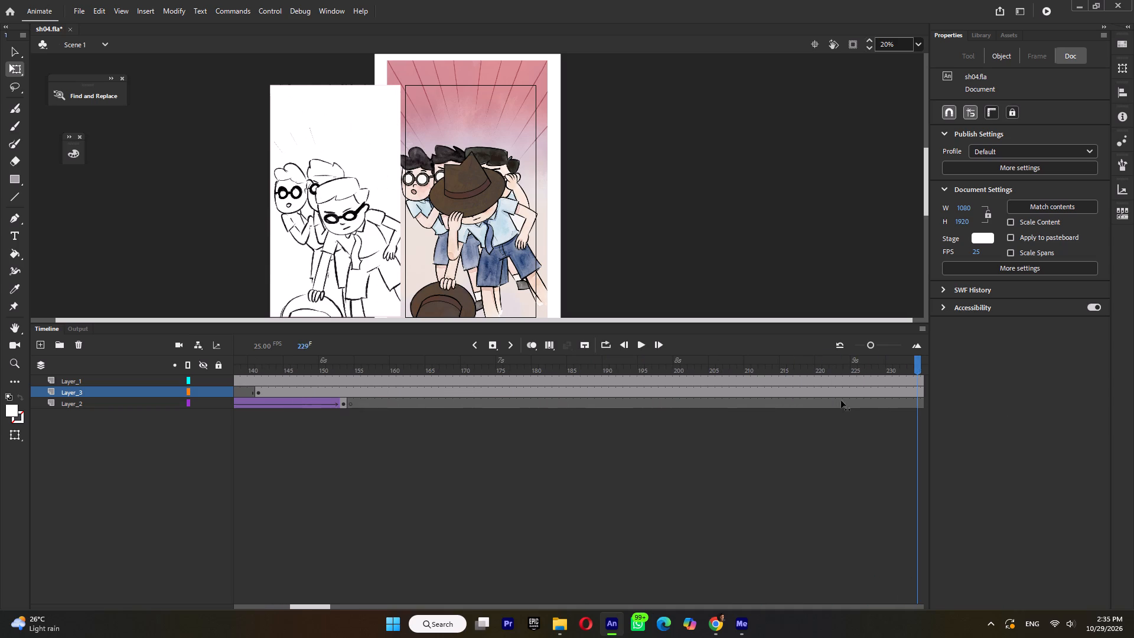
Open symbol 44-45 at the sketch's pose change near Scene 1 frame 204 and insert keyframes on all its layers at frame 64.
left_click_drag(841, 401, 687, 410)
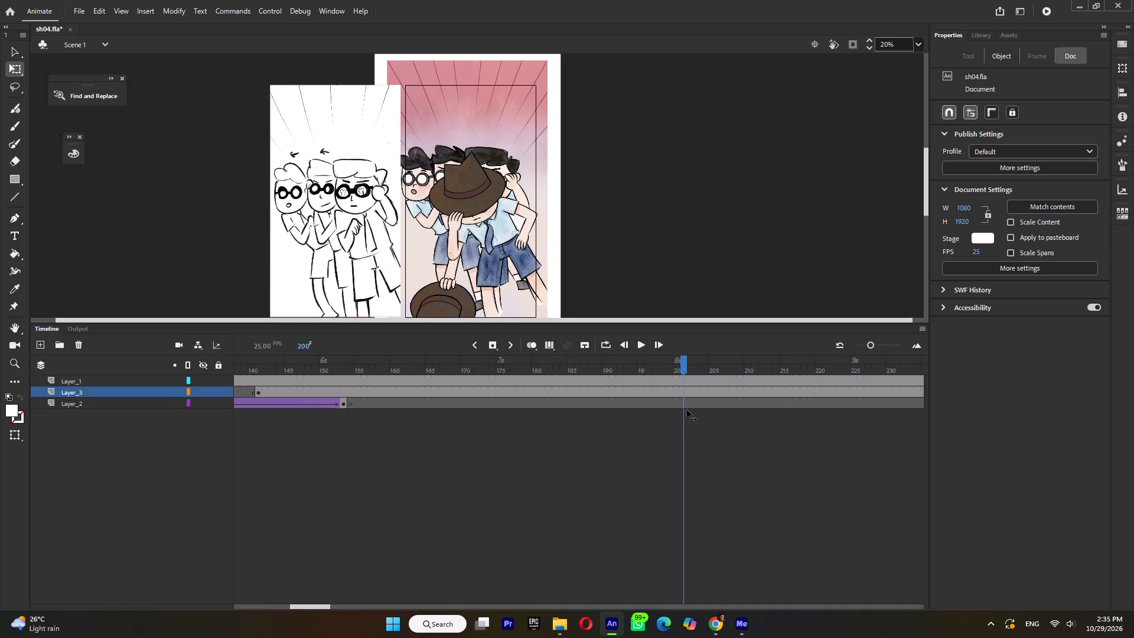
left_click_drag(687, 410, 706, 412)
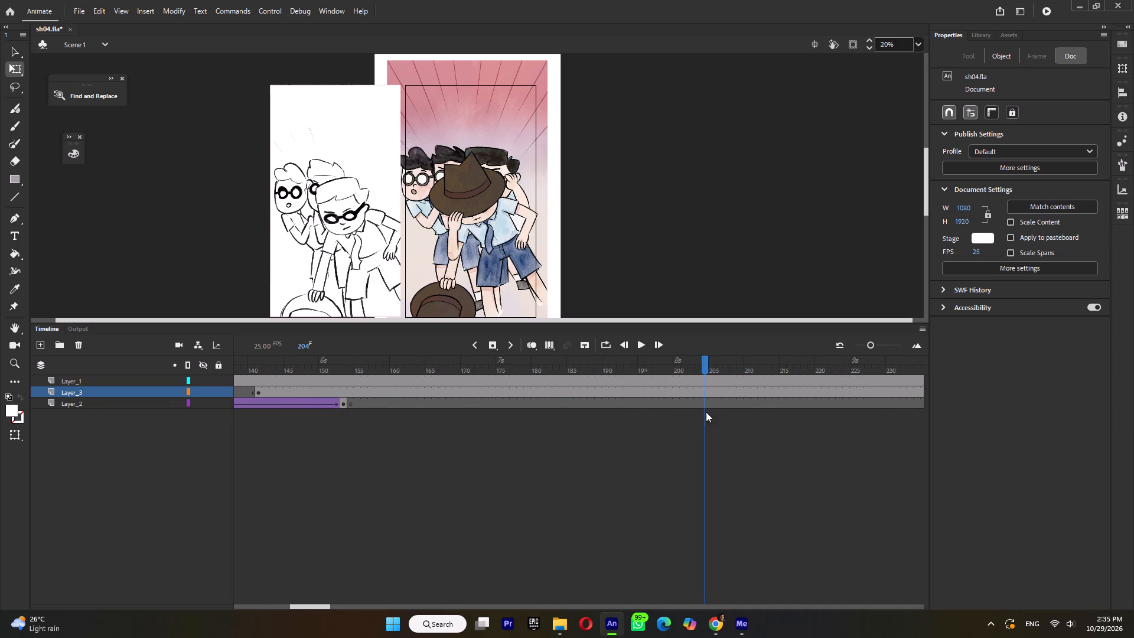
double_click(488, 204)
left_click(485, 225)
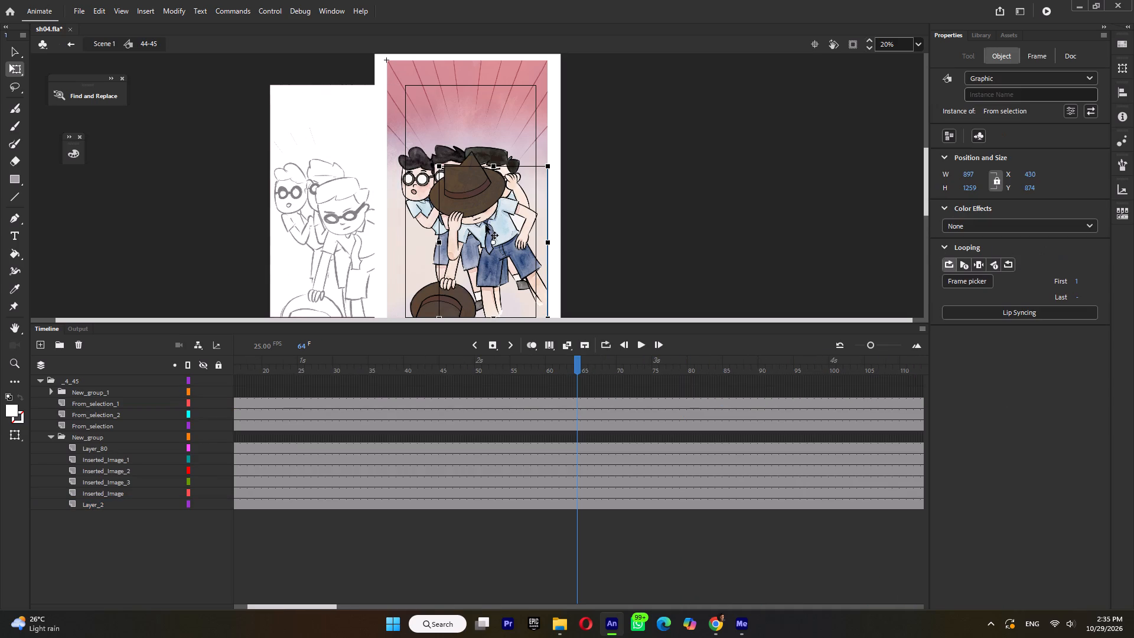
left_click(48, 393)
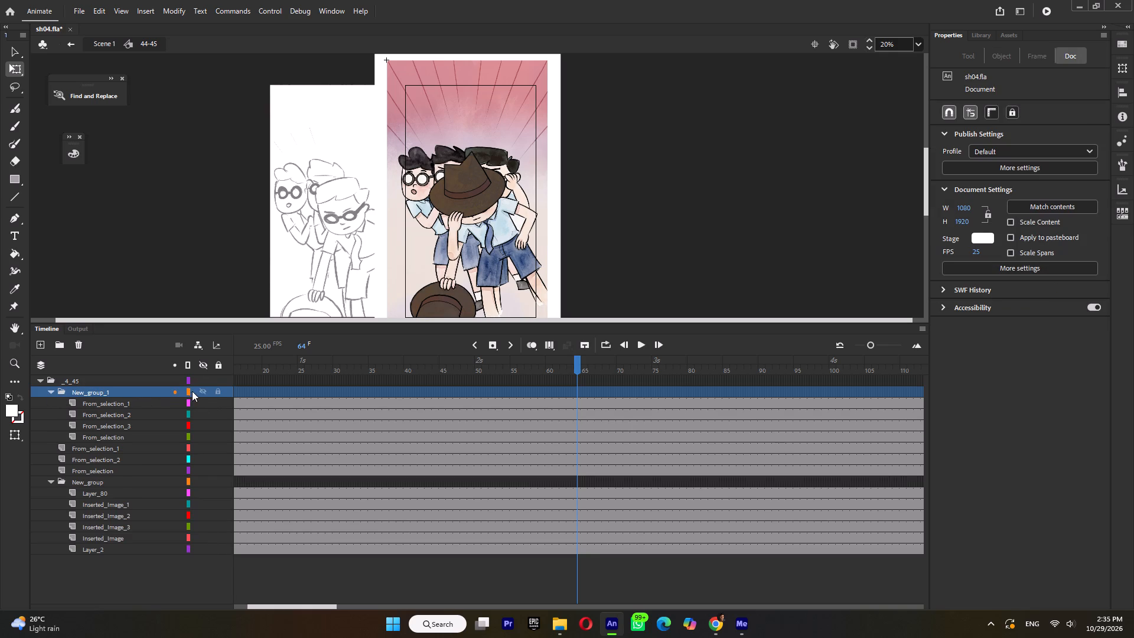
left_click(203, 387)
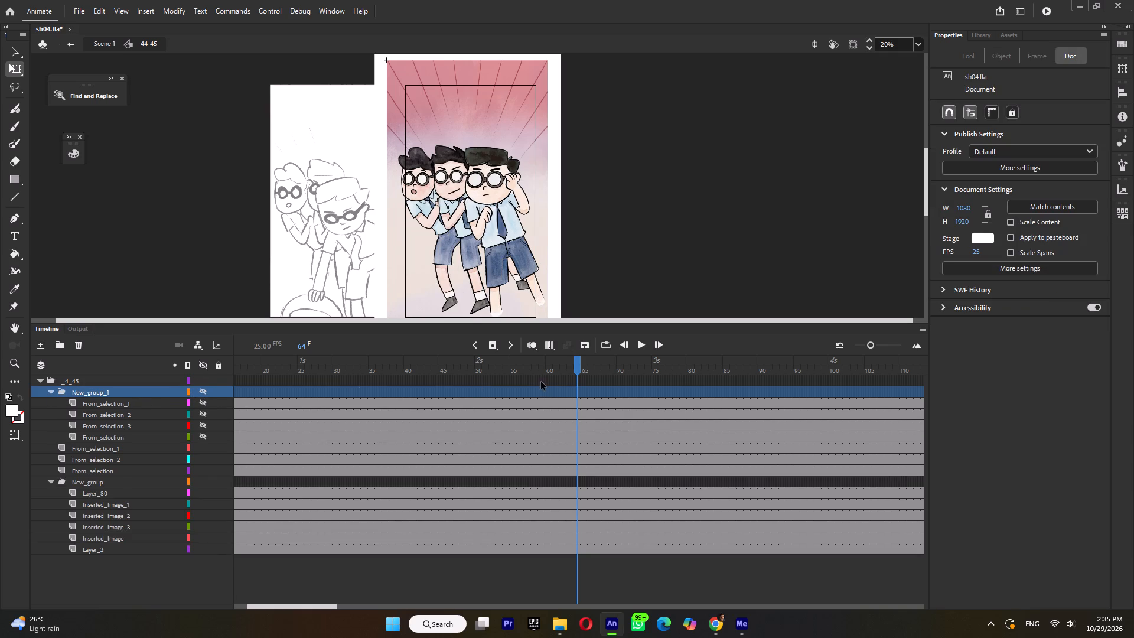
double_click(578, 366)
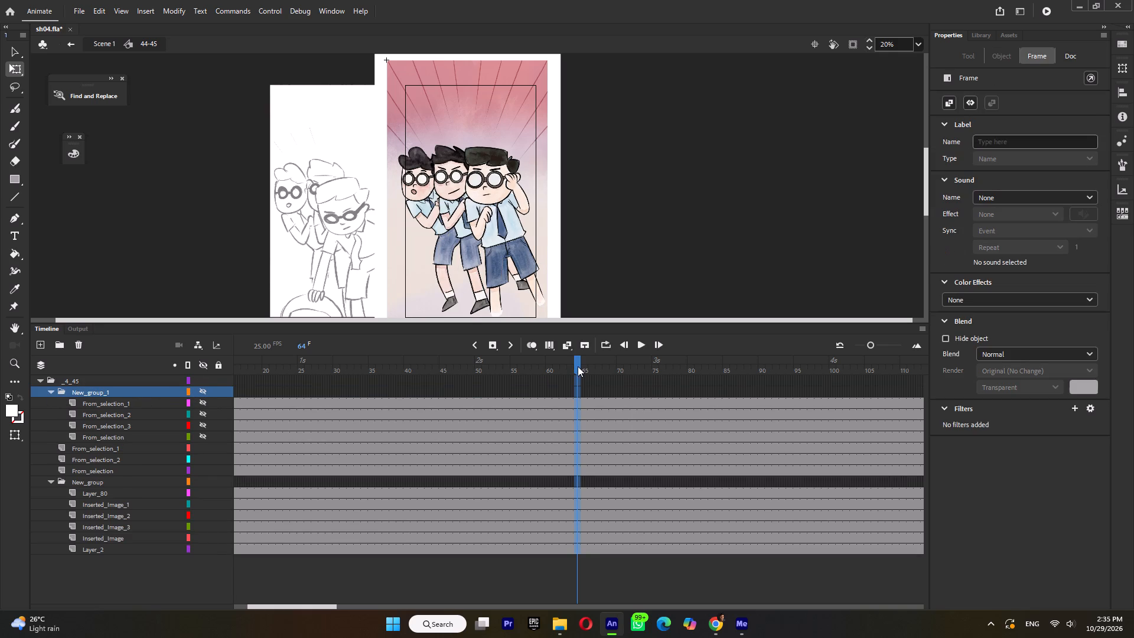
key("F6")
Show the four layers inside New_group_1 and clear their artwork from the span before frame 64.
left_click_drag(203, 403, 204, 432)
left_click(266, 399)
key("Delete")
left_click(267, 411)
key("Delete")
left_click(266, 423)
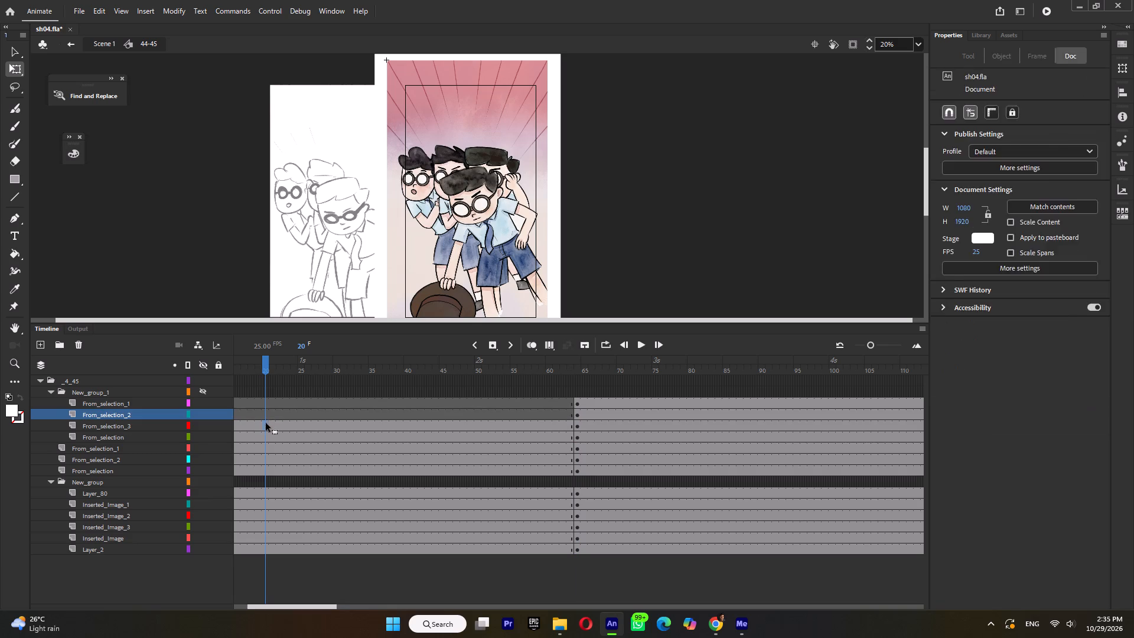
key("Delete")
left_click(267, 436)
key("Delete")
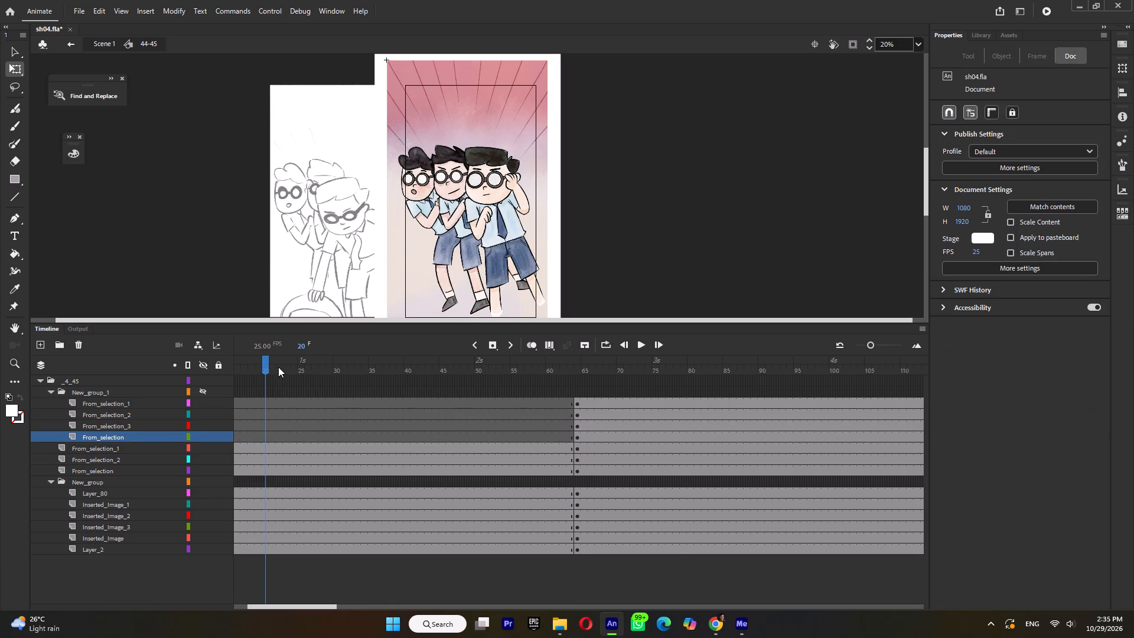
At frame 1, hide the Inserted_Image_1, Inserted_Image_2, Inserted_Image_3 and Inserted_Image layers to isolate the background artwork.
left_click_drag(272, 370, 163, 383)
double_click(510, 74)
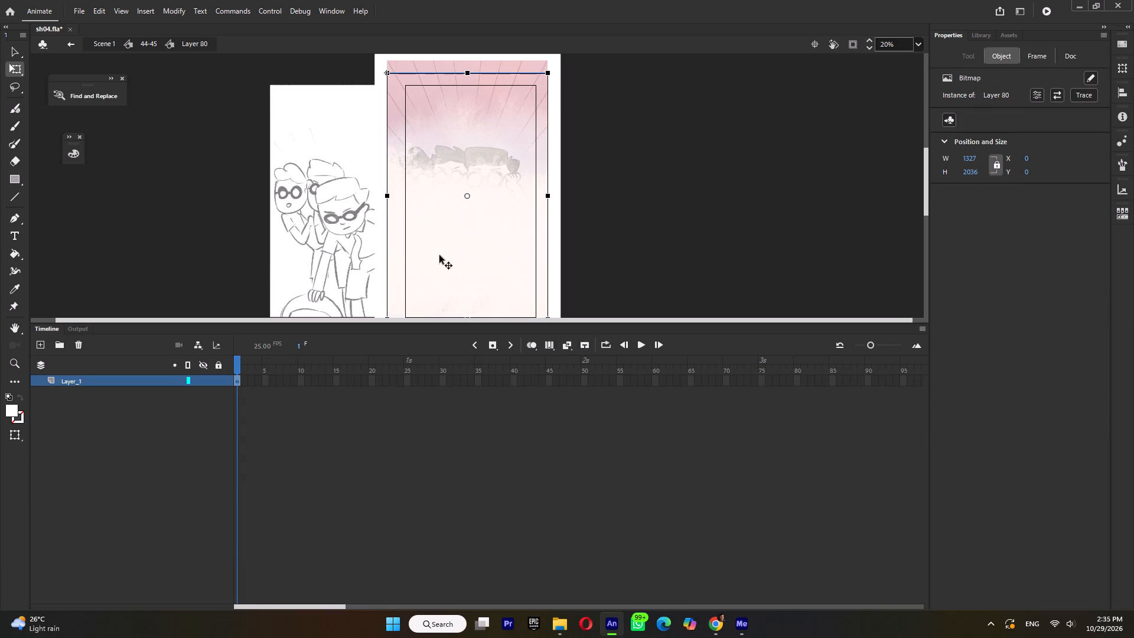
double_click(631, 53)
double_click(513, 64)
left_click(495, 63)
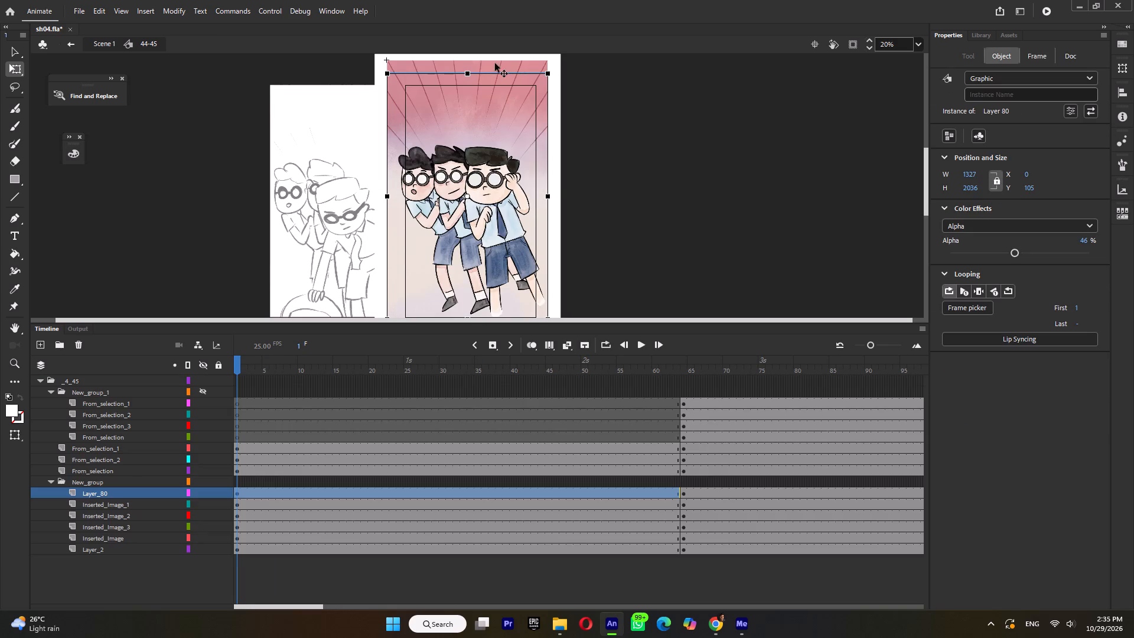
left_click(495, 63)
double_click(674, 192)
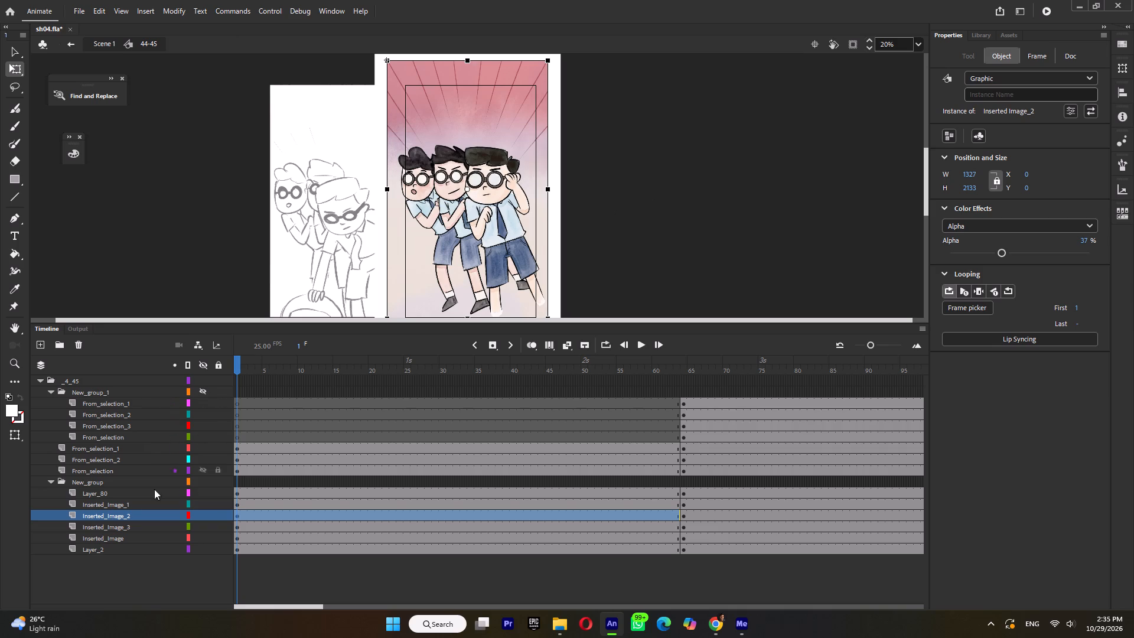
left_click(121, 502)
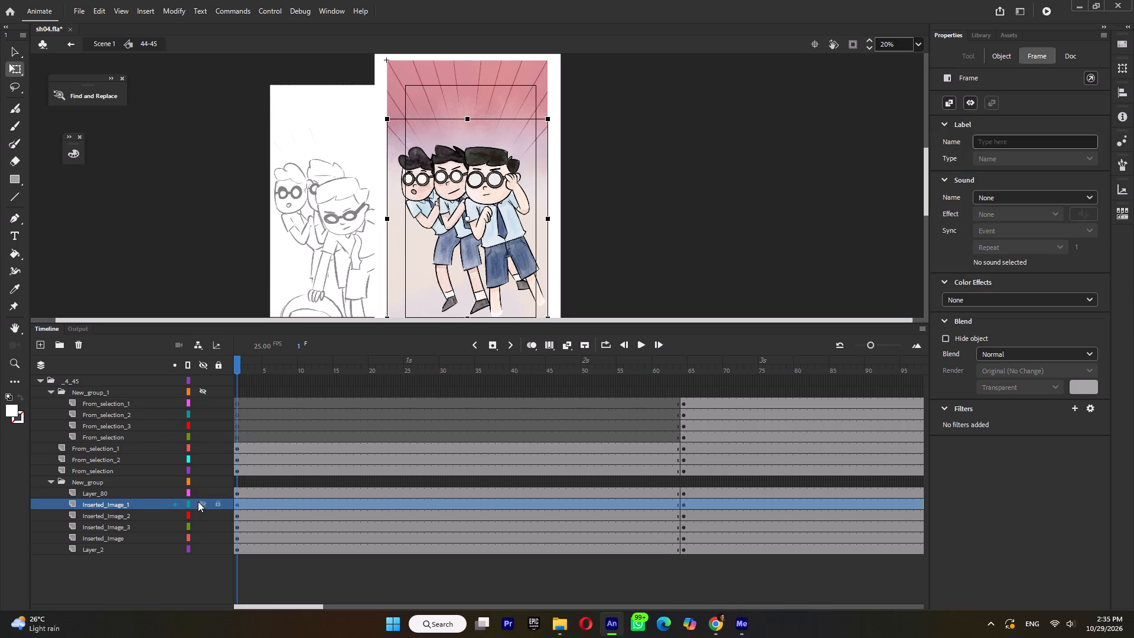
left_click(201, 502)
left_click(205, 517)
left_click(205, 526)
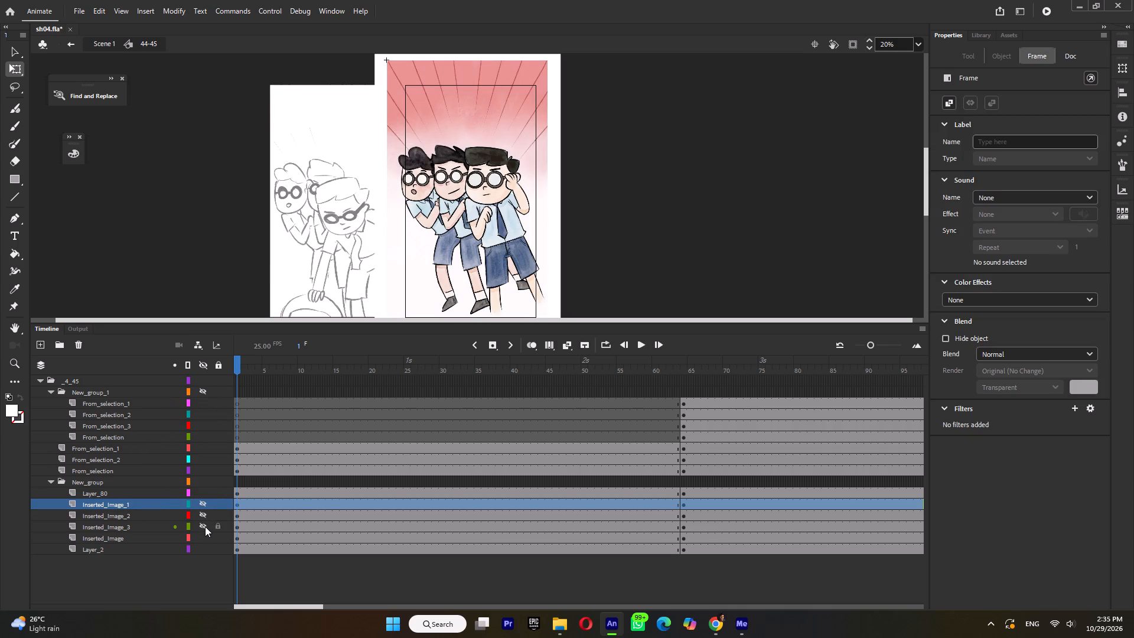
left_click(198, 535)
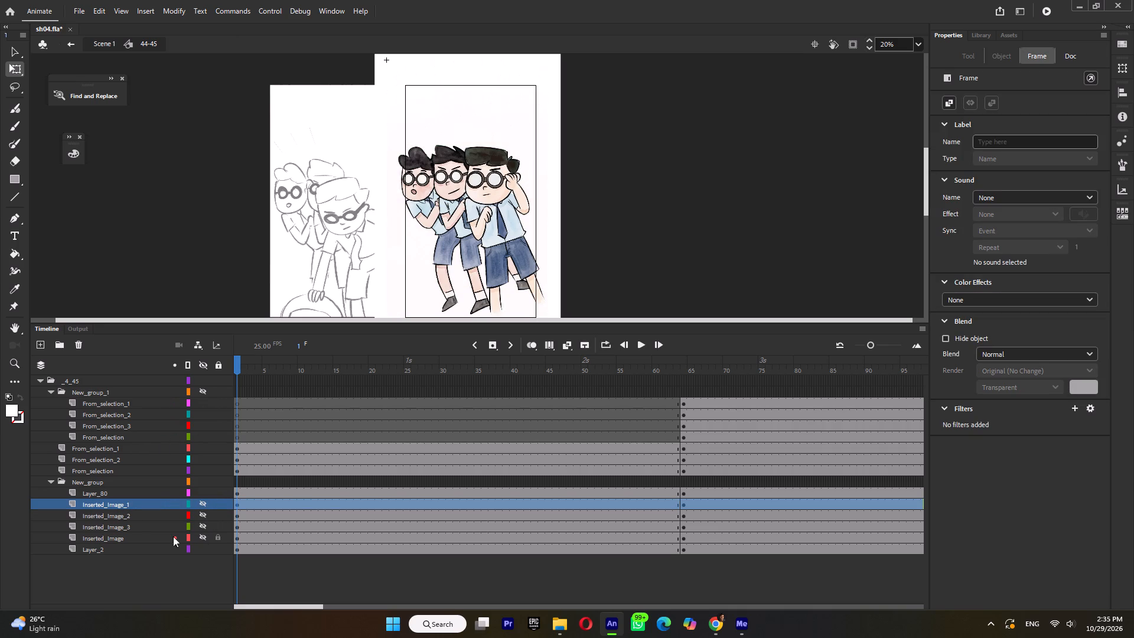
Move the Inserted_Image ray-lines layer to the top of the New_group folder and make it visible.
left_click(133, 536)
left_click_drag(119, 538, 118, 488)
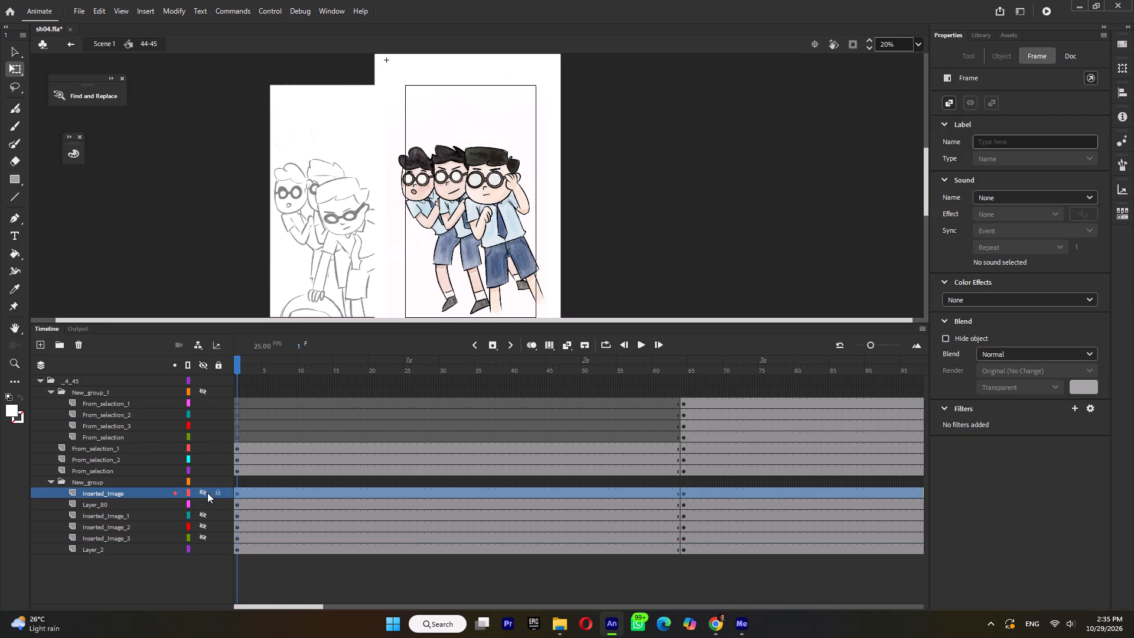
left_click(205, 493)
left_click(125, 500)
left_click(129, 491)
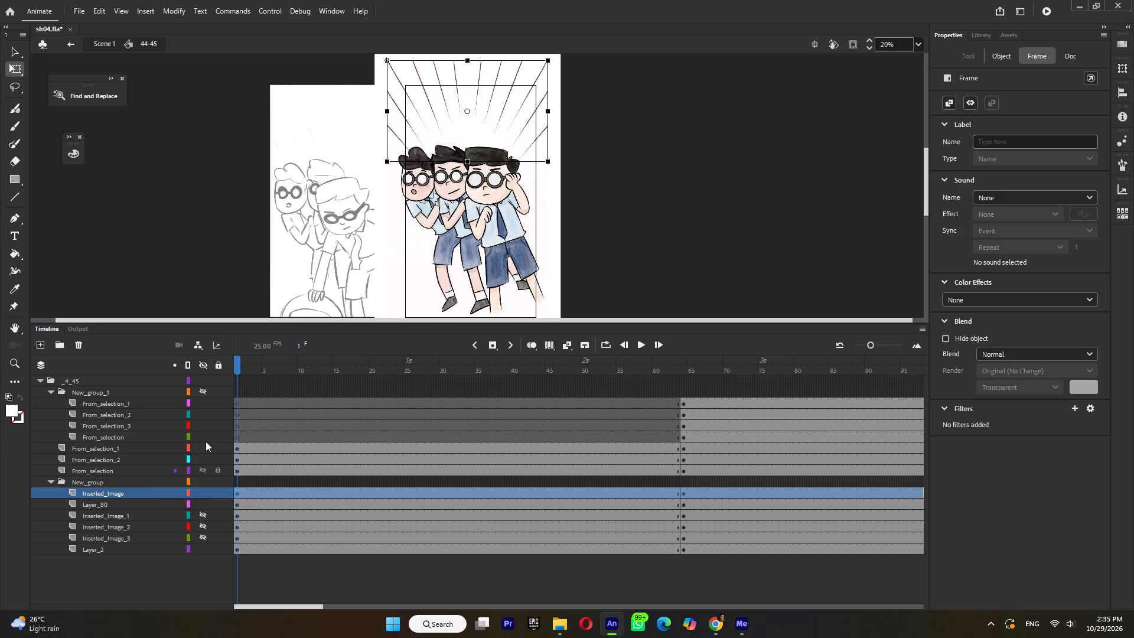
Inside the Inserted Image symbol, build a 12-frame loop with a frame 7 keyframe, its ray lines enlarged to about 1482 px wide and shifted up.
double_click(478, 63)
left_click(320, 382)
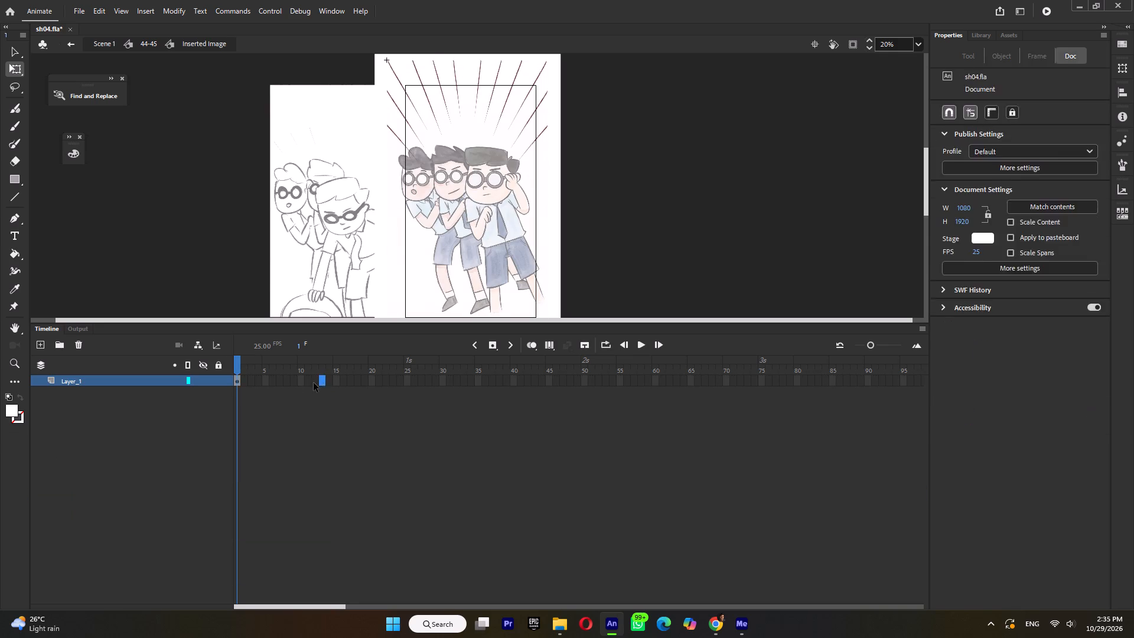
key("F5")
left_click(282, 379)
key("F6")
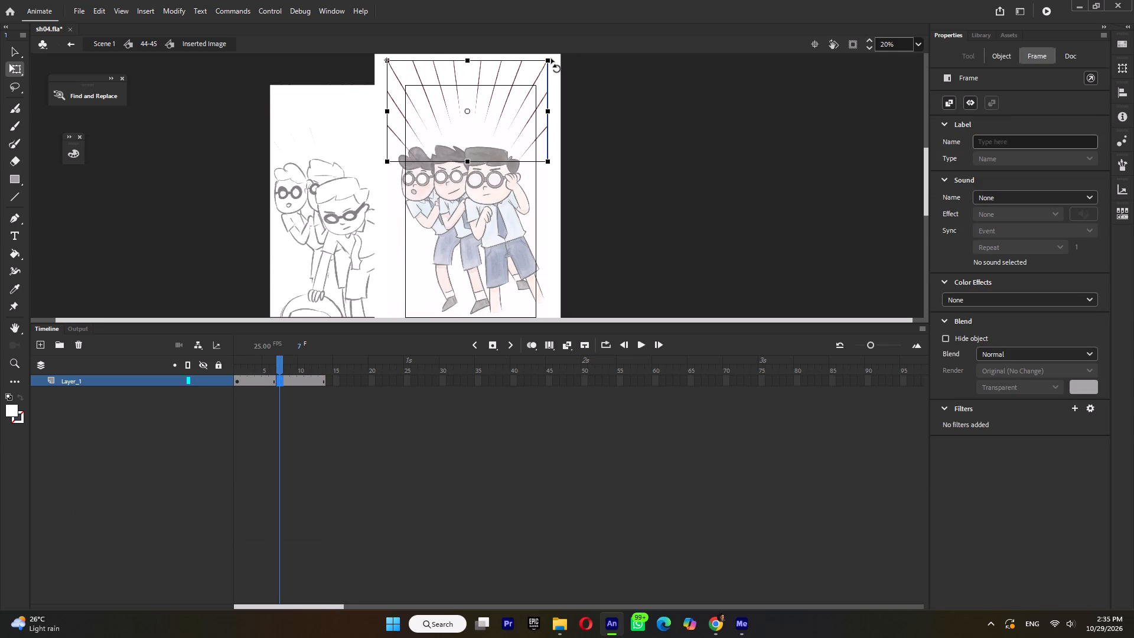
left_click_drag(547, 60, 556, 51, "shift")
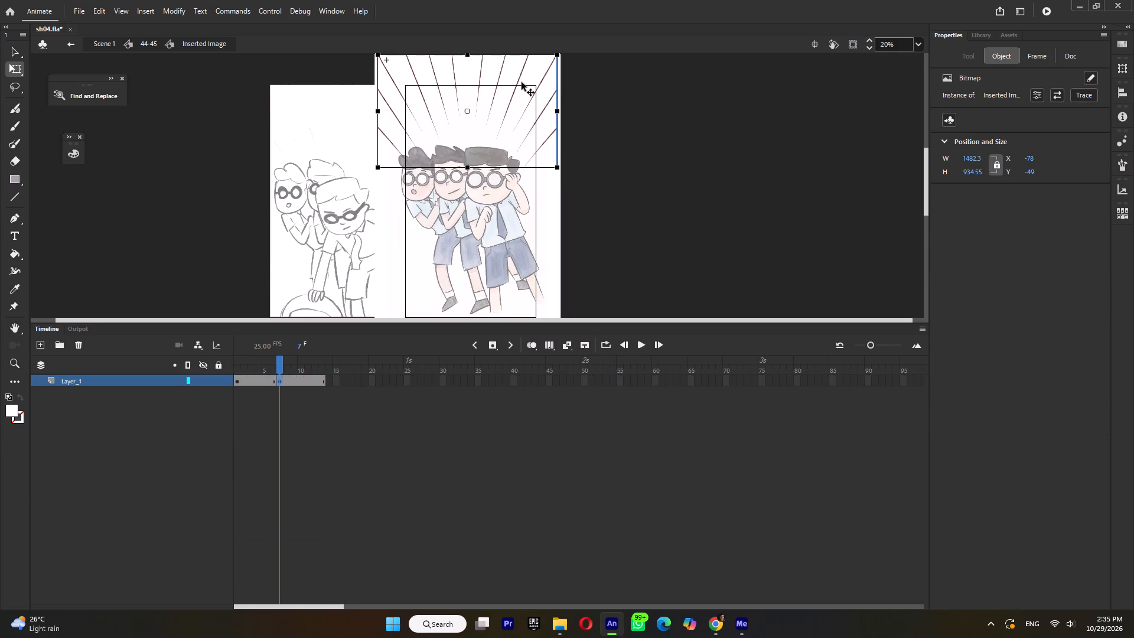
left_click_drag(522, 82, 522, 72)
key("shift+F5")
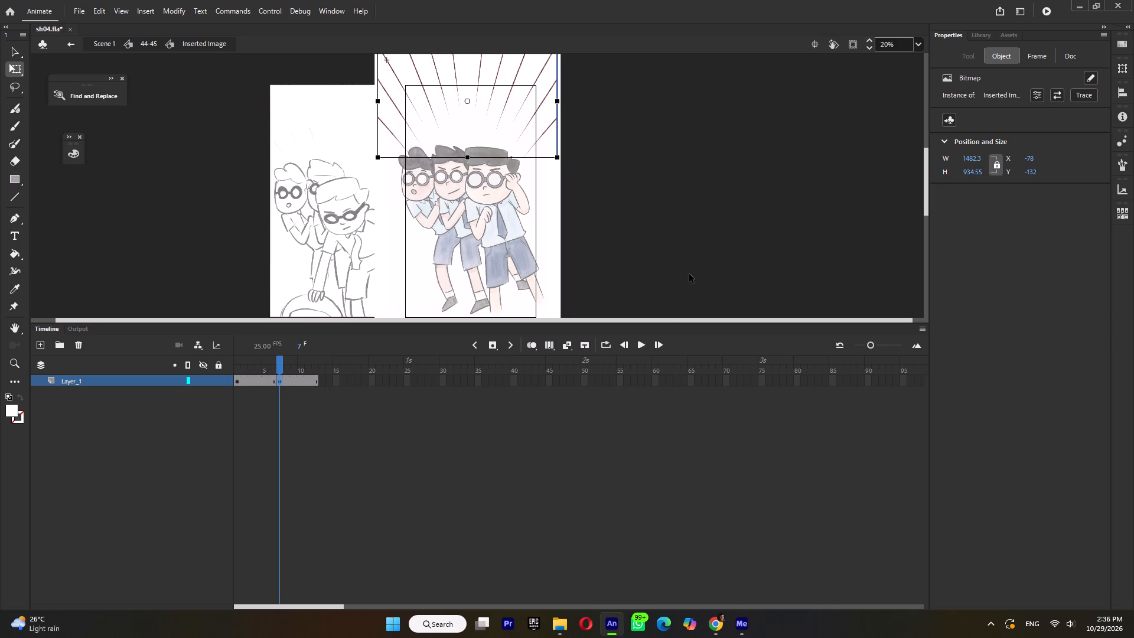
double_click(686, 242)
Play back symbol 44-45 to check the ray lines' motion behind the characters.
key("Return")
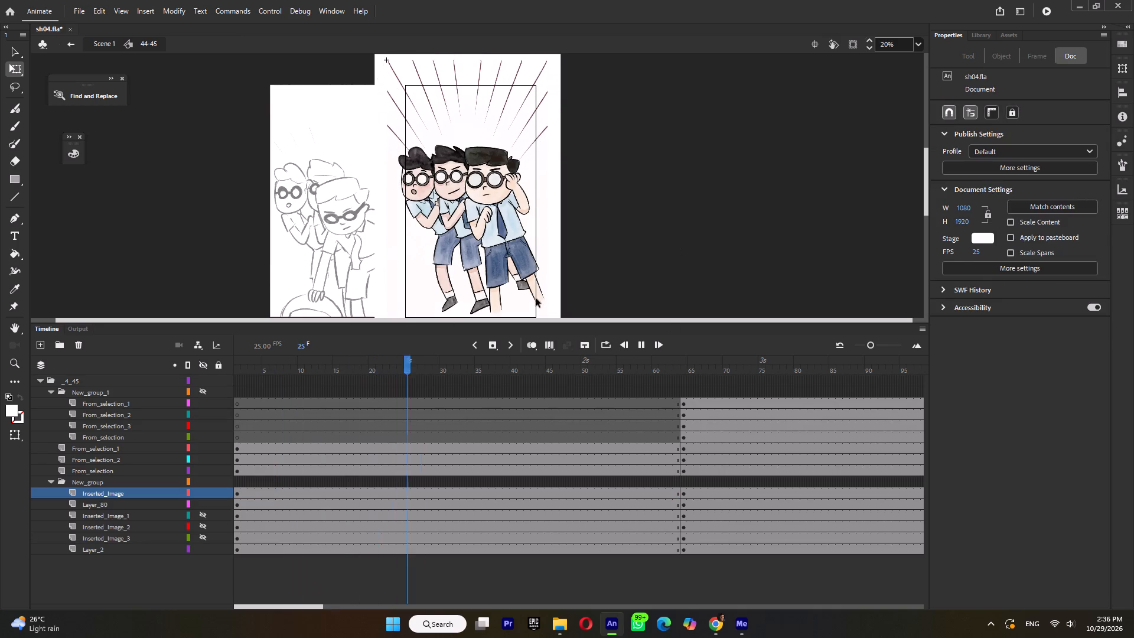
key("Return")
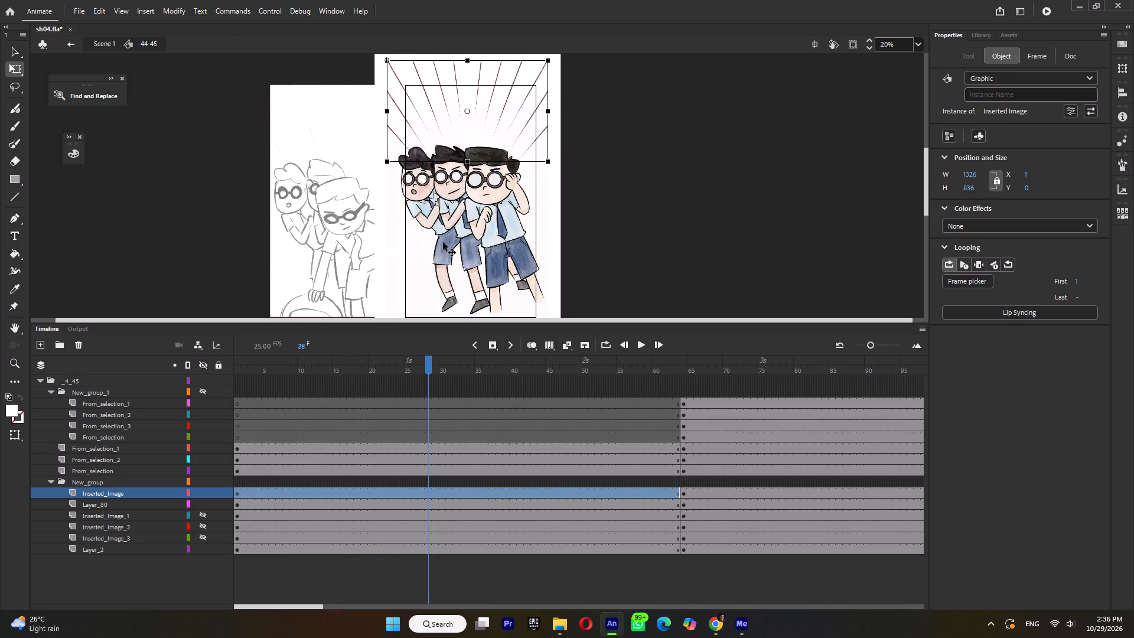
Hide the Inserted_Image and Layer_80 layers so only the characters show on white.
left_click(206, 491)
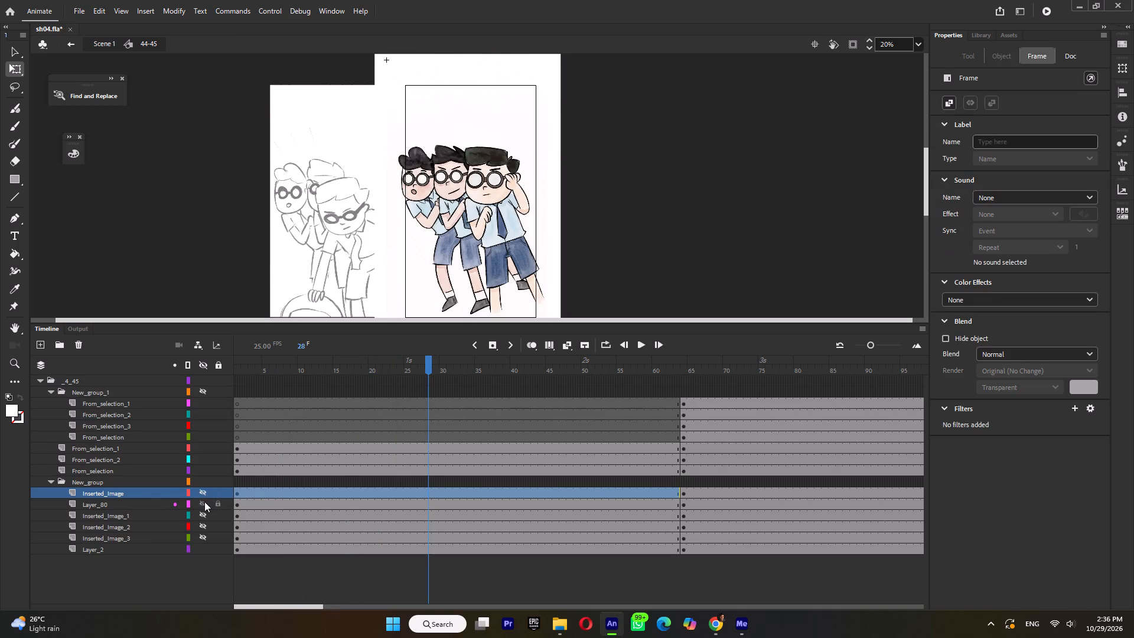
left_click(204, 502)
Move the transformation point of the middle character, From_selection_2, down to his rear foot.
left_click(108, 468)
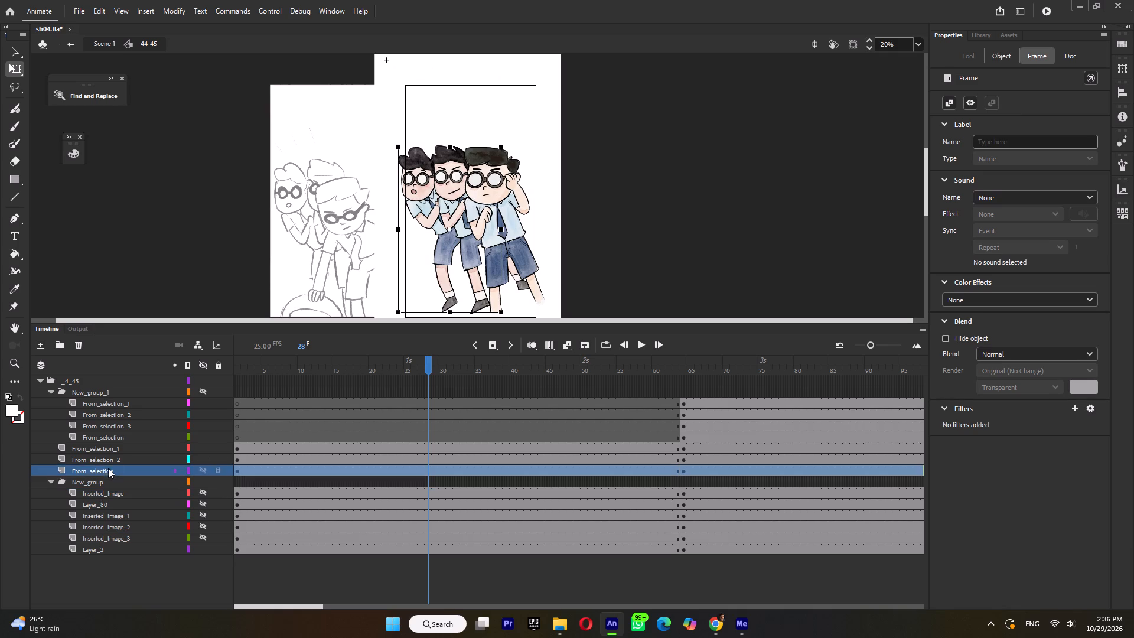
left_click(112, 458)
left_click_drag(484, 230, 514, 263)
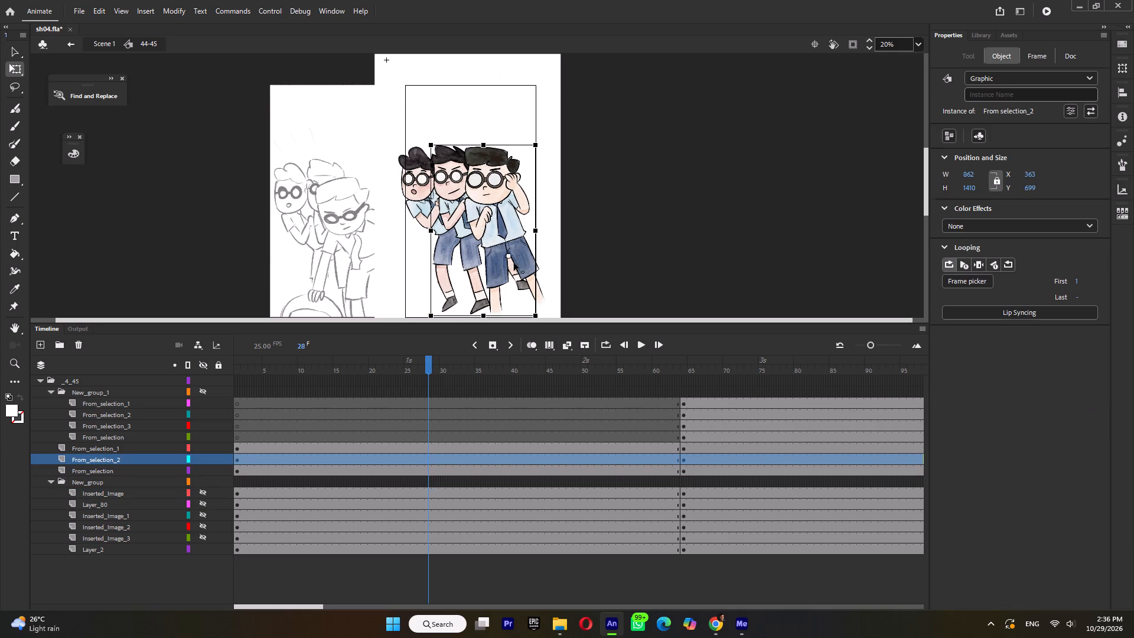
left_click_drag(514, 263, 522, 286)
Move the transformation point of the front character, From_selection_1, down to his lower legs, undoing any accidental shift of the artwork.
left_click(500, 223)
left_click_drag(509, 233, 532, 284)
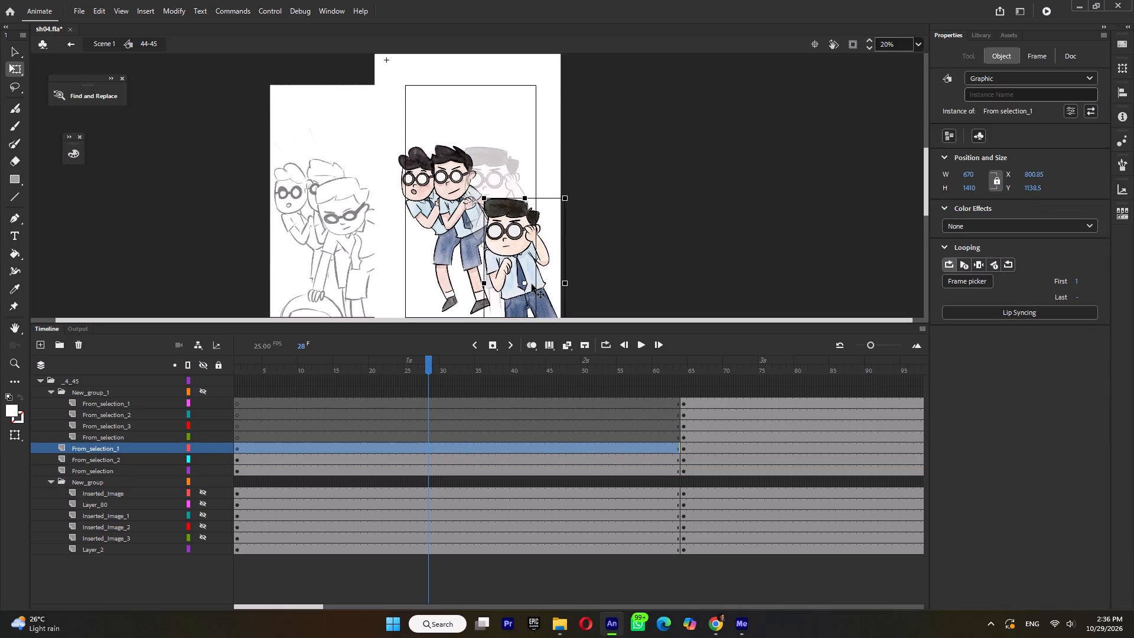
left_click_drag(532, 284, 529, 279)
key("ctrl+z")
left_click_drag(505, 230, 524, 269)
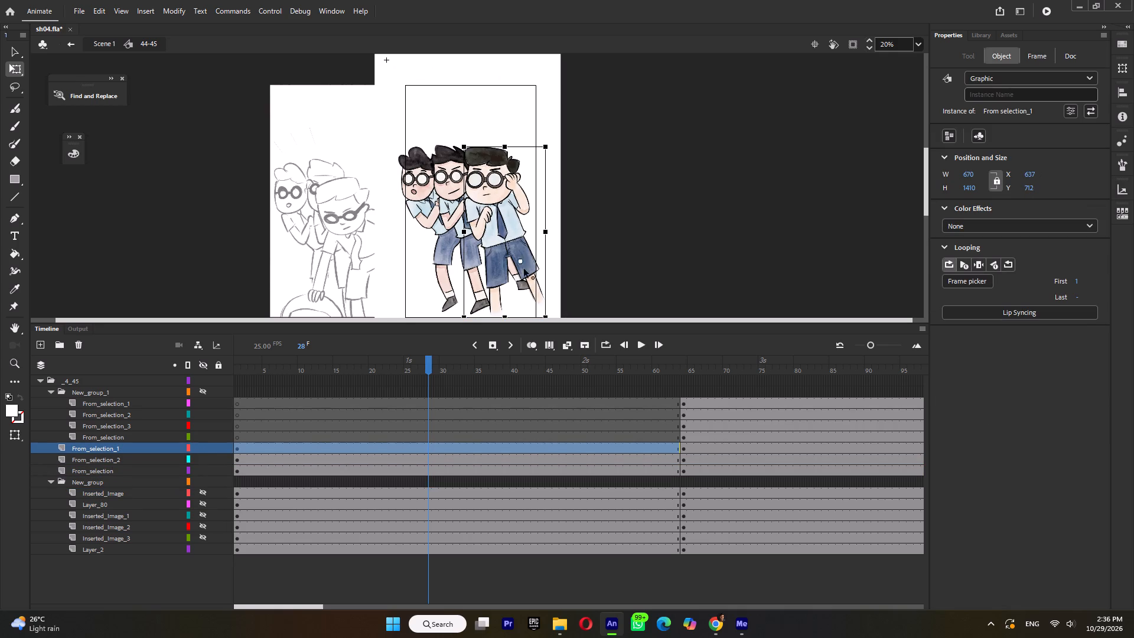
left_click_drag(524, 269, 530, 300)
Move the transformation point of the back character, From_selection, down to leg level, undoing any accidental shift of the artwork.
left_click(420, 210)
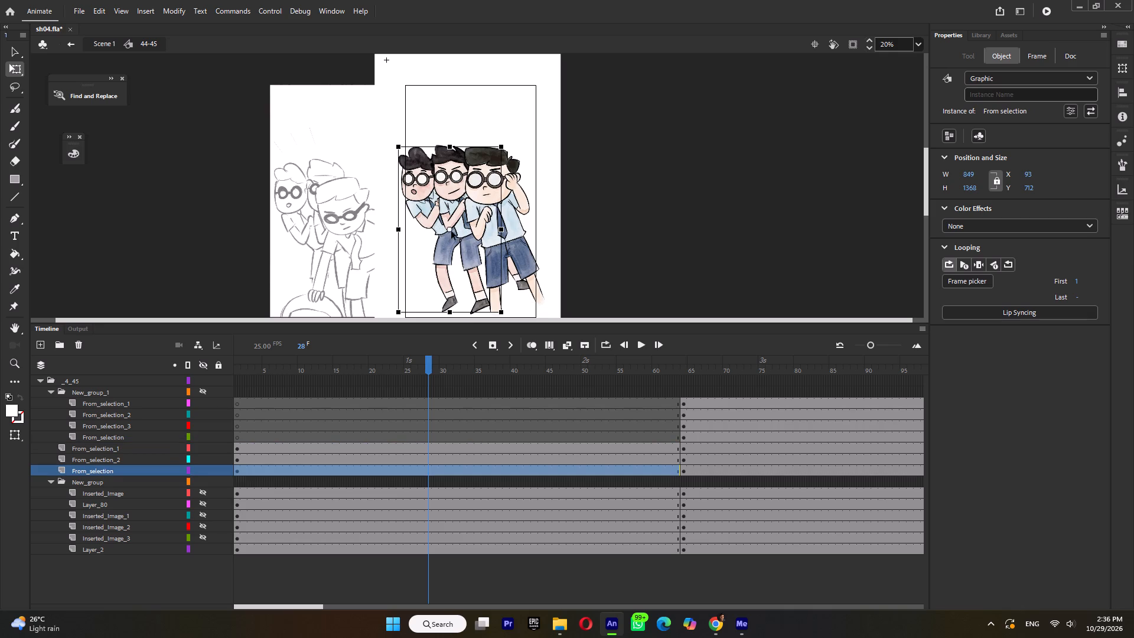
left_click_drag(452, 233, 472, 269)
key("ctrl+z")
left_click(408, 191)
left_click_drag(452, 230, 462, 241)
left_click_drag(462, 241, 488, 279)
Compare timing with the sketch around Scene 1 frames 149–162, and insert keyframes on all layers of symbol 44-45 at frame 10.
double_click(601, 229)
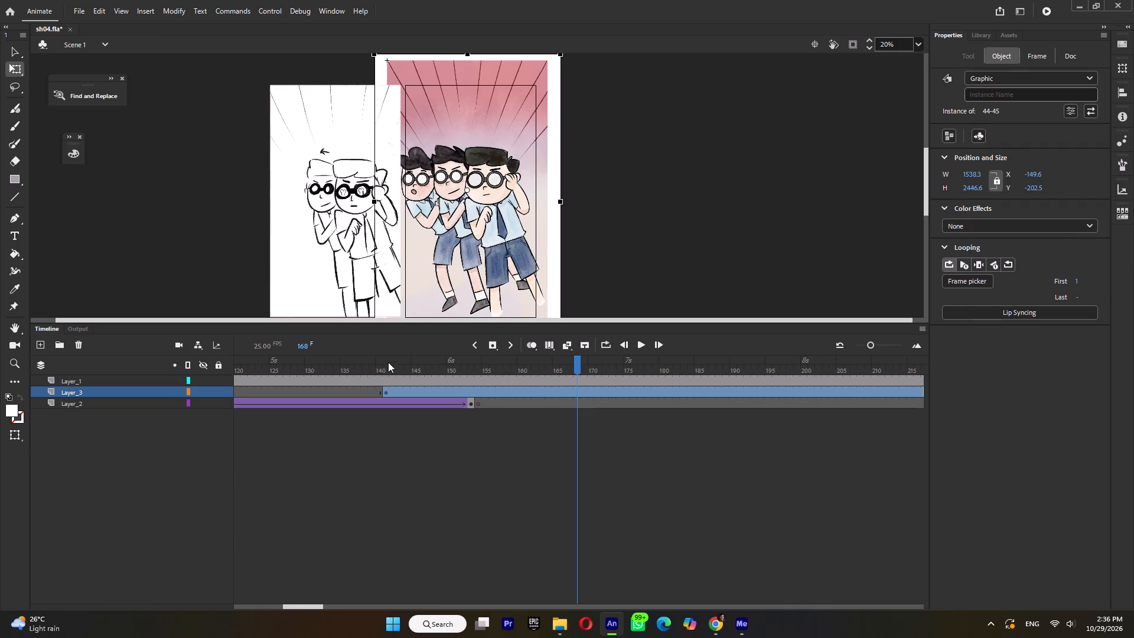
left_click_drag(388, 362, 540, 386)
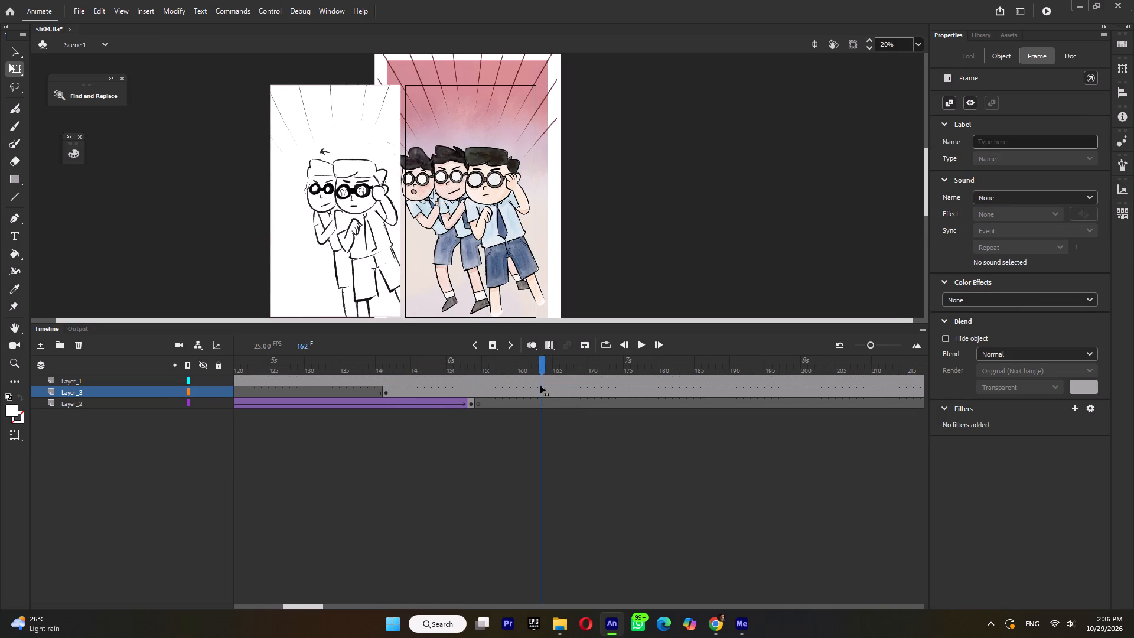
left_click_drag(540, 386, 451, 393)
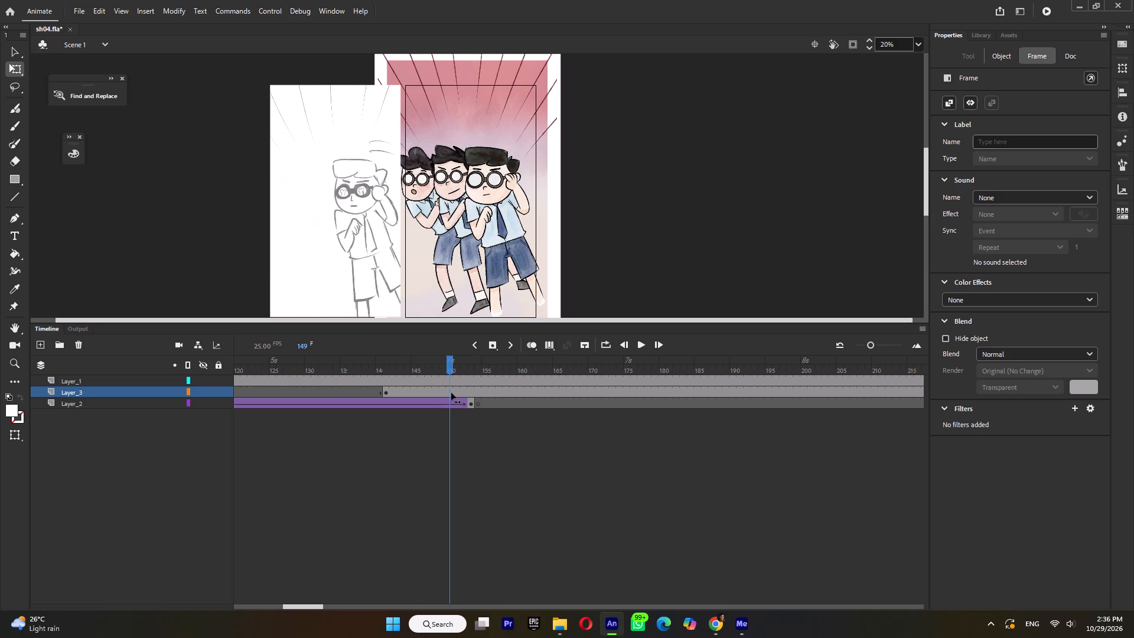
left_click_drag(451, 393, 452, 393)
double_click(501, 240)
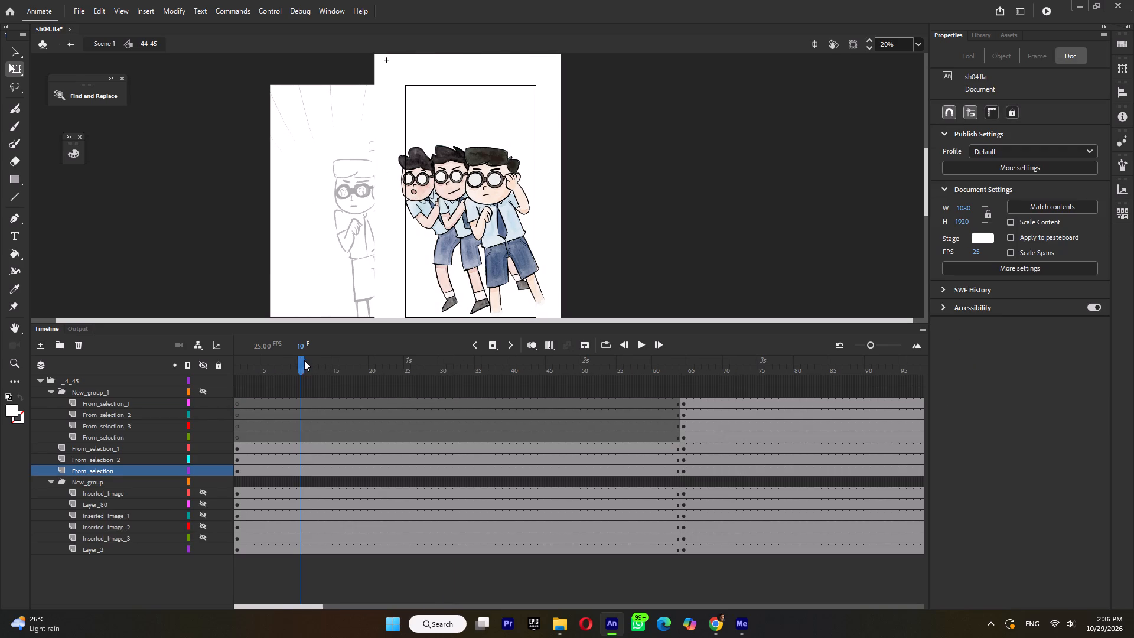
double_click(302, 366)
key("F6")
On frame 1, move the front character, From_selection_1, horizontally off the stage's right side to X about 1291.
left_click_drag(277, 367, 182, 378)
left_click(503, 211)
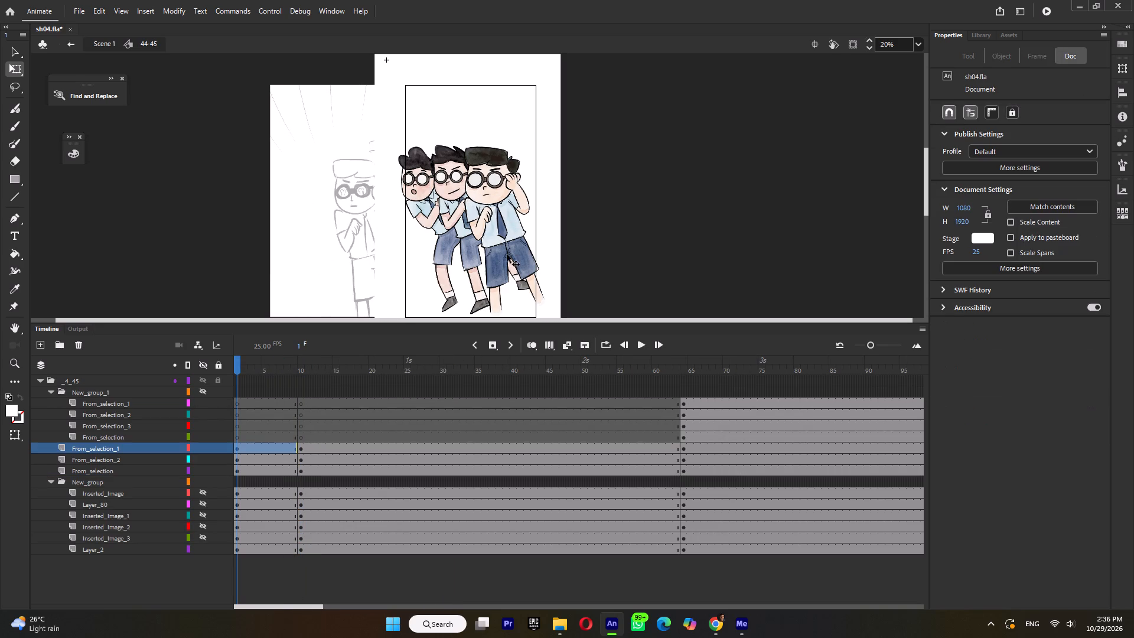
left_click_drag(506, 259, 585, 258)
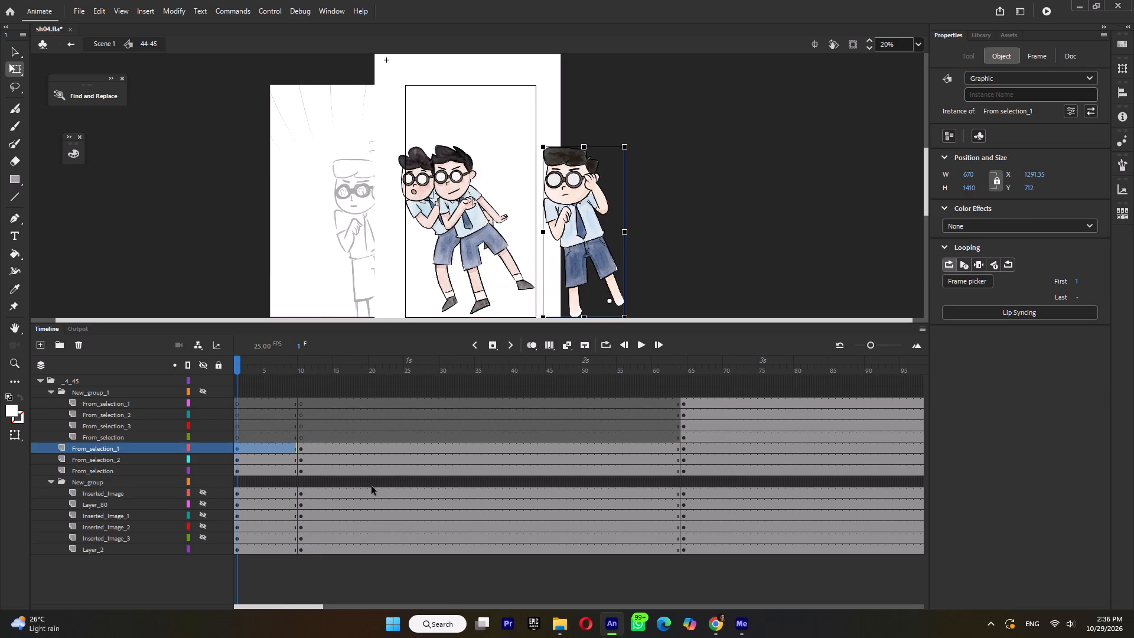
Insert a keyframe at frame 14 on the front character's layer, From_selection_1, and stretch its frame-10 pose upward to a height of about 1435.
left_click(327, 446)
key("F6")
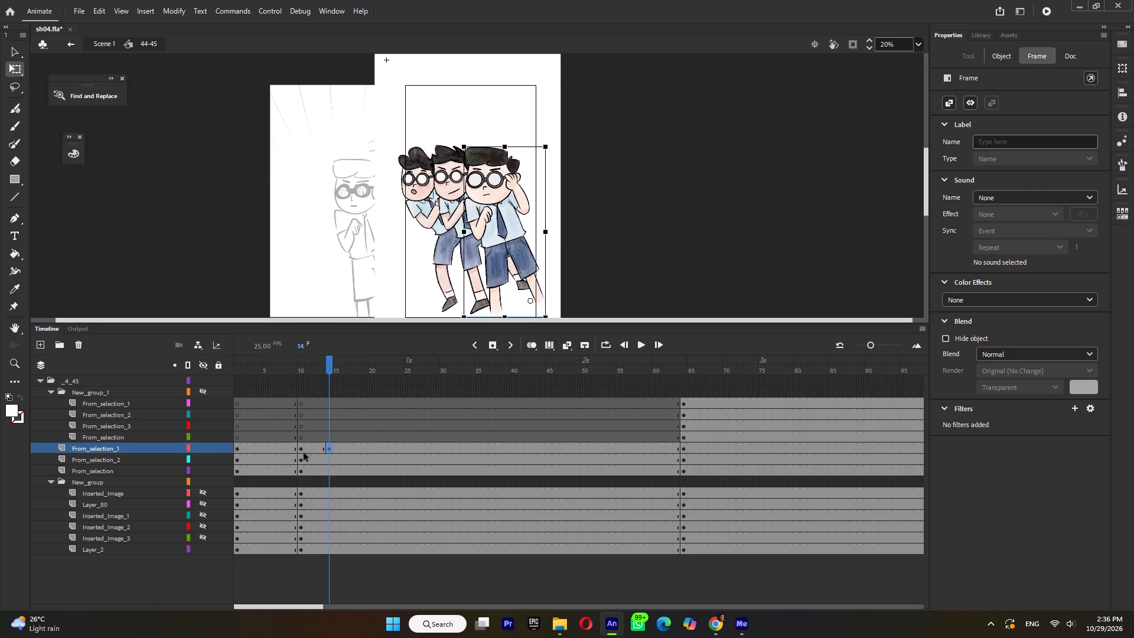
left_click(281, 450)
left_click(306, 445)
left_click(519, 147)
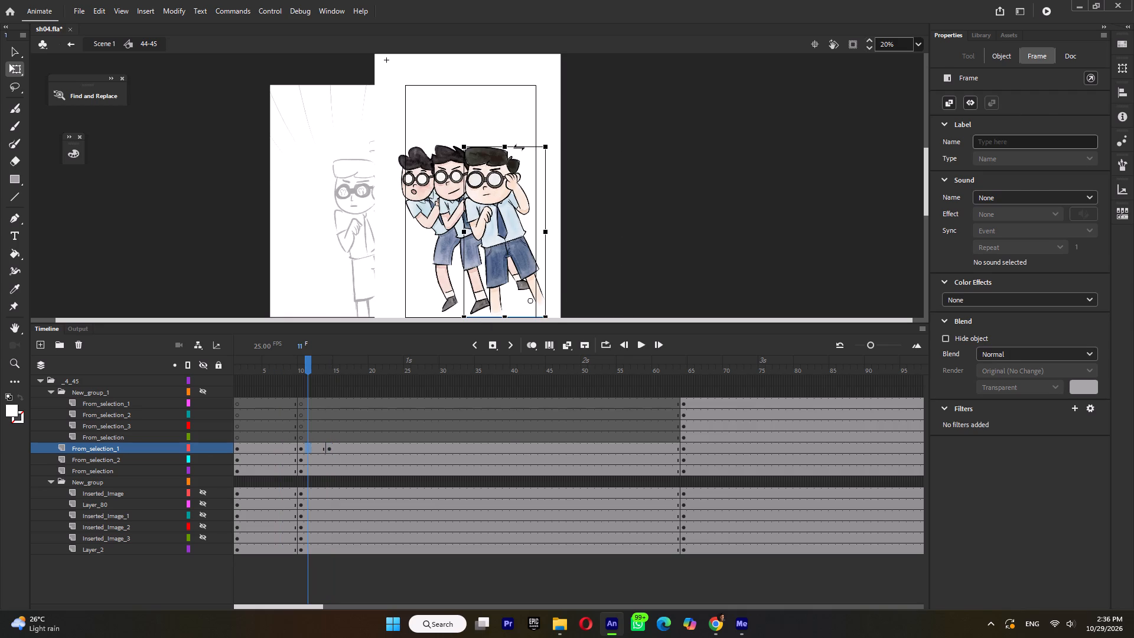
scroll(505, 151, "up", 2, "ctrl")
left_click_drag(517, 143, 517, 138)
scroll(517, 145, "up", 3, "ctrl")
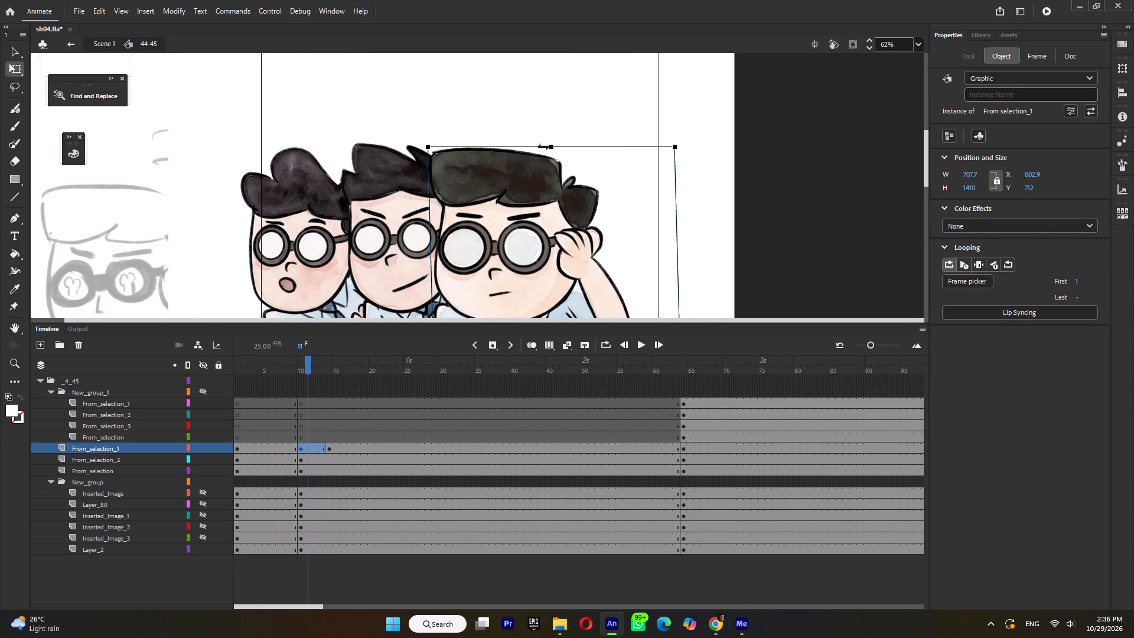
left_click_drag(553, 146, 552, 138)
scroll(552, 143, "down", 4, "ctrl")
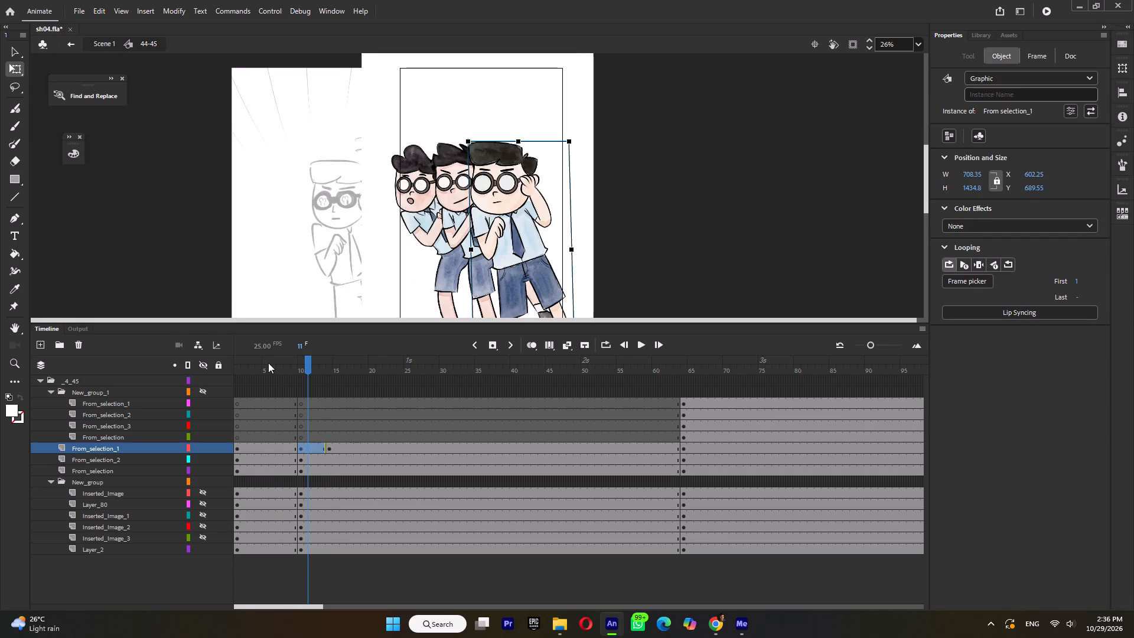
Review the front character's entrance in symbol 44-45, and compare its timing with the sketch around Scene 1 frames 150–153.
left_click(267, 366)
key("Return")
key("Return")
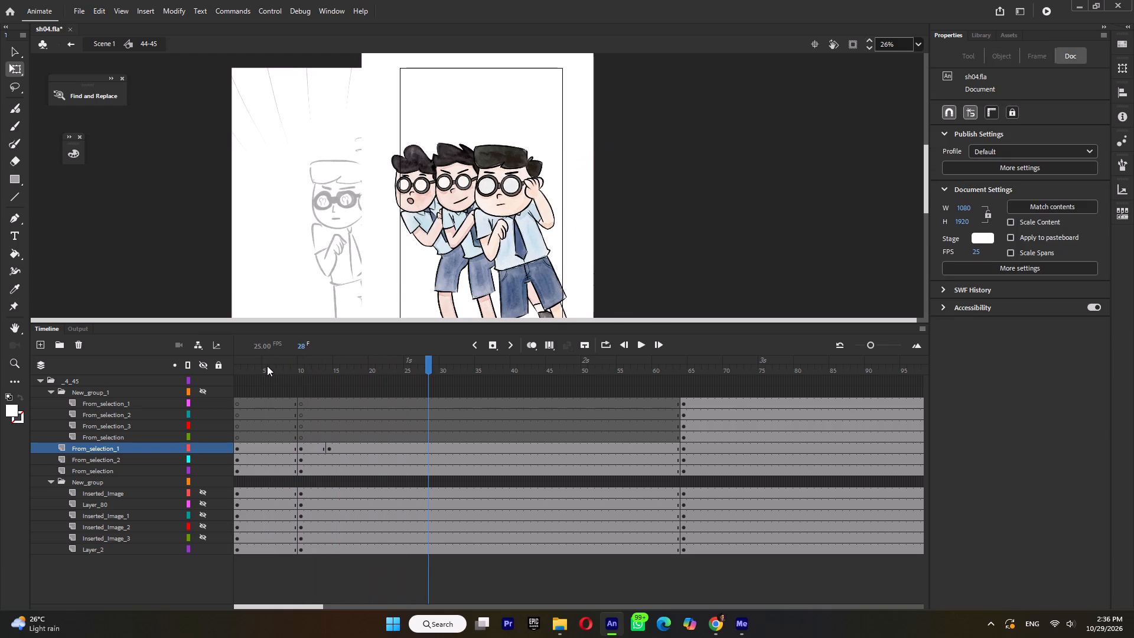
left_click_drag(267, 366, 339, 393)
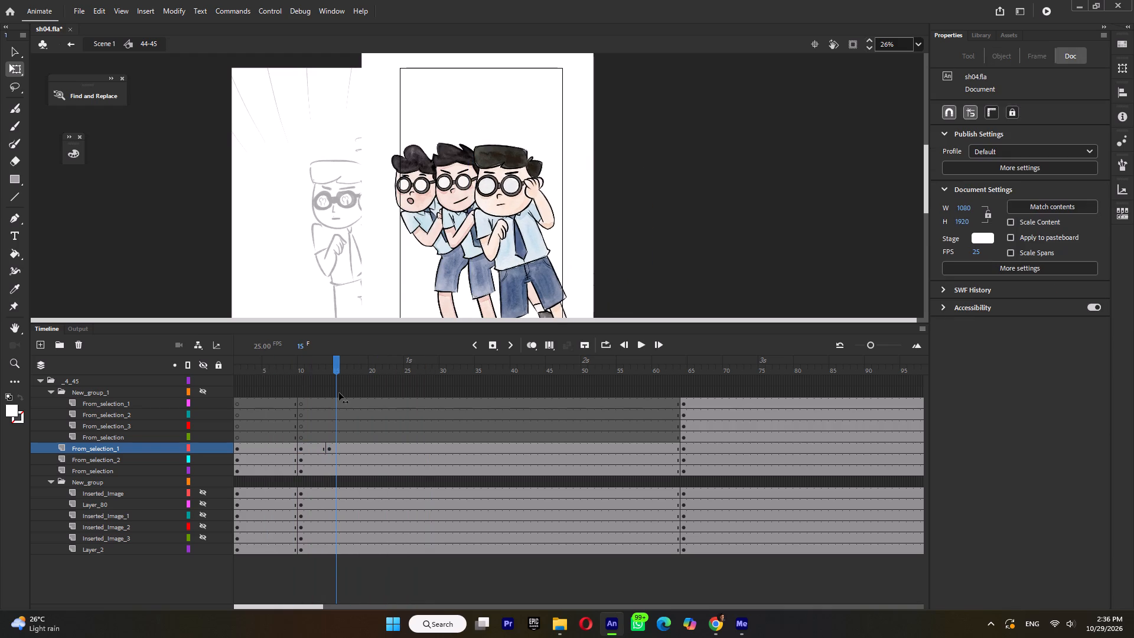
left_click_drag(339, 393, 359, 399)
double_click(697, 241)
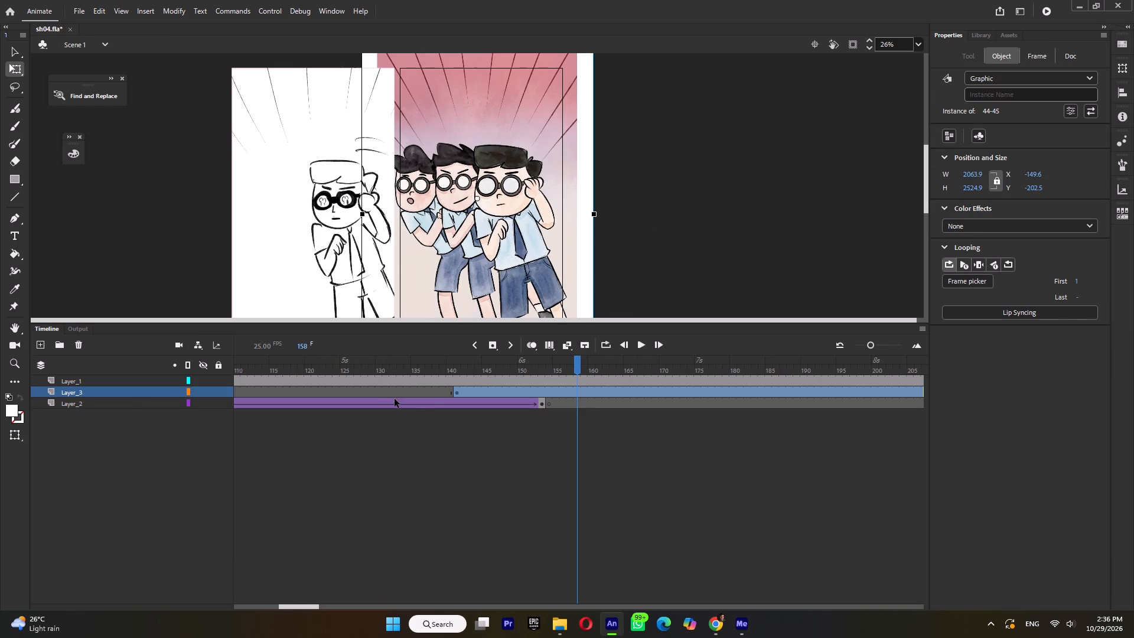
left_click_drag(465, 363, 538, 381)
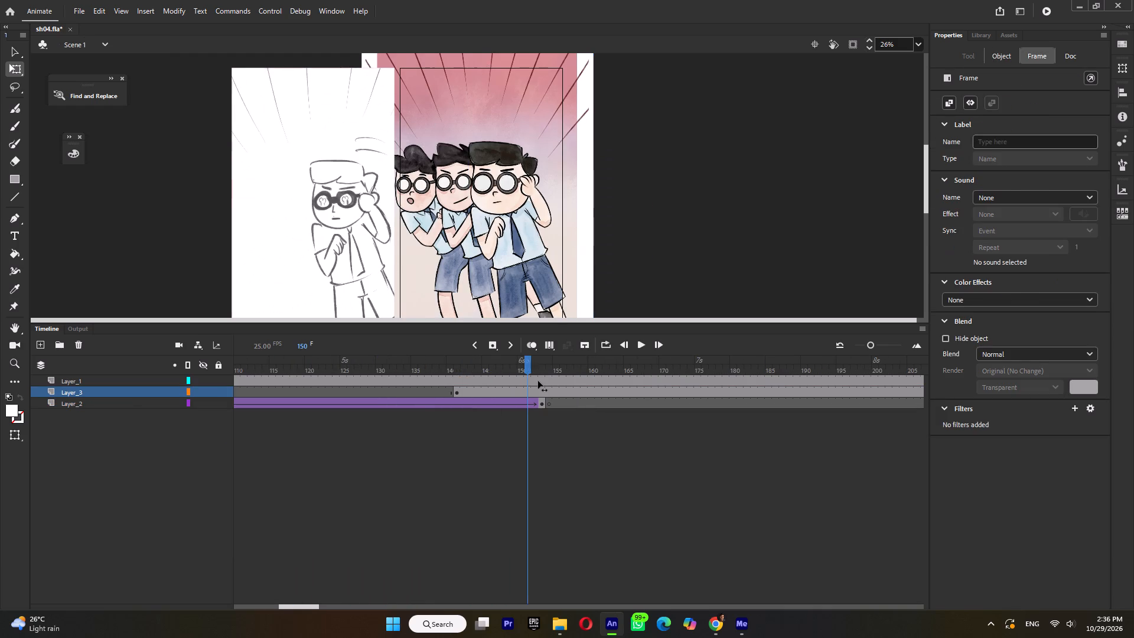
left_click_drag(538, 381, 540, 381)
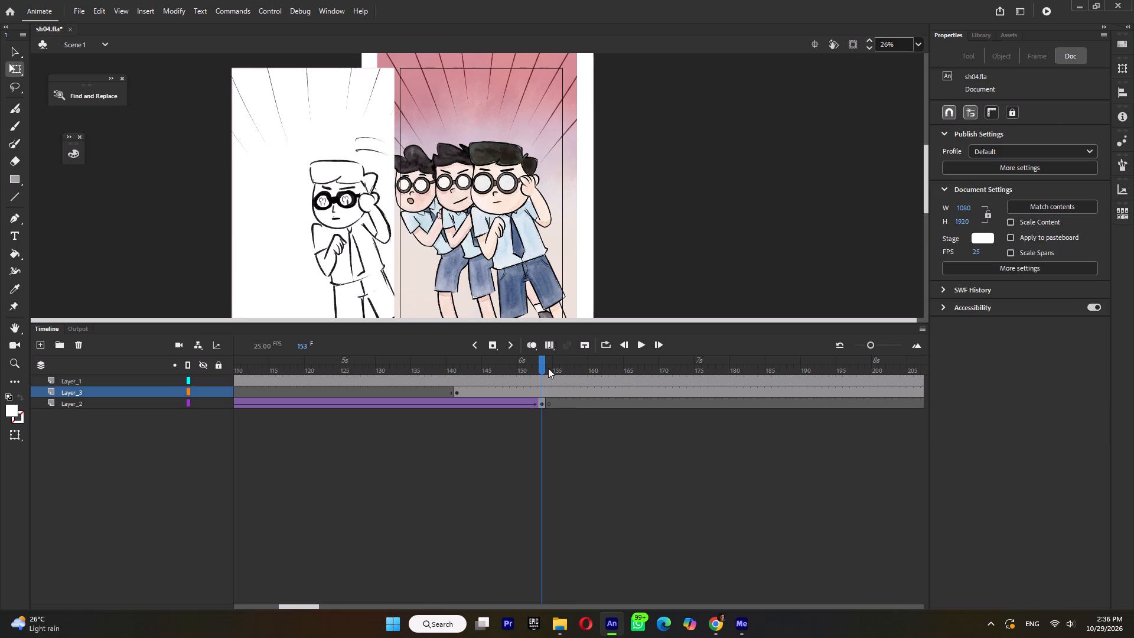
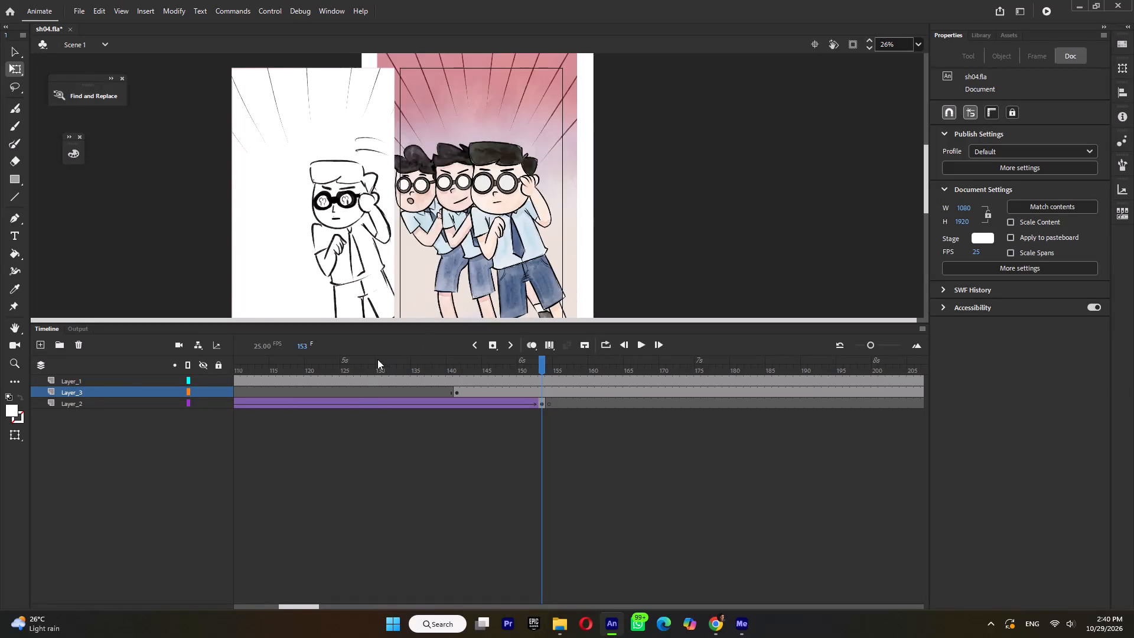
Play back Scene 1 around frames 138–184 and compare the characters' timing with the sketch near frames 158–161.
left_click_drag(373, 361, 118, 388)
key("Return")
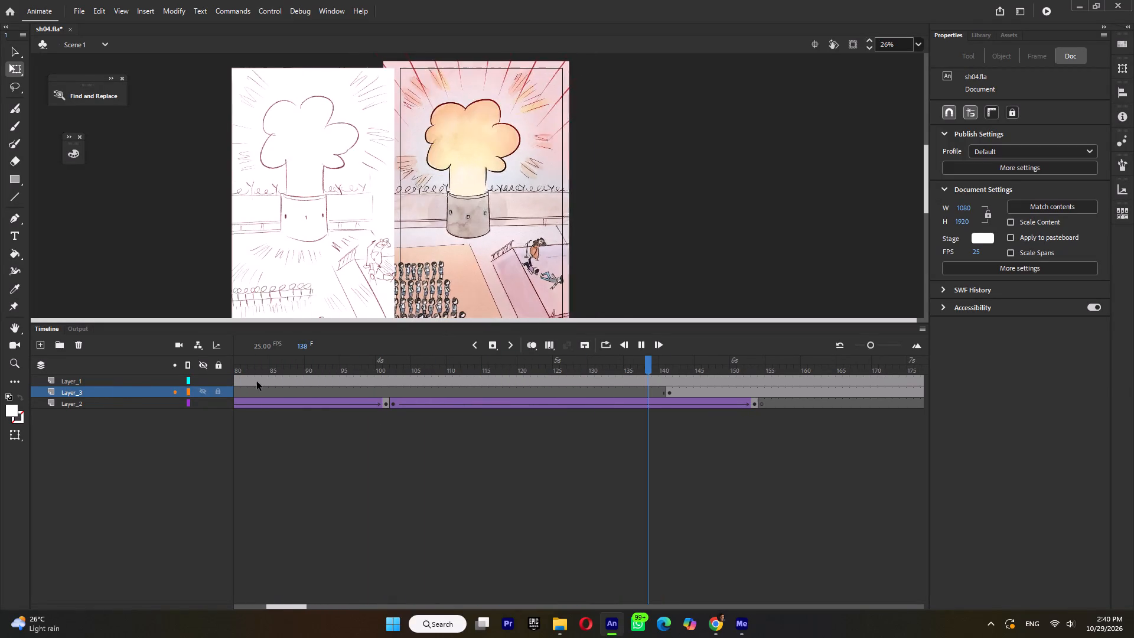
key("Return")
left_click_drag(348, 369, 133, 390)
key("Return")
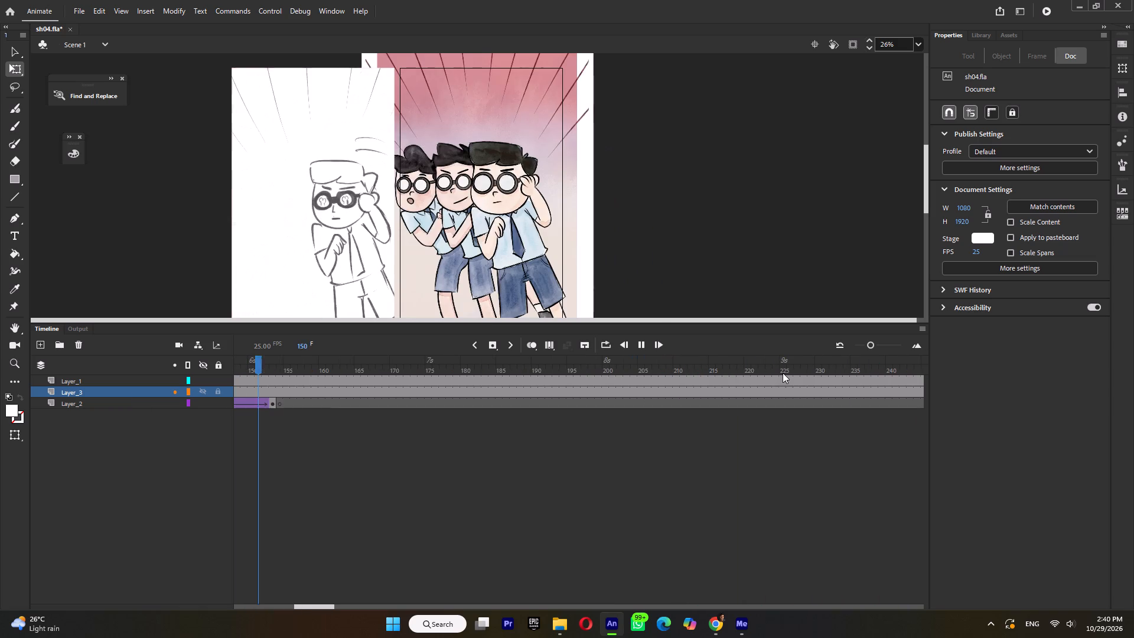
key("Return")
key("Return")
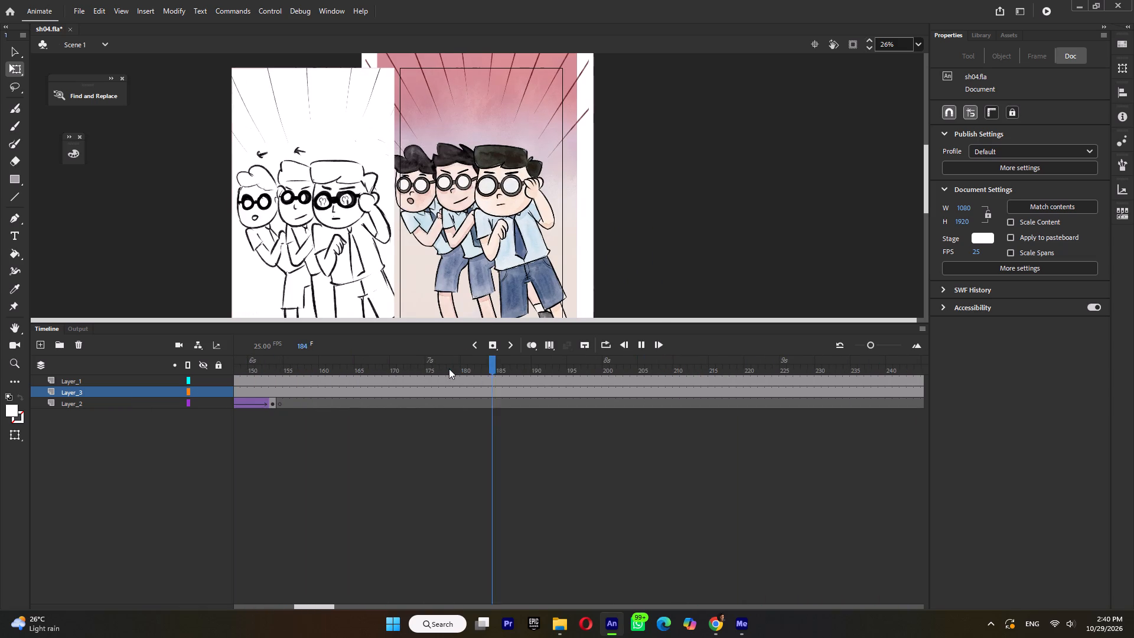
key("Return")
left_click_drag(409, 357, 317, 392)
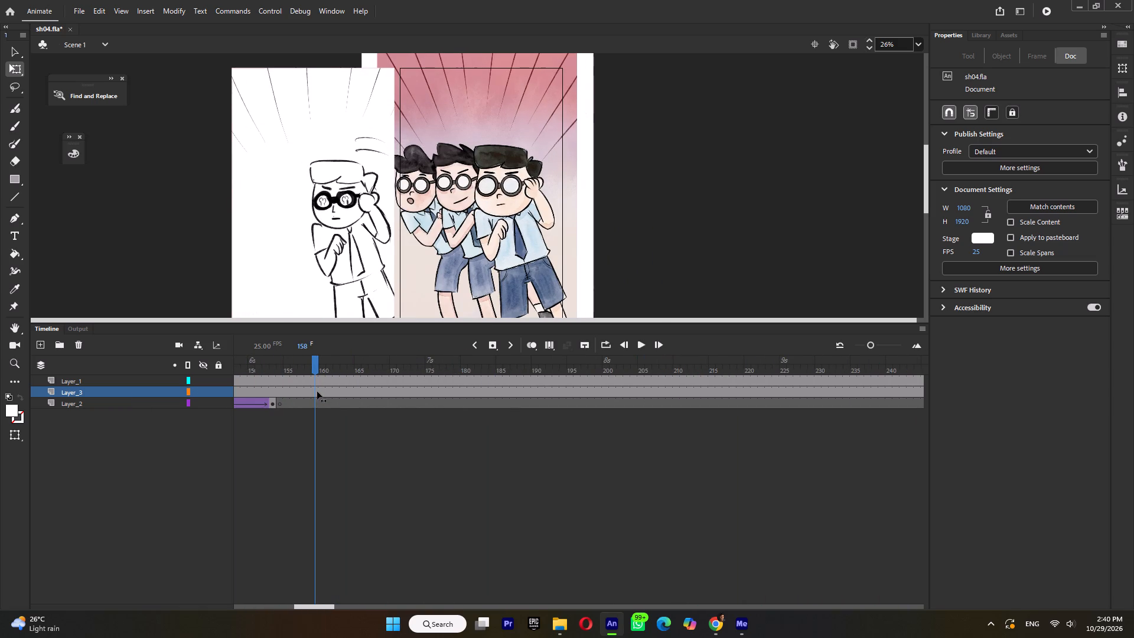
left_click_drag(317, 392, 327, 395)
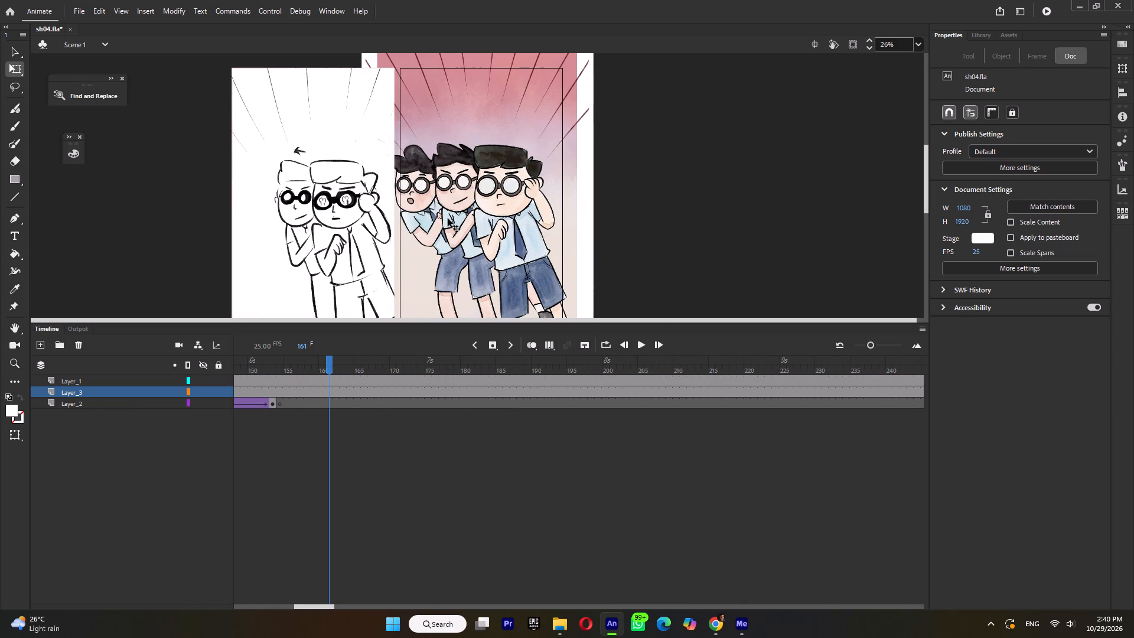
Insert keyframes on all layers of symbol 44-45 at frame 21.
double_click(448, 219)
double_click(378, 367)
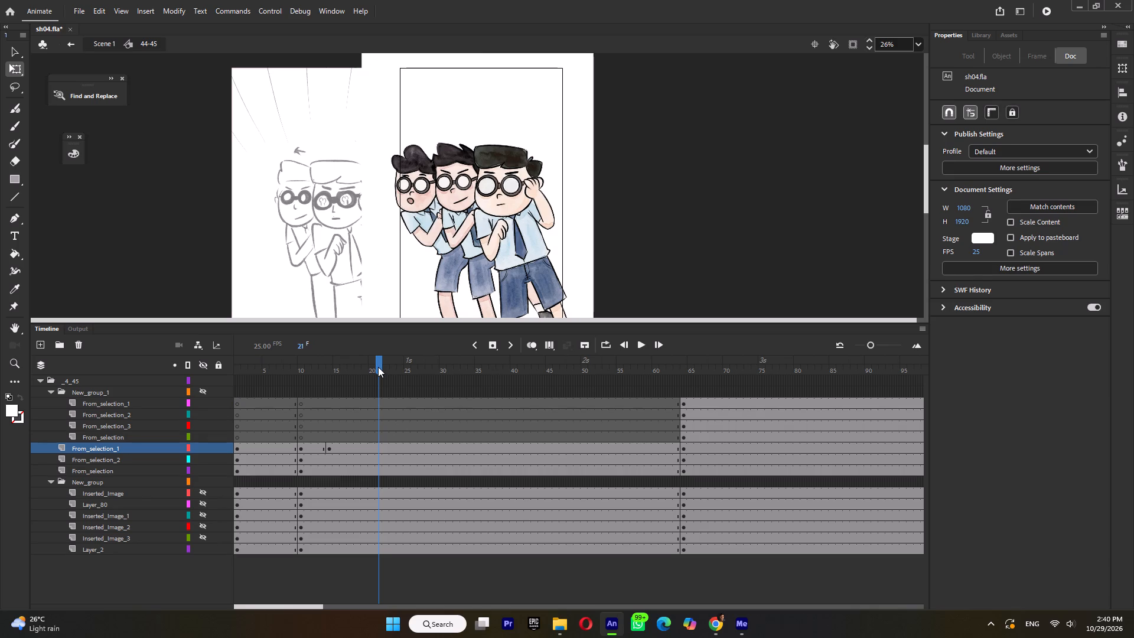
key("F6")
Delete the middle character, on layer From_selection_2, from frames 1–9.
left_click(377, 459)
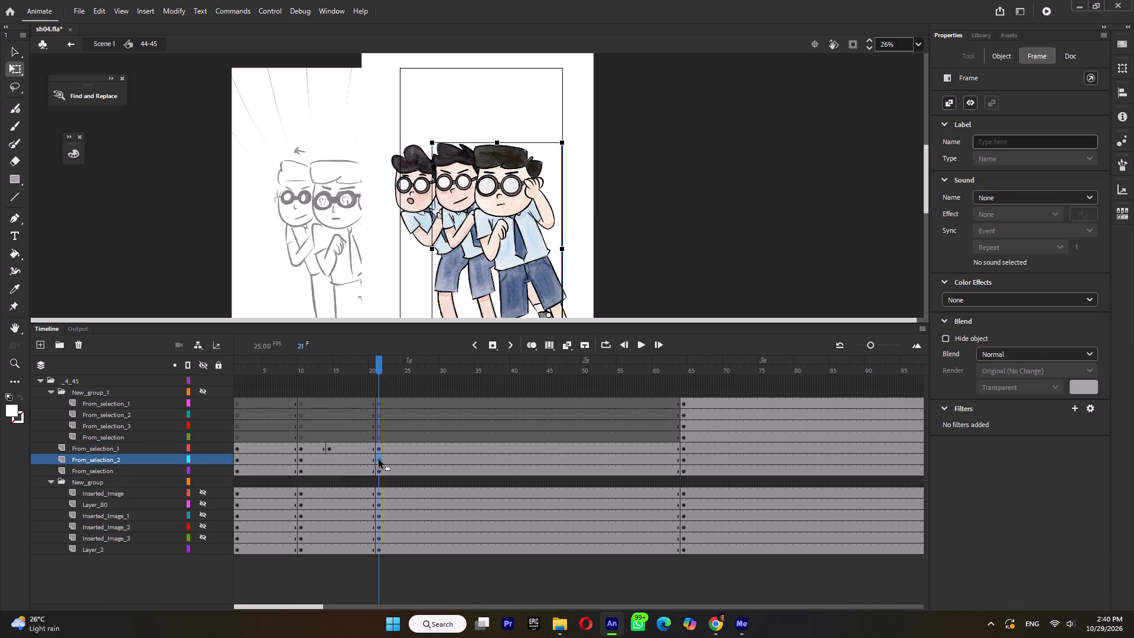
left_click(285, 459)
key("Delete")
At frame 10, move the middle character, From_selection_2, horizontally off the stage's right side.
left_click(300, 459)
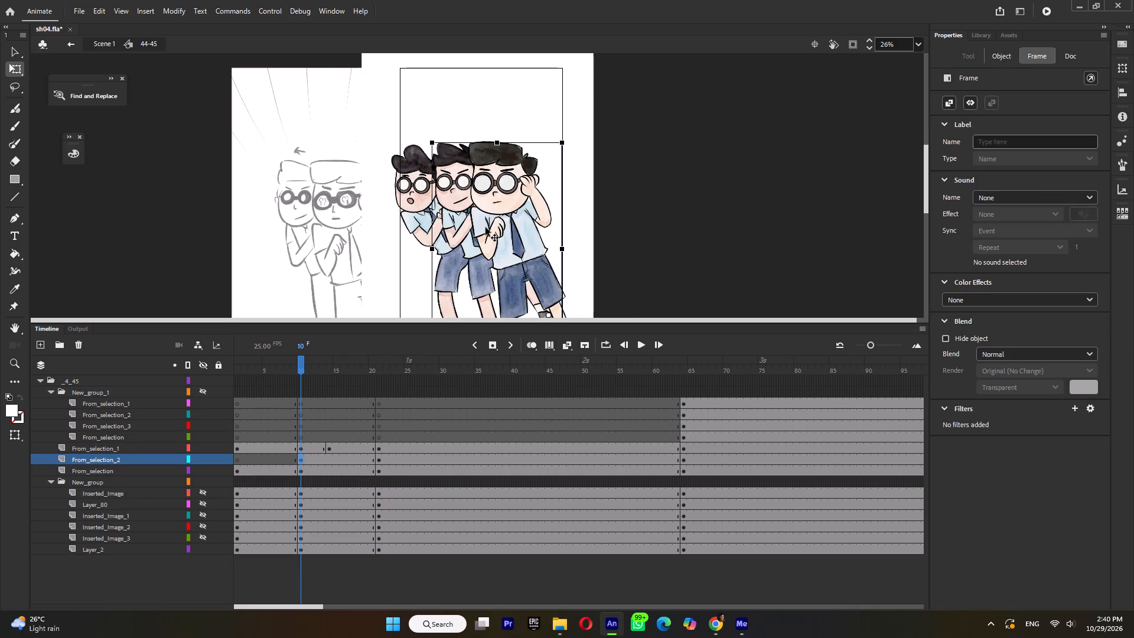
key("shift+Right")
key("shift+Right")
key("shift+Right")
key("shift+Right")
key("shift+Right")
key("shift+Right")
key("shift+Right")
key("shift+Right")
key("shift+Right")
key("shift+Right")
key("shift+Right")
key("shift+Right")
key("shift+Right")
key("shift+Right")
key("shift+Right")
key("shift+Right")
key("shift+Right")
key("shift+Right")
key("shift+Right")
key("shift+Right")
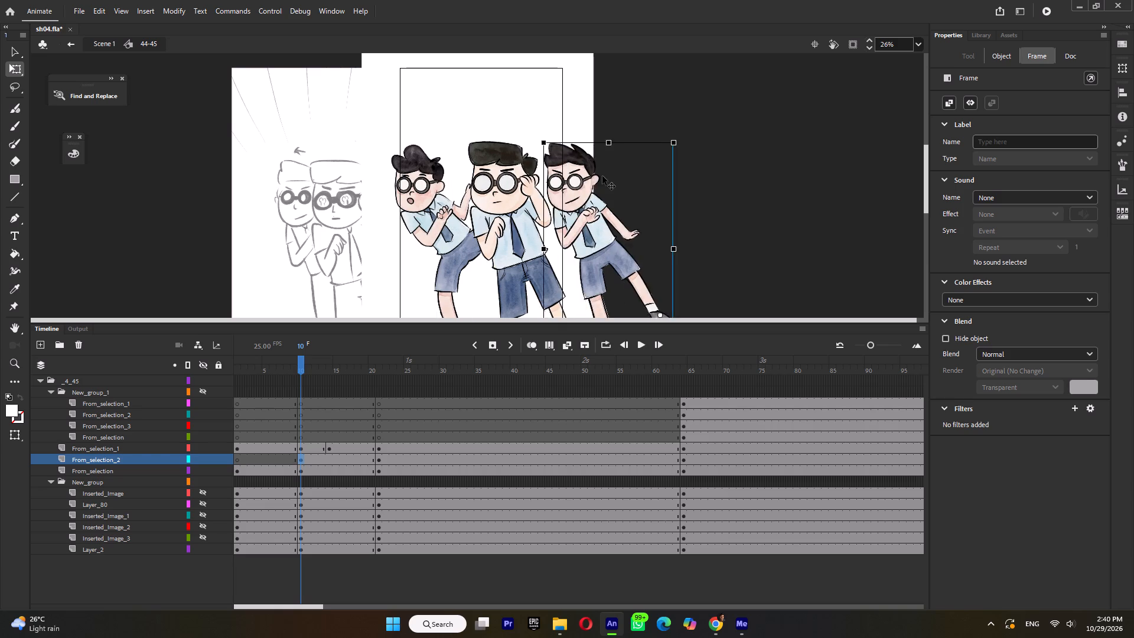
Insert a keyframe at frame 24 on From_selection_2, then stretch its frame-21 pose upward to a height of about 1440 and skew it slightly left.
left_click(400, 461)
key("F6")
left_click(385, 461)
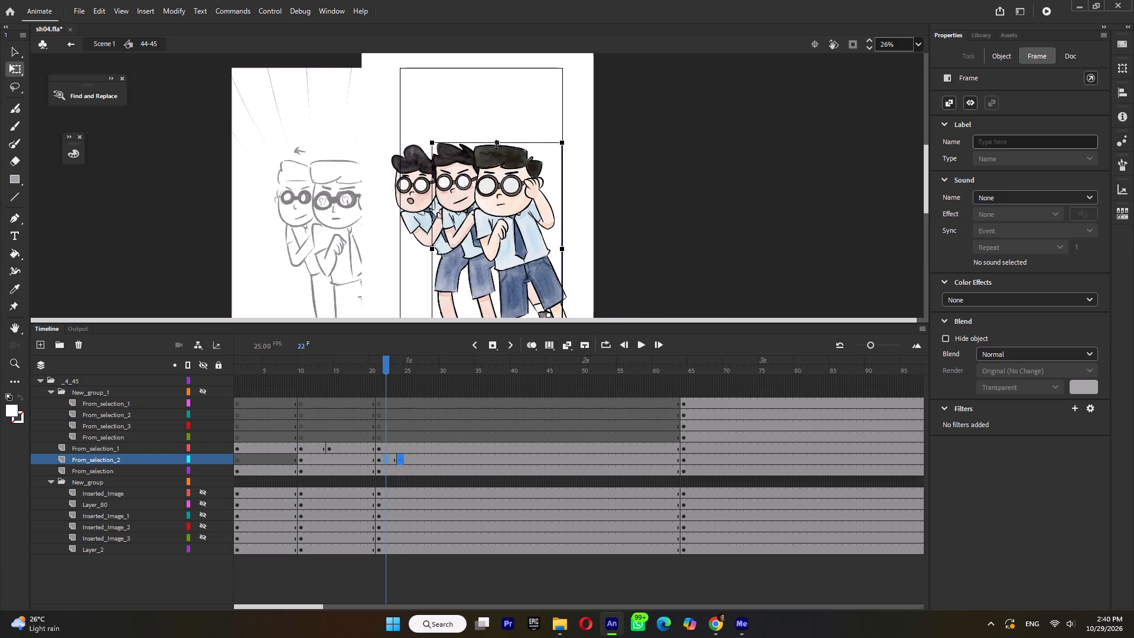
scroll(507, 144, "up", 3, "ctrl")
left_click_drag(500, 144, 500, 136)
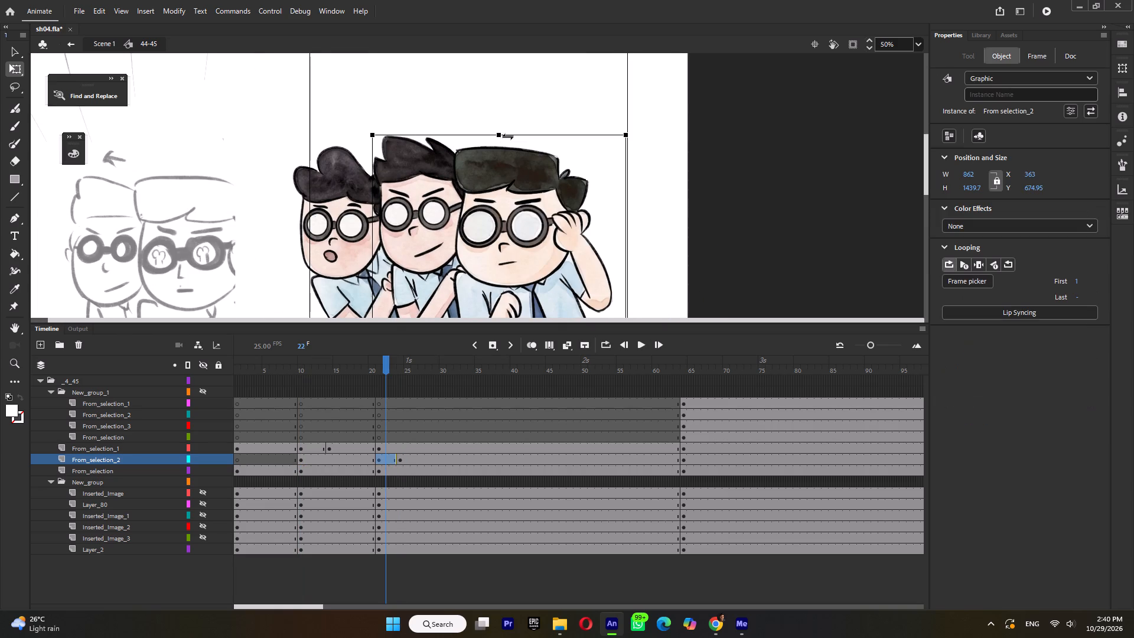
left_click_drag(507, 136, 502, 137)
scroll(503, 138, "down", 3, "ctrl")
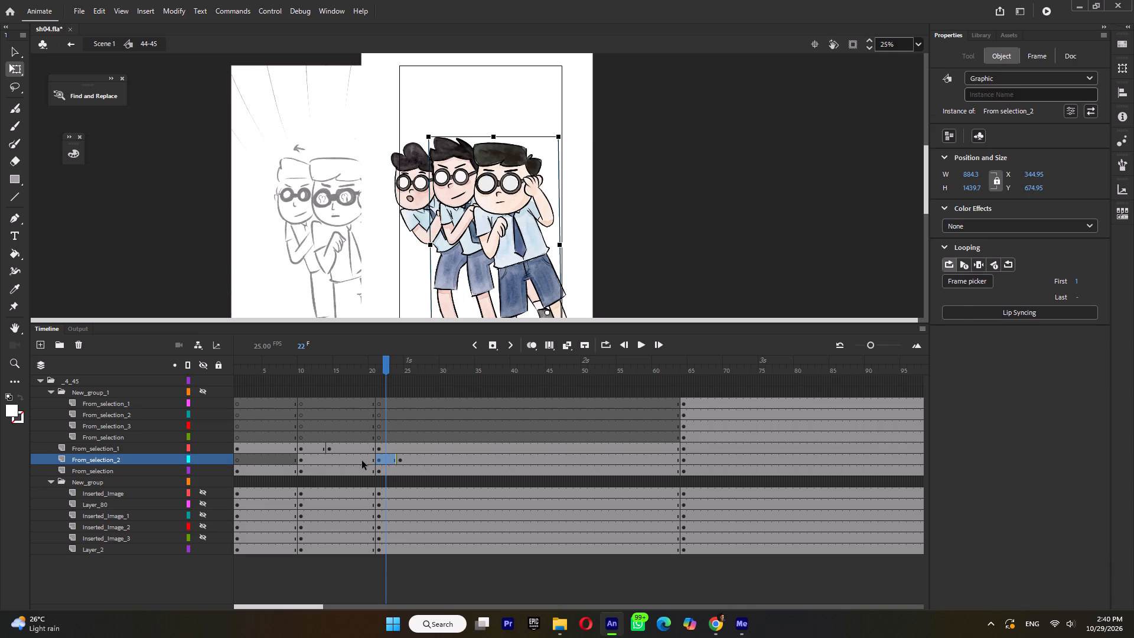
Insert a keyframe at frame 18 on From_selection_2 and move the middle character slightly left toward the stage.
left_click(362, 461)
left_click(360, 461)
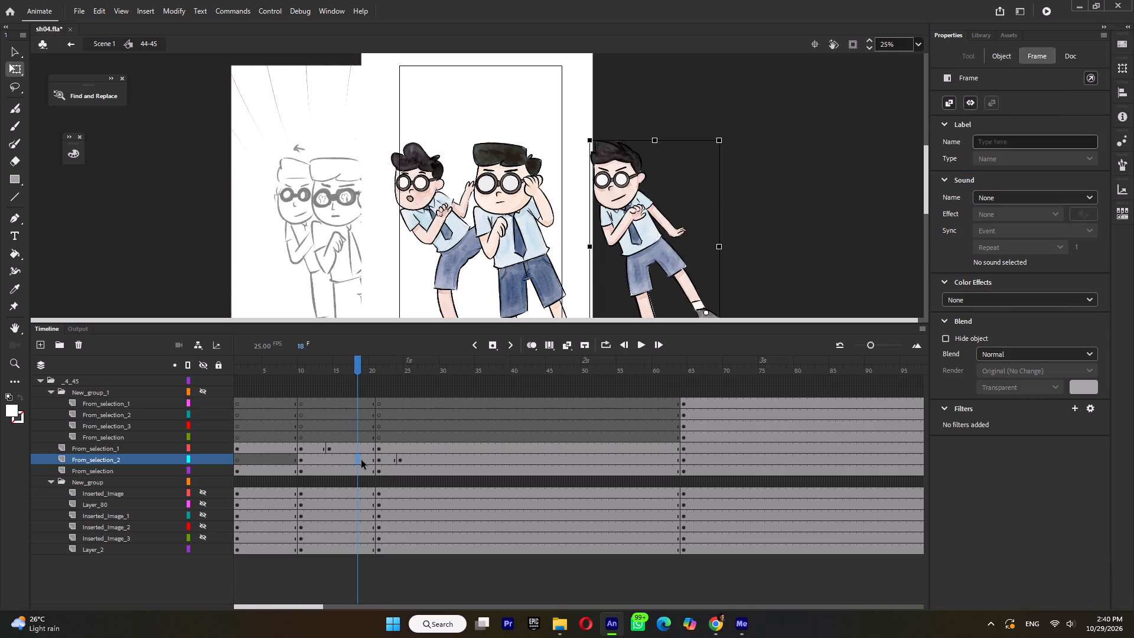
key("F6")
key("shift+Left")
key("shift+Left")
key("shift+Left")
key("shift+Left")
key("shift+Left")
key("shift+Left")
key("shift+Left")
key("shift+Left")
key("shift+Left")
key("shift+Left")
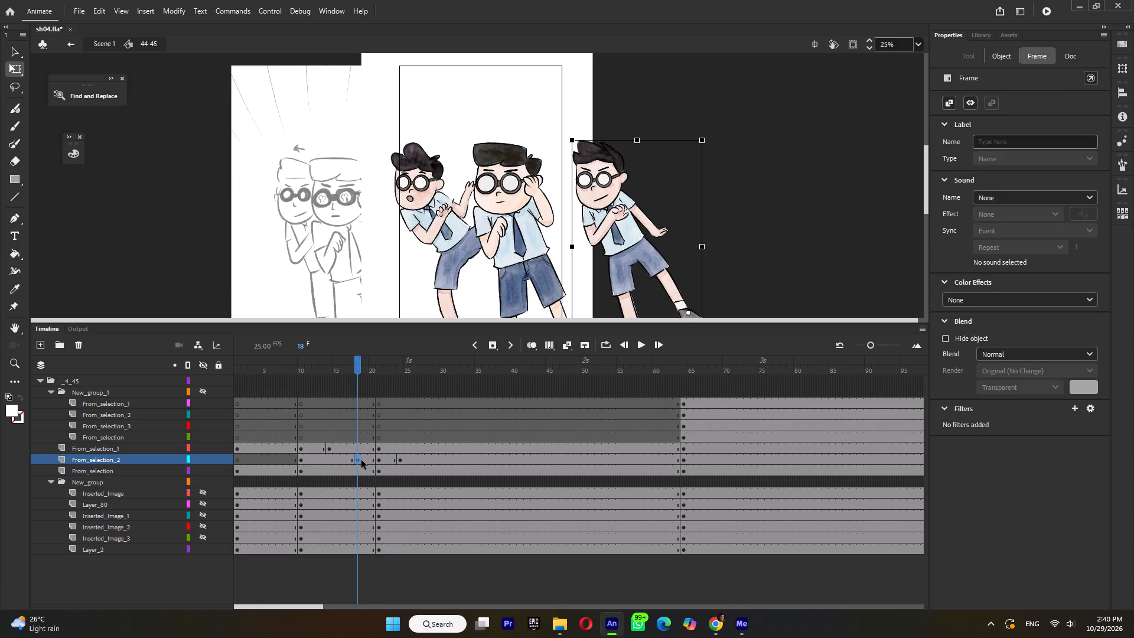
Review the middle character's entrance in symbol 44-45, and compare it with the sketch in Scene 1 up to about frame 182.
left_click(337, 363)
key("Return")
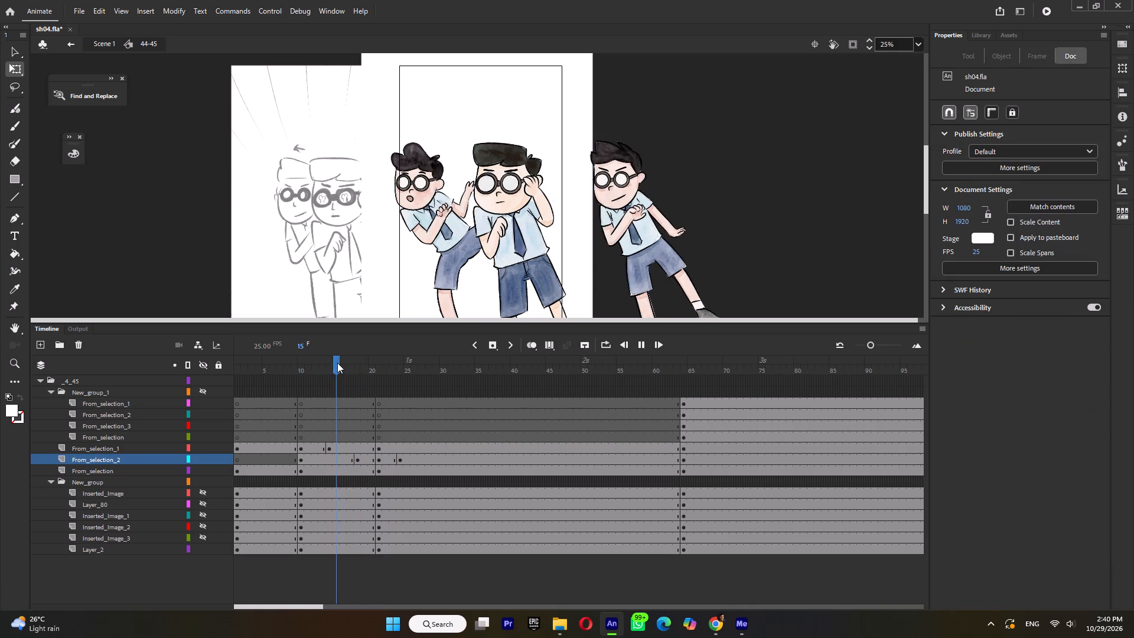
left_click(337, 363)
key("Return")
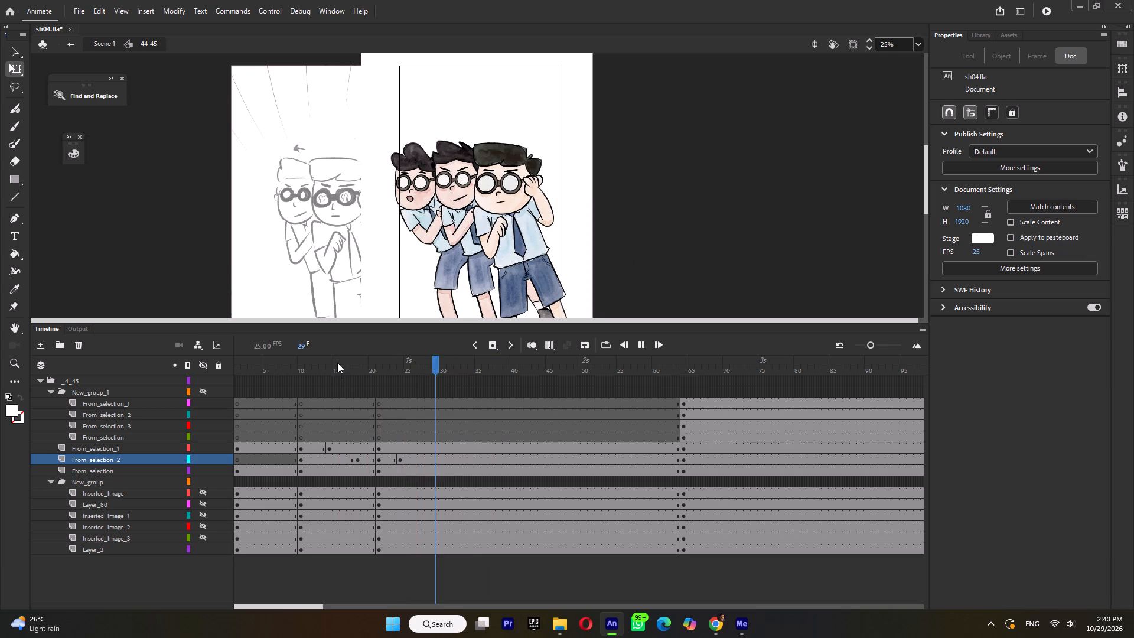
key("Return")
double_click(679, 255)
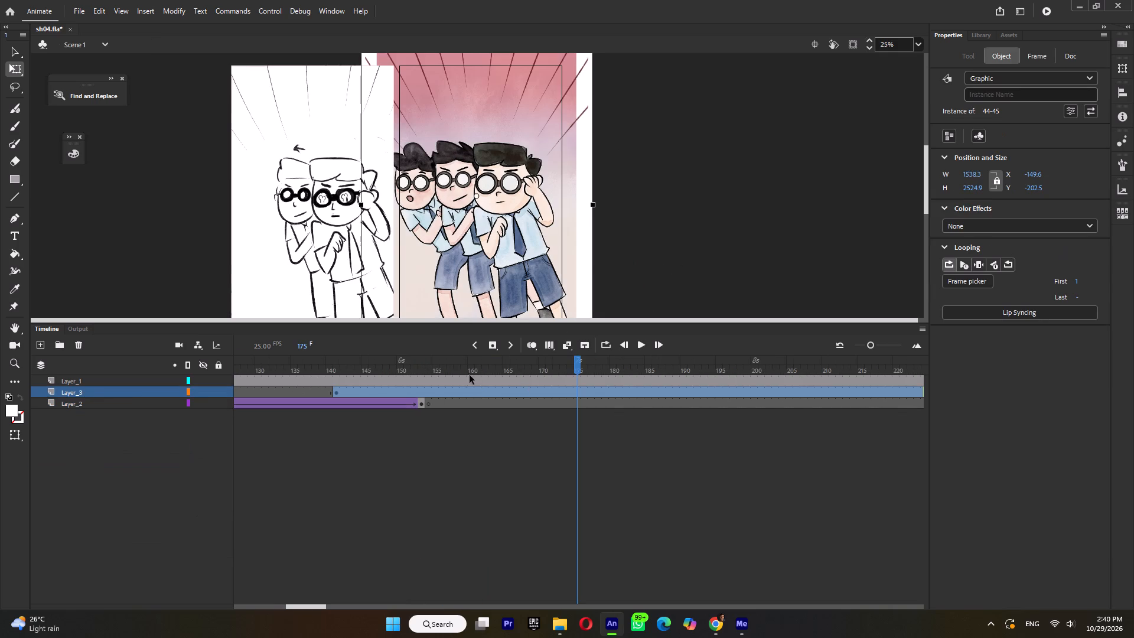
left_click(346, 368)
key("Return")
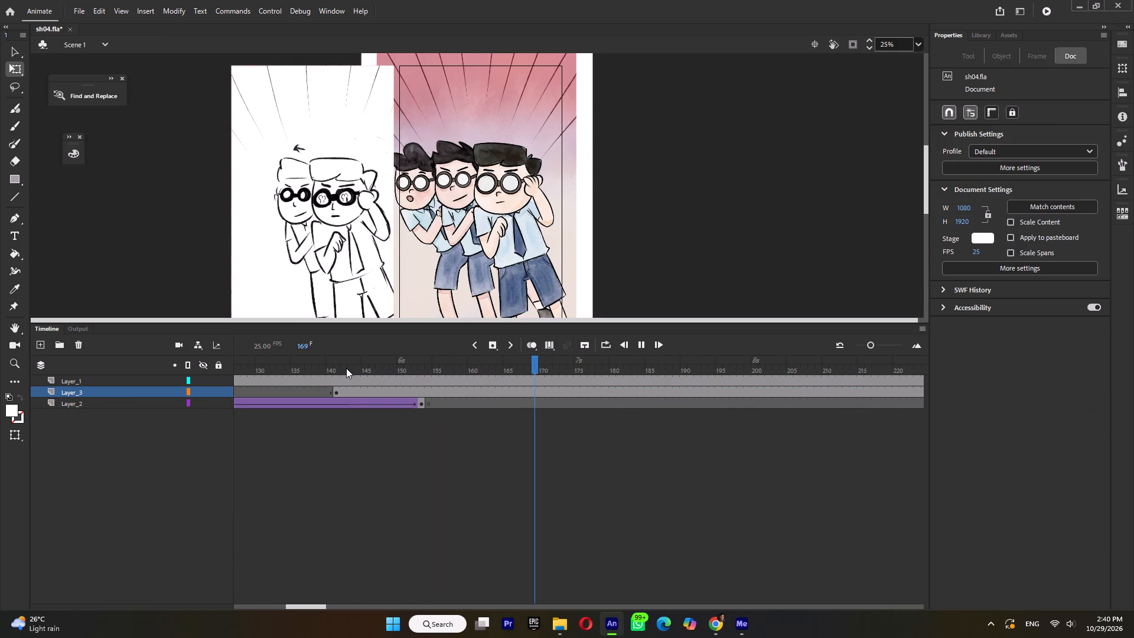
key("Return")
In symbol 44-45, insert a keyframe at frame 42 on the rear character's layer, From_selection.
double_click(462, 209)
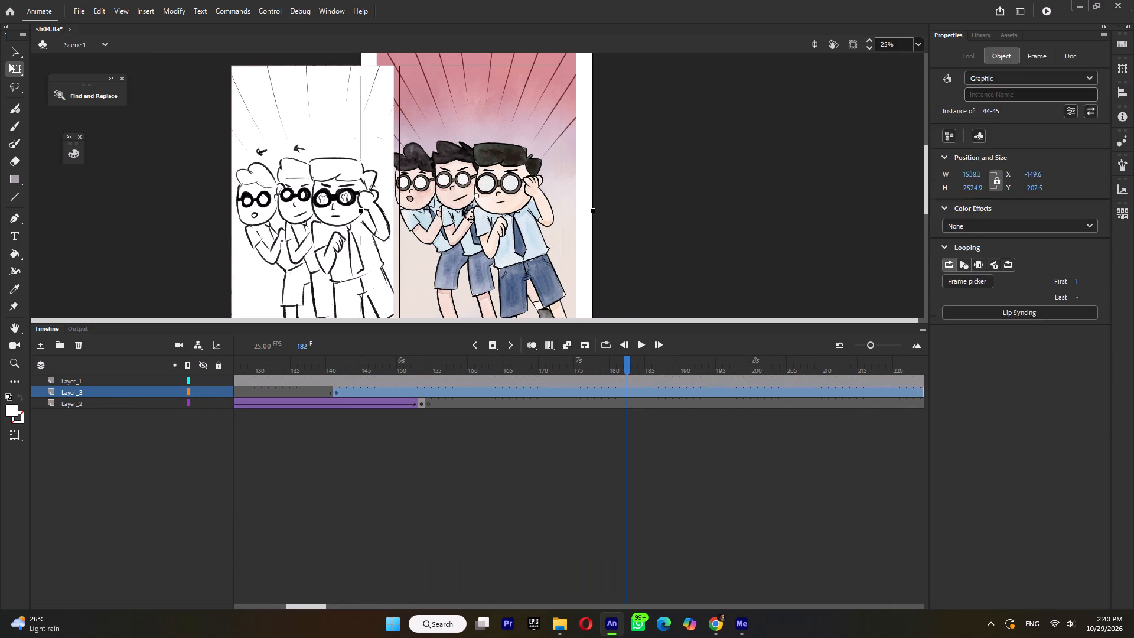
left_click(529, 470)
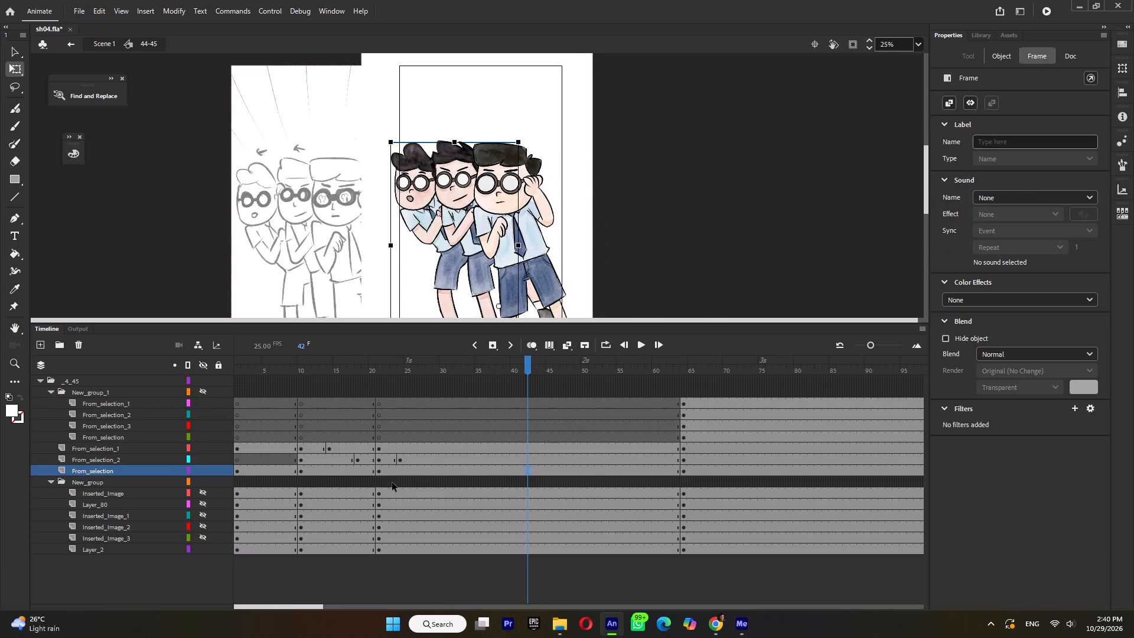
key("F6")
Delete the rear character, on layer From_selection, from frames 1–20.
left_click(335, 471)
key("Delete")
left_click(274, 471)
key("Delete")
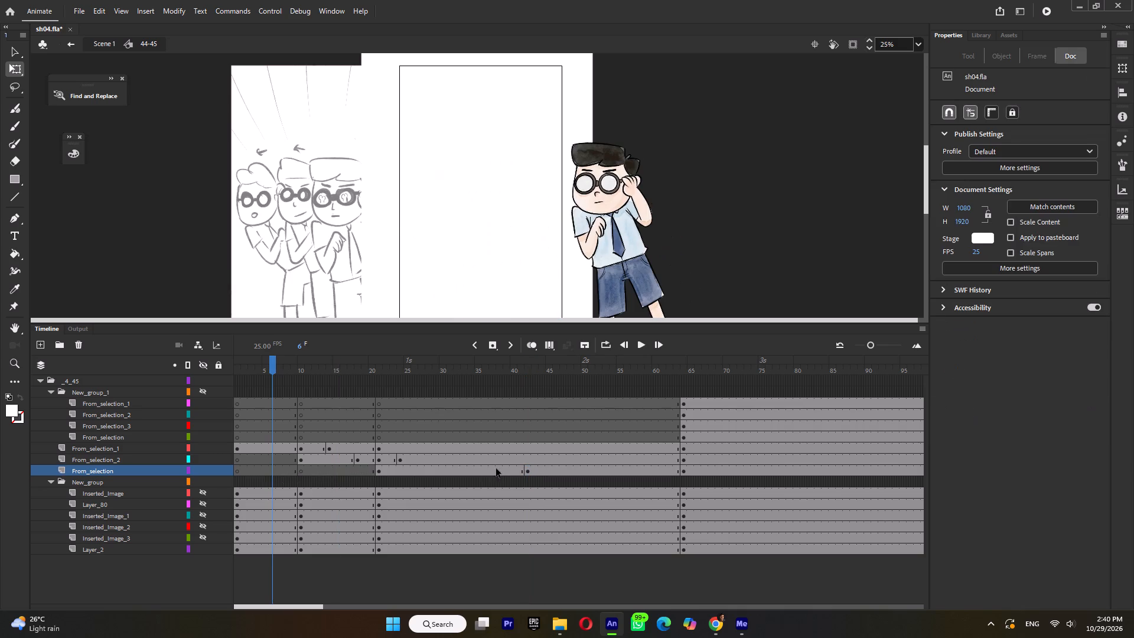
Insert a keyframe at frame 45 on From_selection, then skew its frame-42 pose slightly left and stretch it upward to a height of about 1381.
left_click(426, 474)
left_click(529, 468)
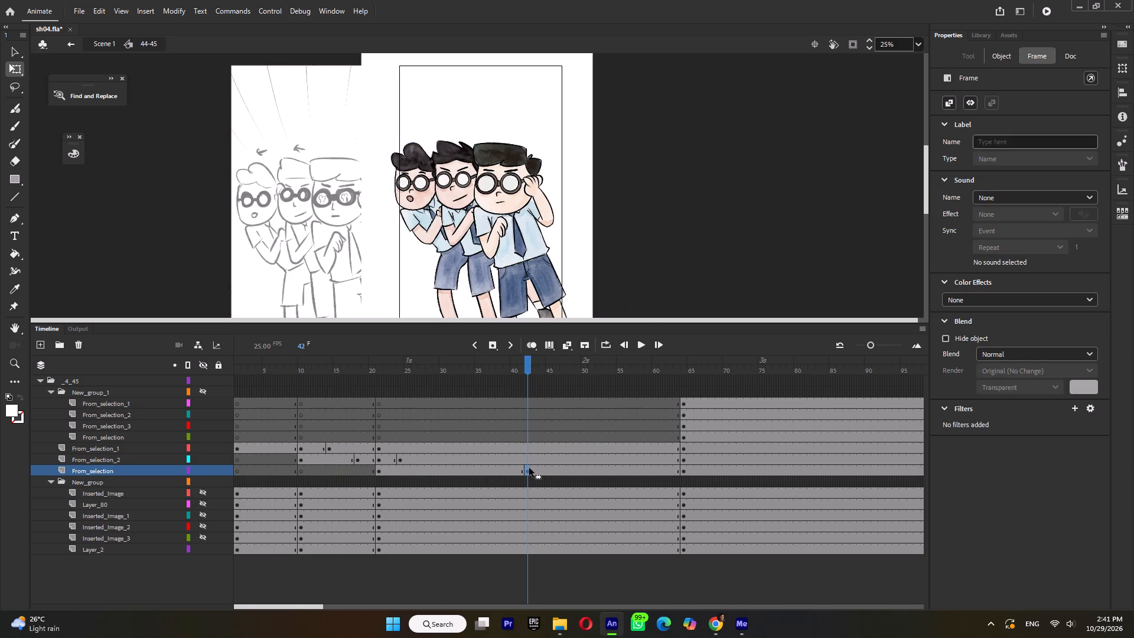
left_click(548, 468)
key("F6")
left_click(535, 470)
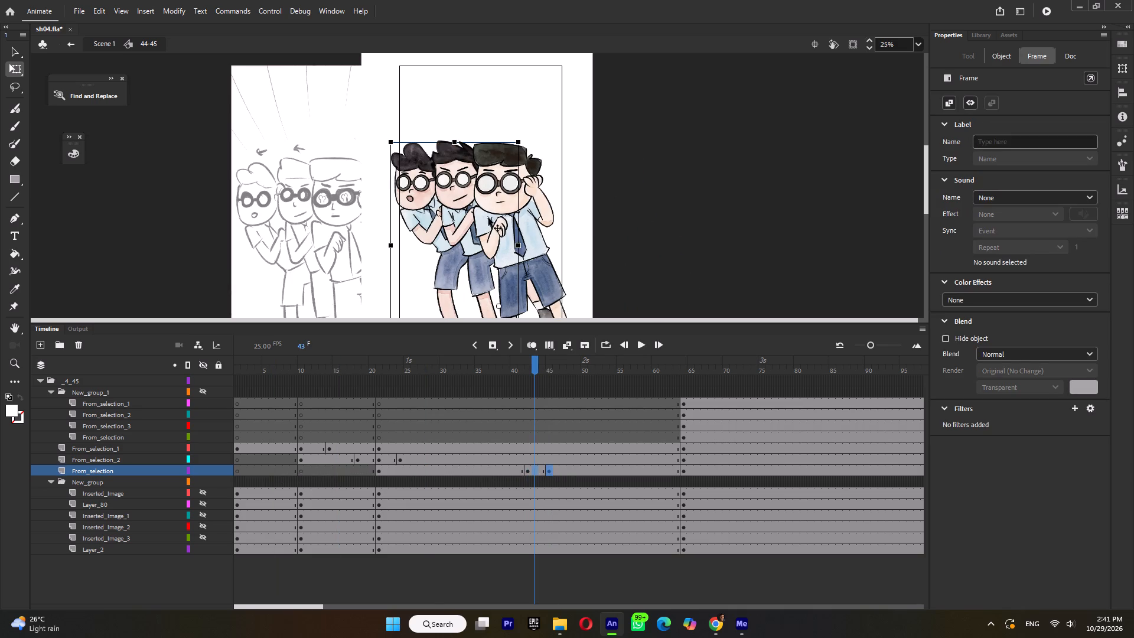
scroll(464, 142, "up", 3, "ctrl")
left_click_drag(467, 142, 461, 144)
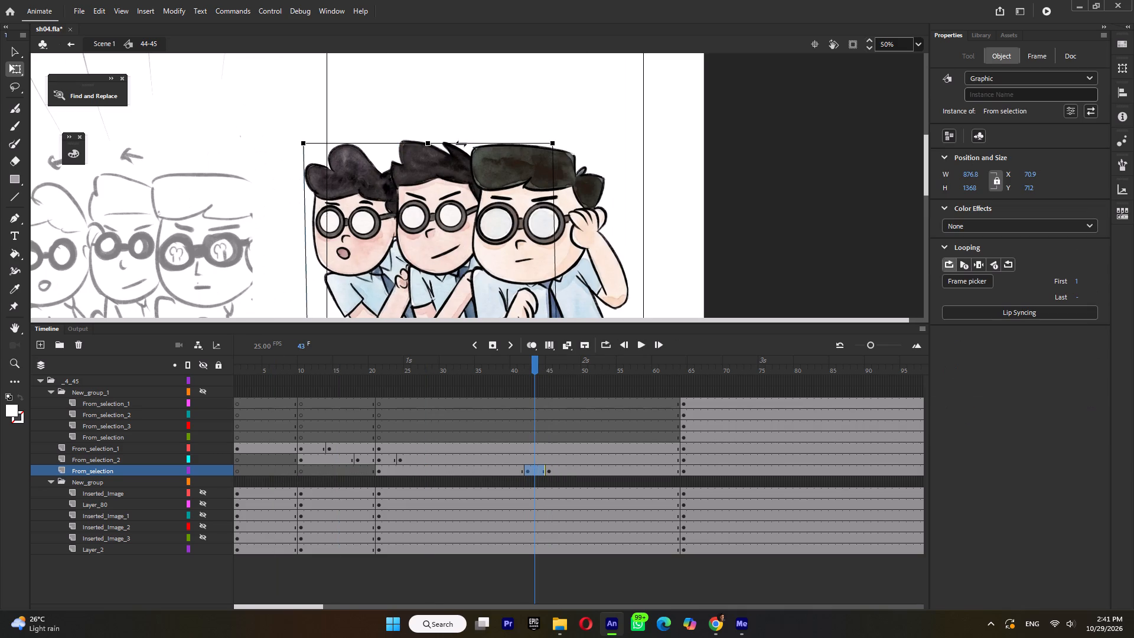
left_click(428, 144)
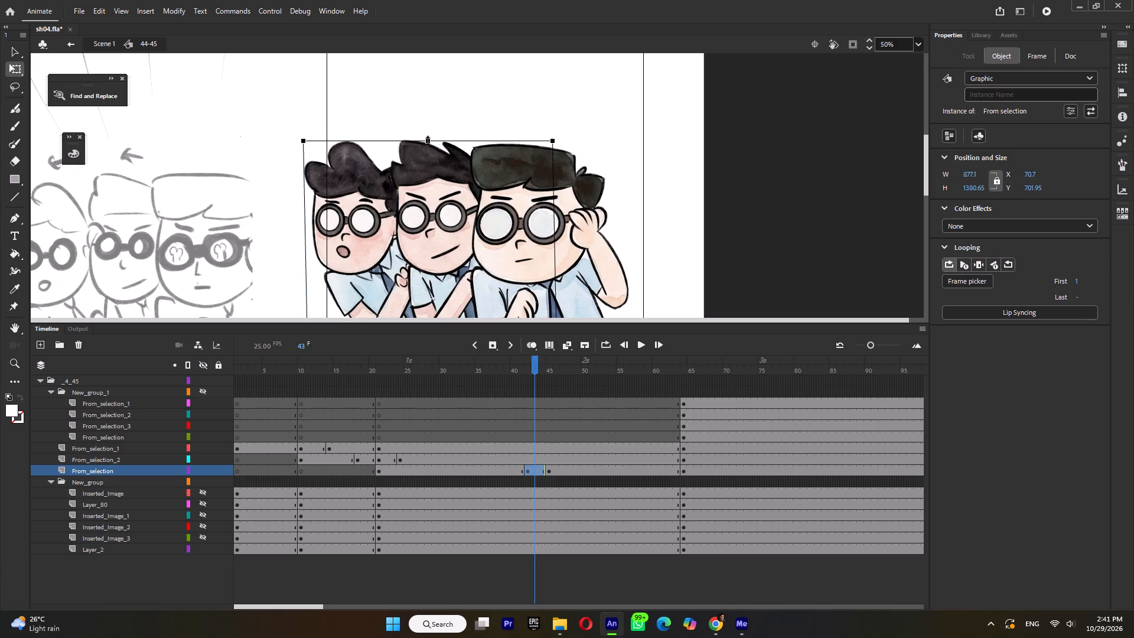
In the span starting at frame 21, move the rear character, From_selection, horizontally off the stage's right side.
left_click(465, 472)
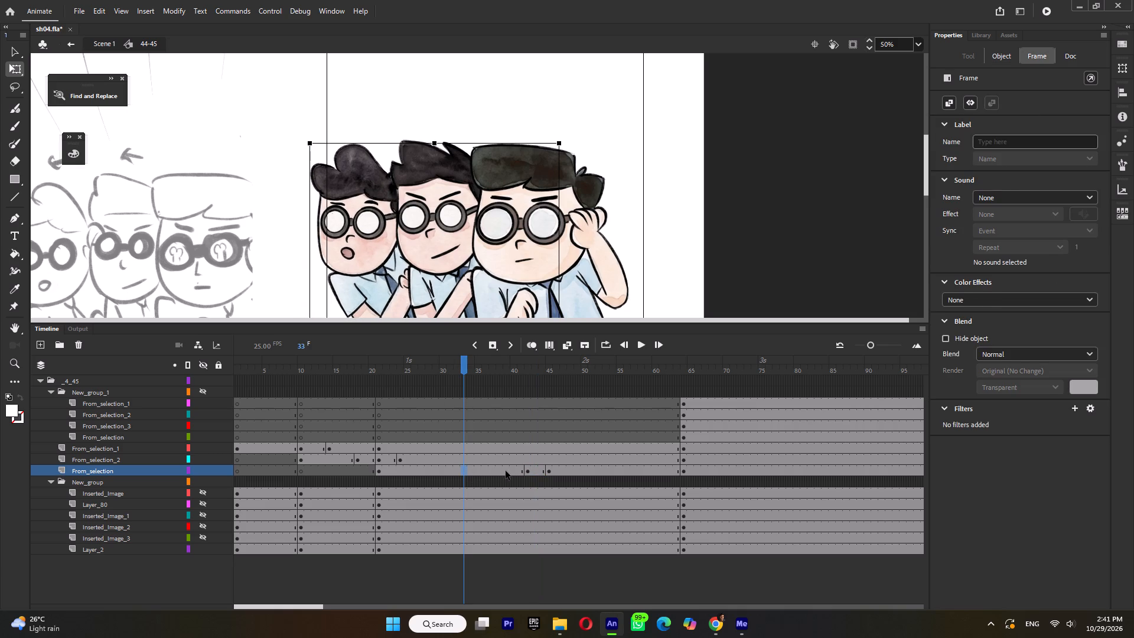
left_click(511, 471)
left_click(495, 471)
key("shift+Right")
key("shift+Right")
key("shift+Right")
key("shift+Right")
key("shift+Right")
key("shift+Right")
key("shift+Right")
key("shift+Right")
key("shift+Right")
key("shift+Right")
key("shift+Right")
key("shift+Right")
key("shift+Right")
key("shift+Right")
key("shift+Right")
key("shift+Right")
key("shift+Right")
key("shift+Right")
key("shift+Right")
key("shift+Right")
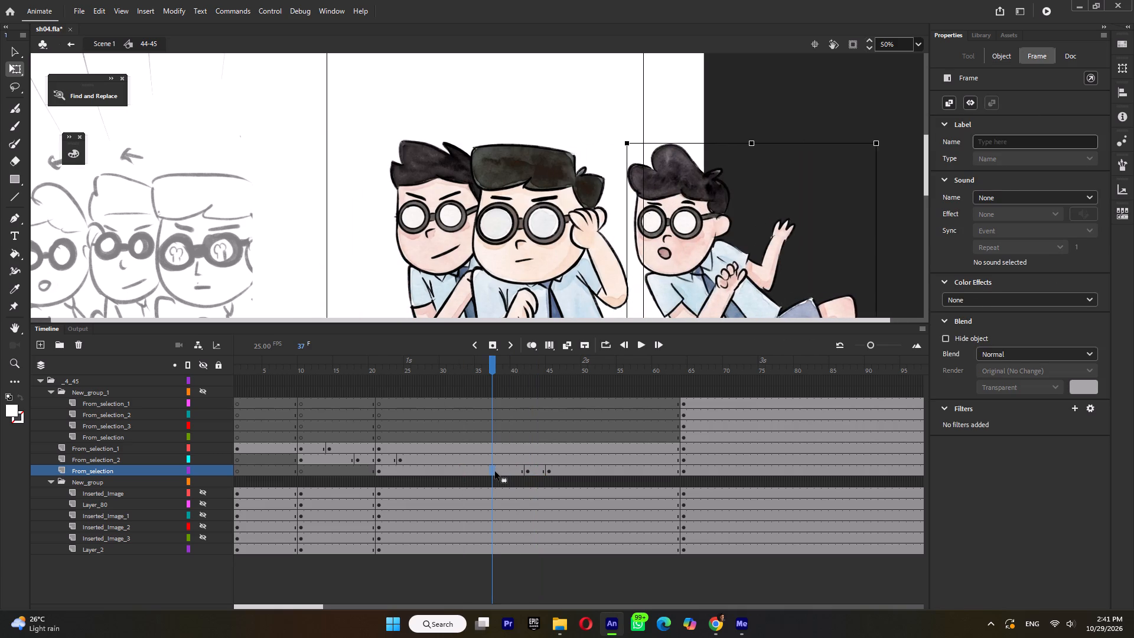
key("shift+Right")
Insert a keyframe at frame 39 on From_selection and move the rear character left, partly behind the front character.
left_click(508, 472)
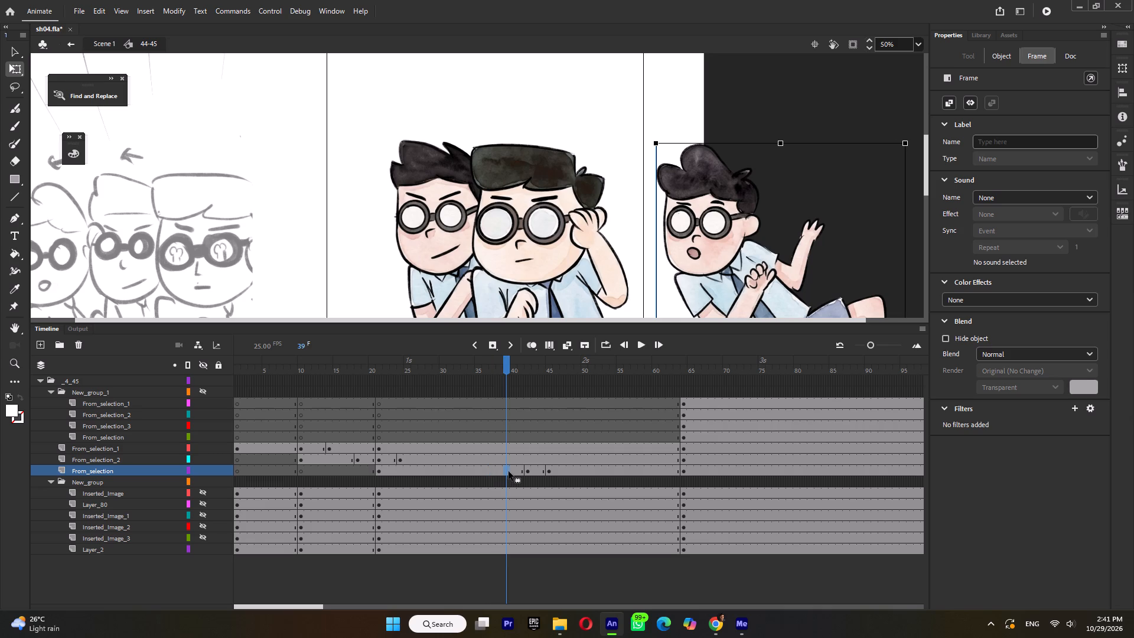
key("F7")
key("ctrl+z")
key("F6")
key("shift+Left")
key("shift+Left")
key("shift+Left")
key("shift+Left")
key("shift+Left")
key("shift+Left")
key("shift+Left")
key("shift+Left")
key("shift+Left")
key("shift+Left")
key("shift+Left")
key("shift+Left")
key("shift+Left")
key("shift+Left")
key("shift+Left")
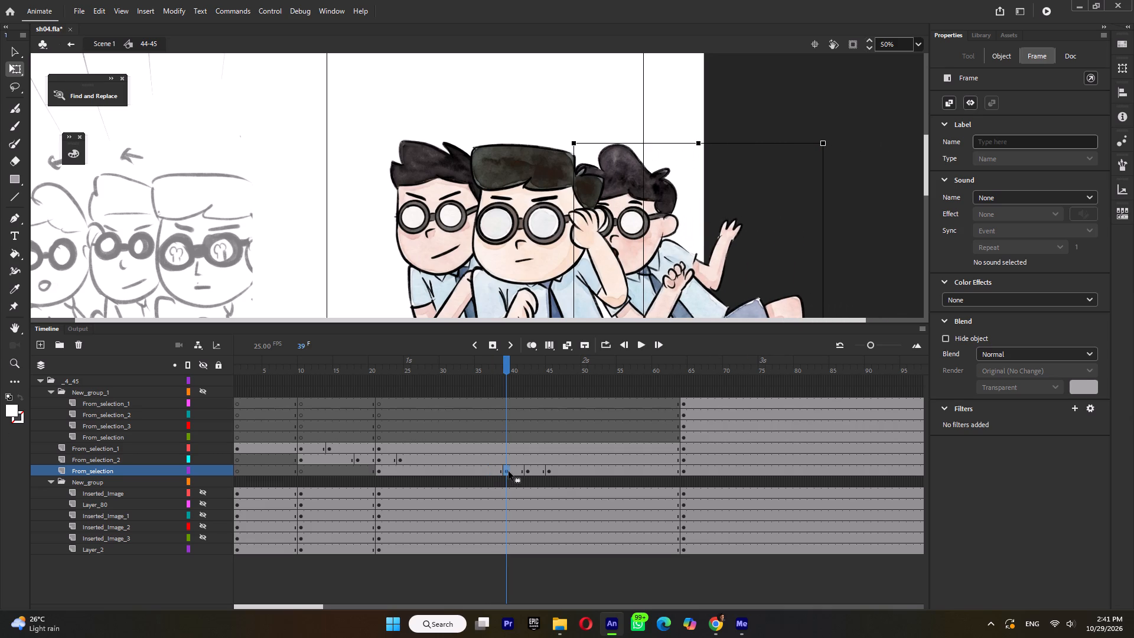
Play back the three characters' entrances in Scene 1 against the sketch, and examine frame 169 for characters outside the stage.
key("Return")
key("Return")
double_click(769, 253)
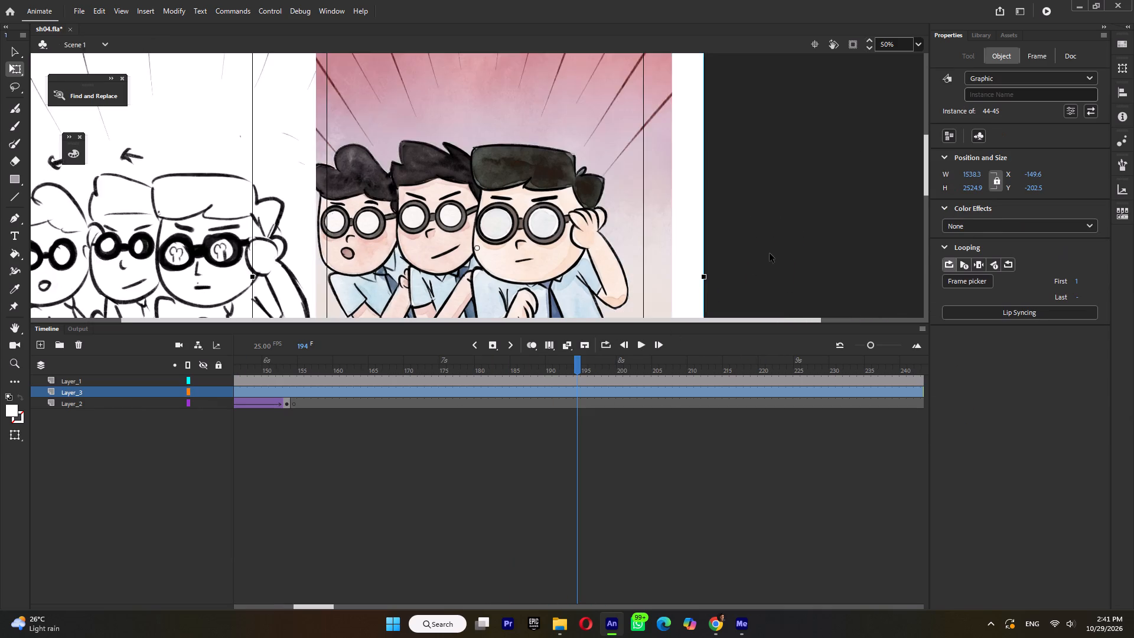
scroll(770, 253, "down", 5, "ctrl")
left_click(309, 358)
key("Return")
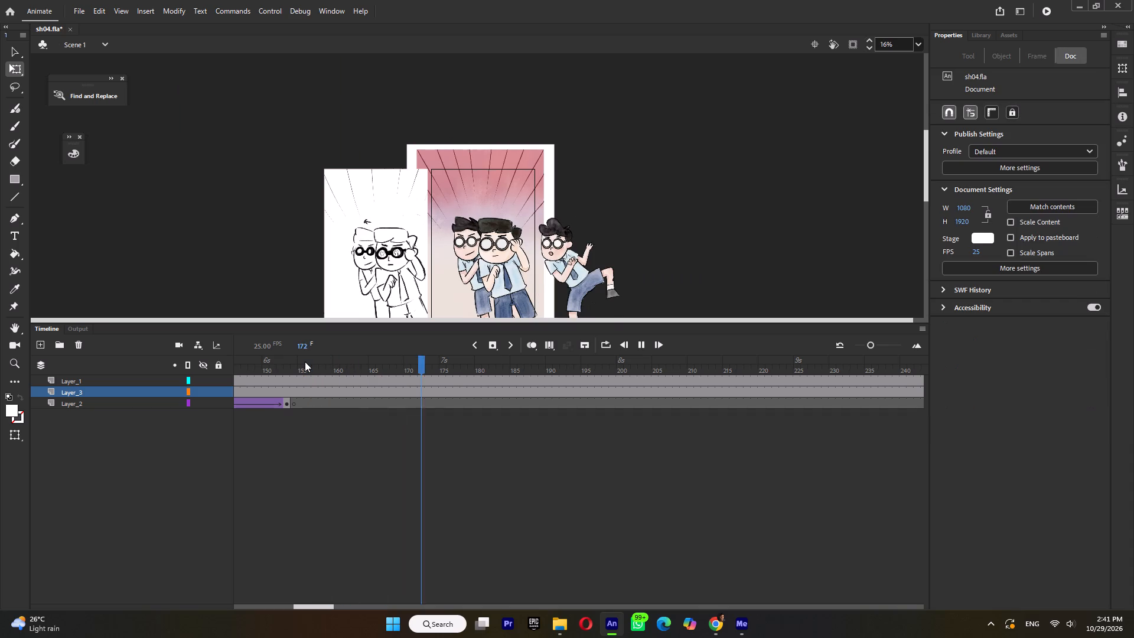
left_click_drag(305, 362, 221, 372)
key("Return")
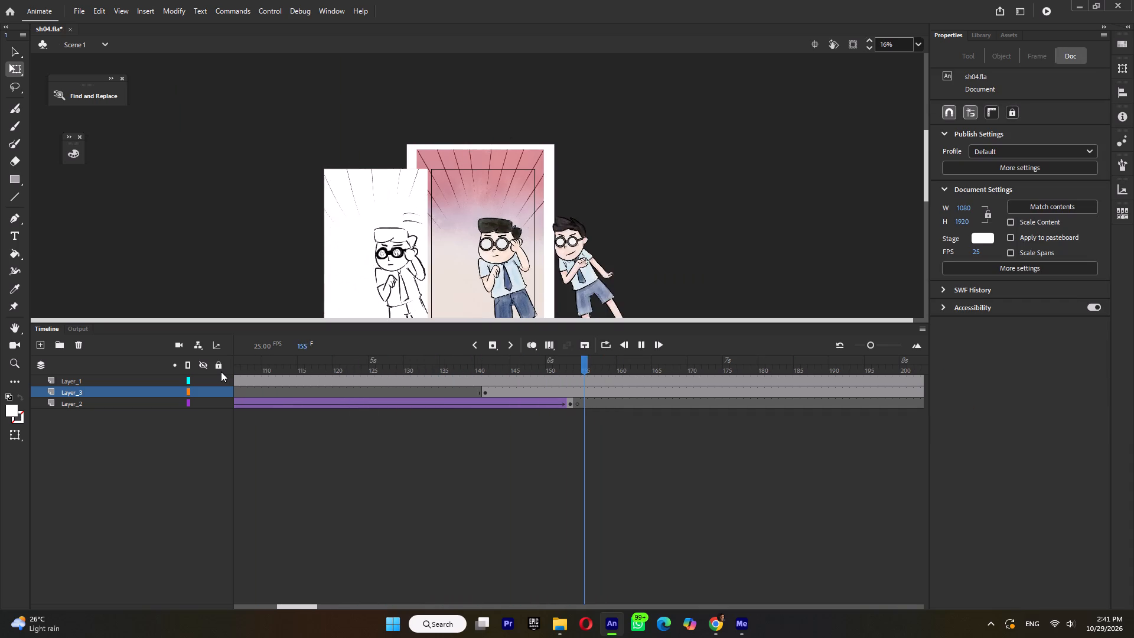
key("Return")
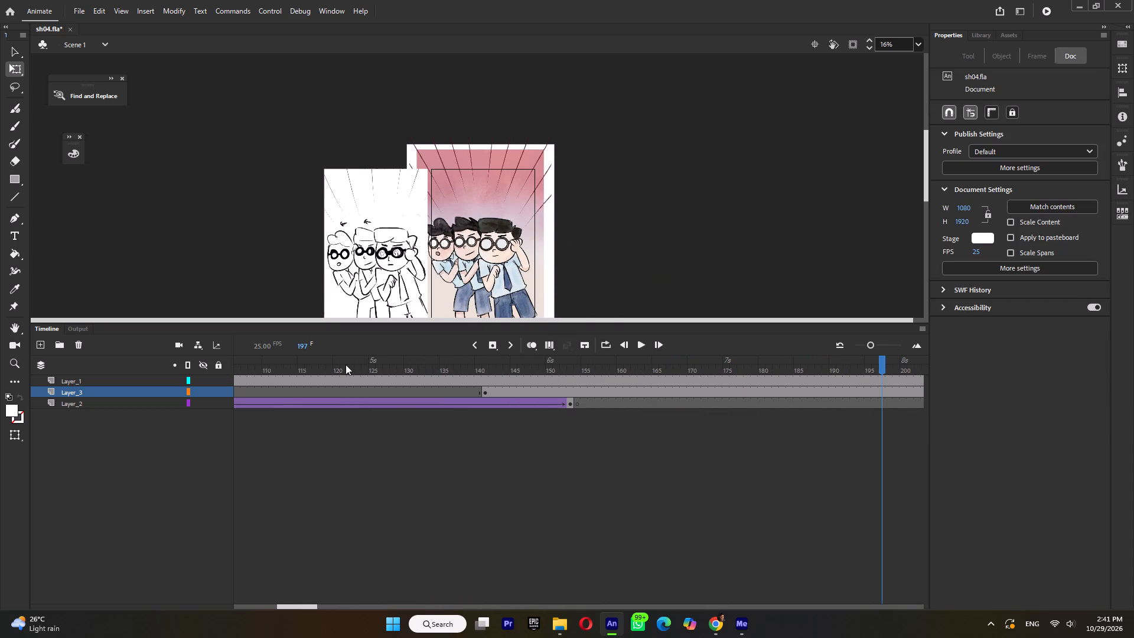
left_click(683, 395)
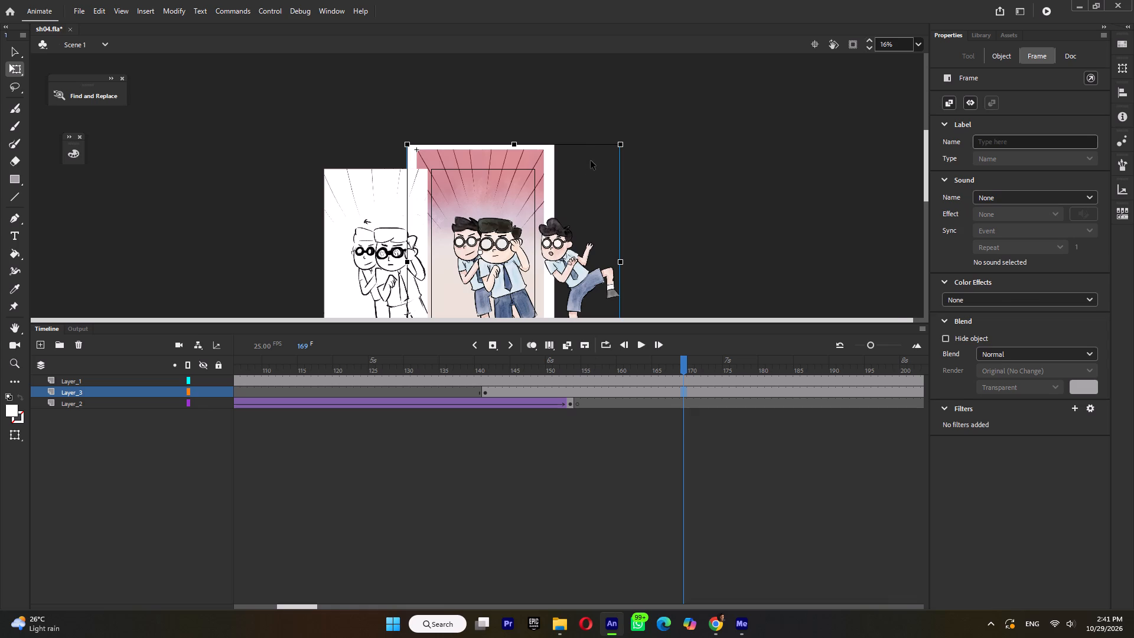
Move the 44-45 symbol instance in Scene 1 down and to the right, to X -22.9 and Y -22.45.
scroll(591, 161, "down", 2, "ctrl")
left_click(576, 149, "shift")
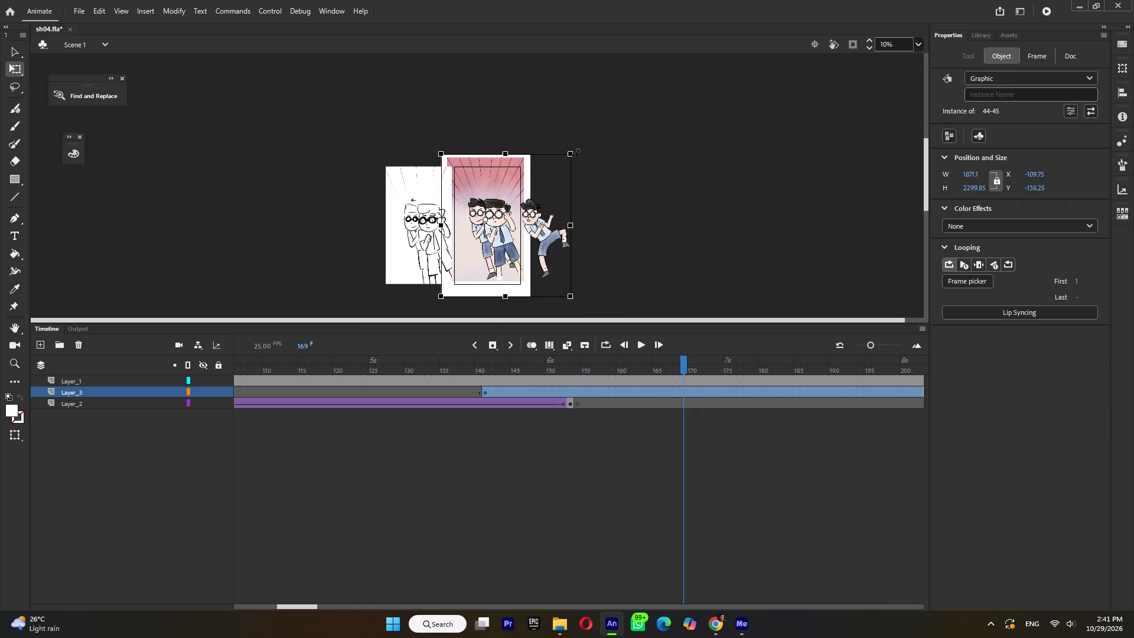
key("Down")
key("Down")
key("Down")
key("Down")
key("Down")
key("Down")
key("Down")
key("Down")
key("Down")
key("Down")
key("Down")
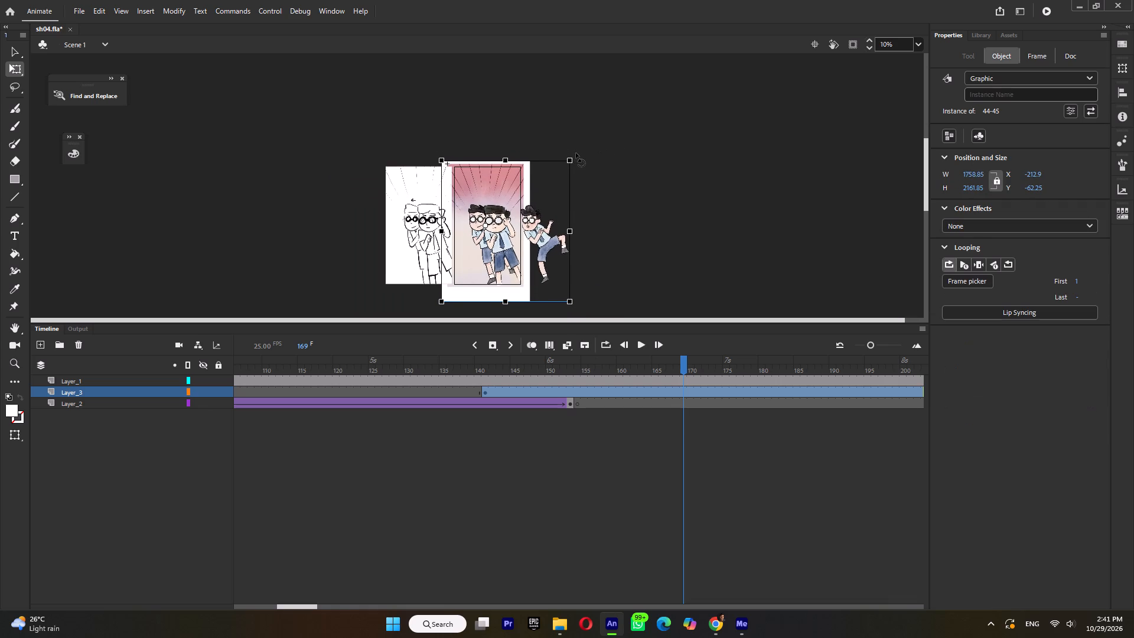
key("Down")
key("Right")
key("Right")
key("Right")
key("Right")
key("Right")
key("Right")
key("Right")
key("Right")
key("Right")
key("Right")
key("Right")
key("Right")
key("Right")
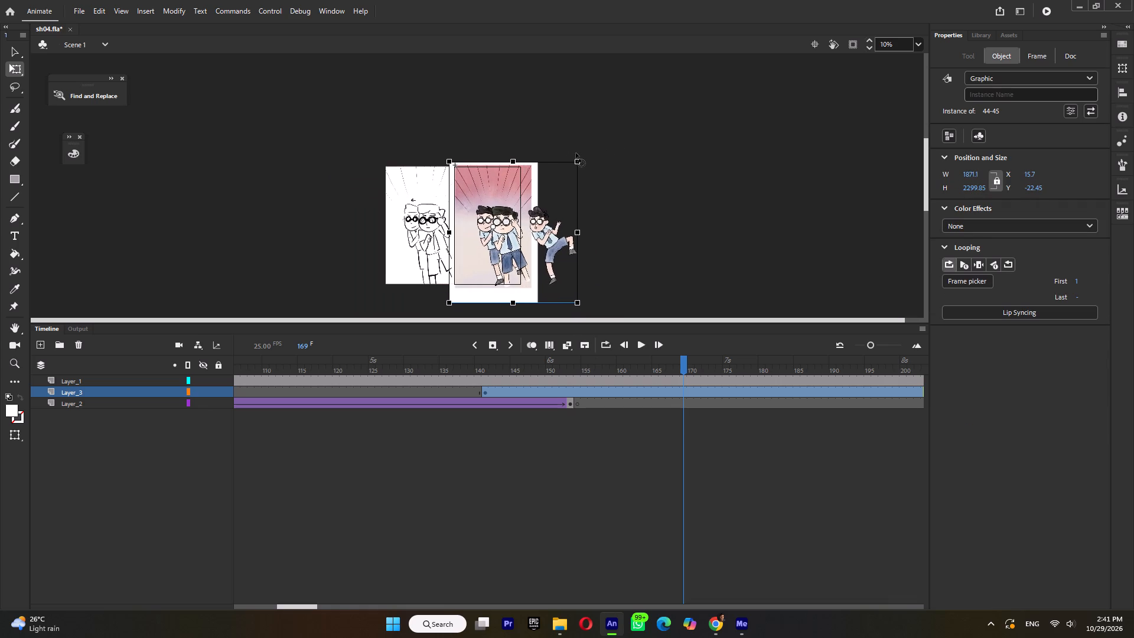
key("Left")
key("Left")
key("Left")
key("Left")
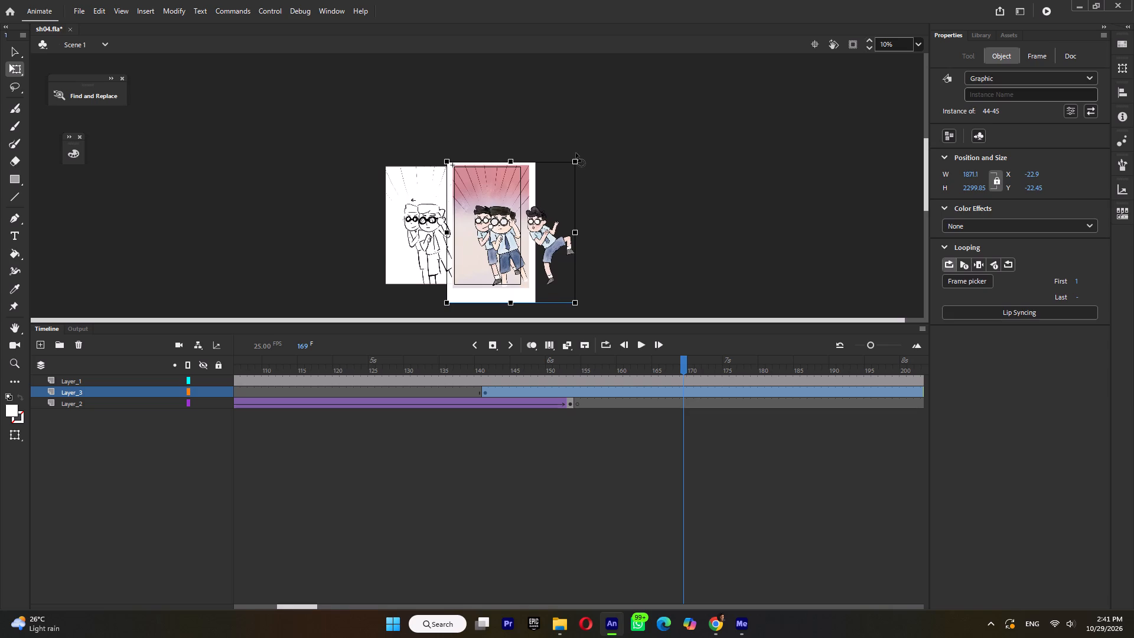
Inside symbol 44-45, insert keyframes on all layers at frames 72 and 80.
key("Return")
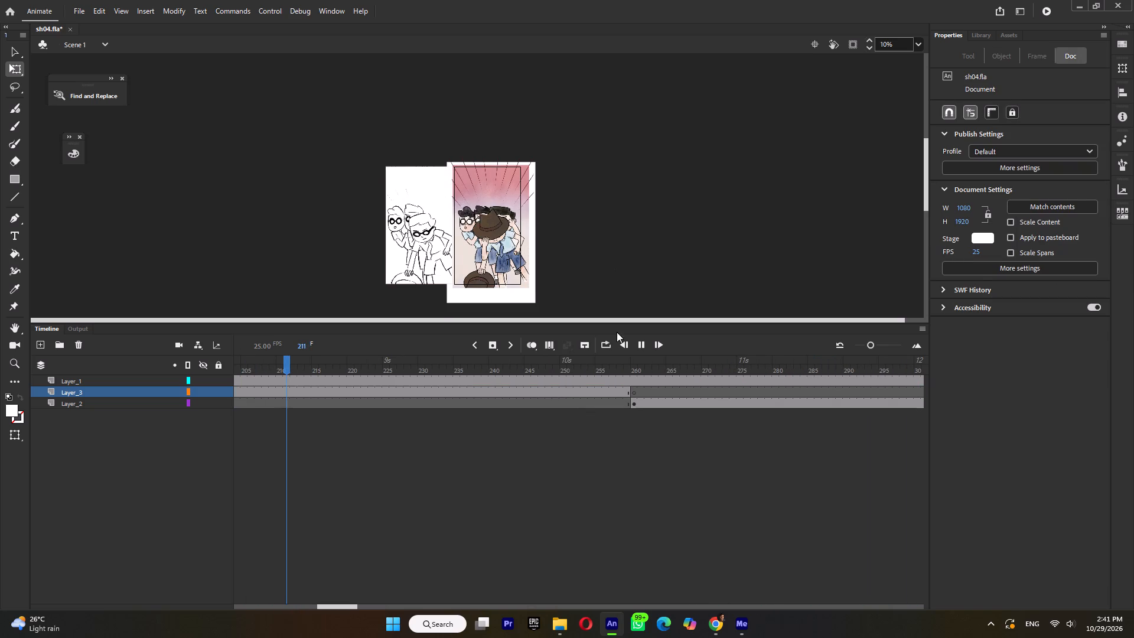
key("Return")
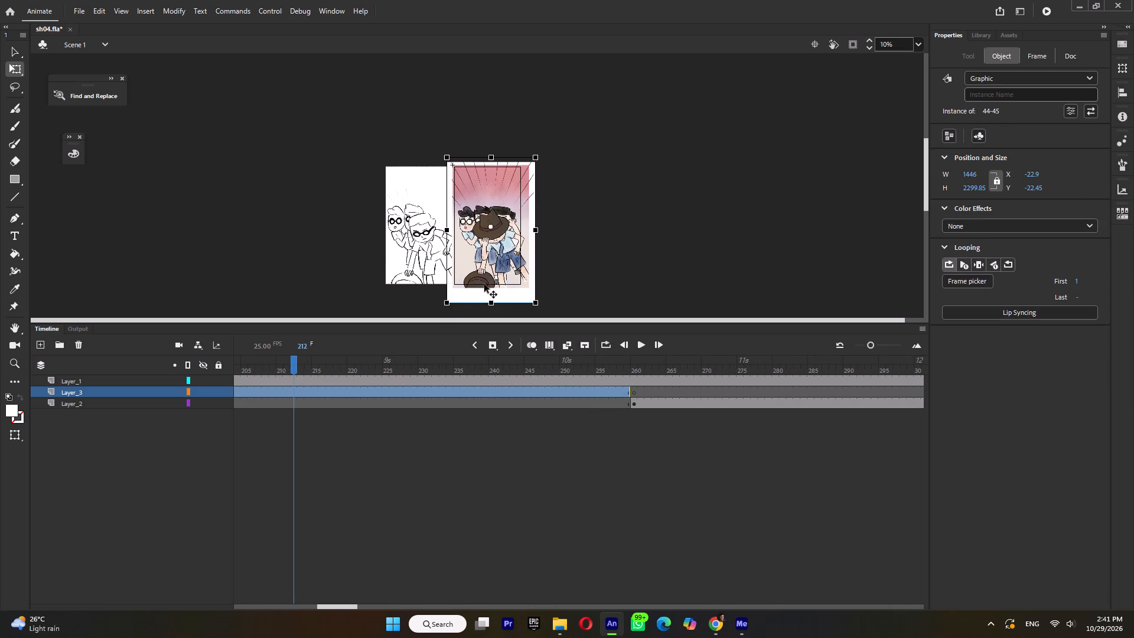
double_click(483, 257)
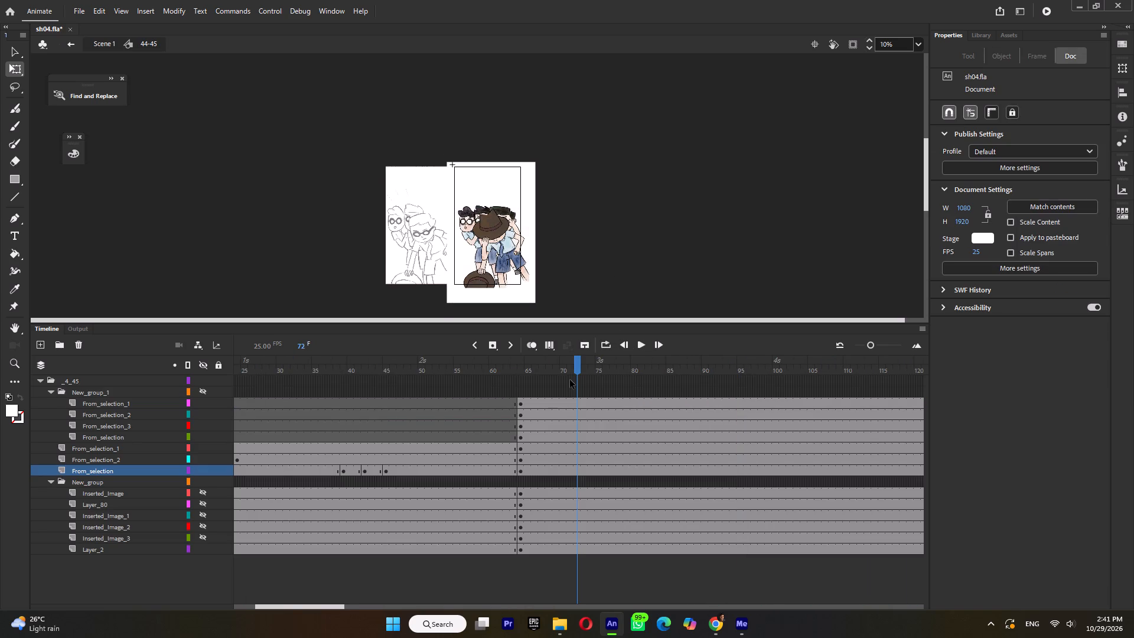
left_click_drag(553, 360, 569, 388)
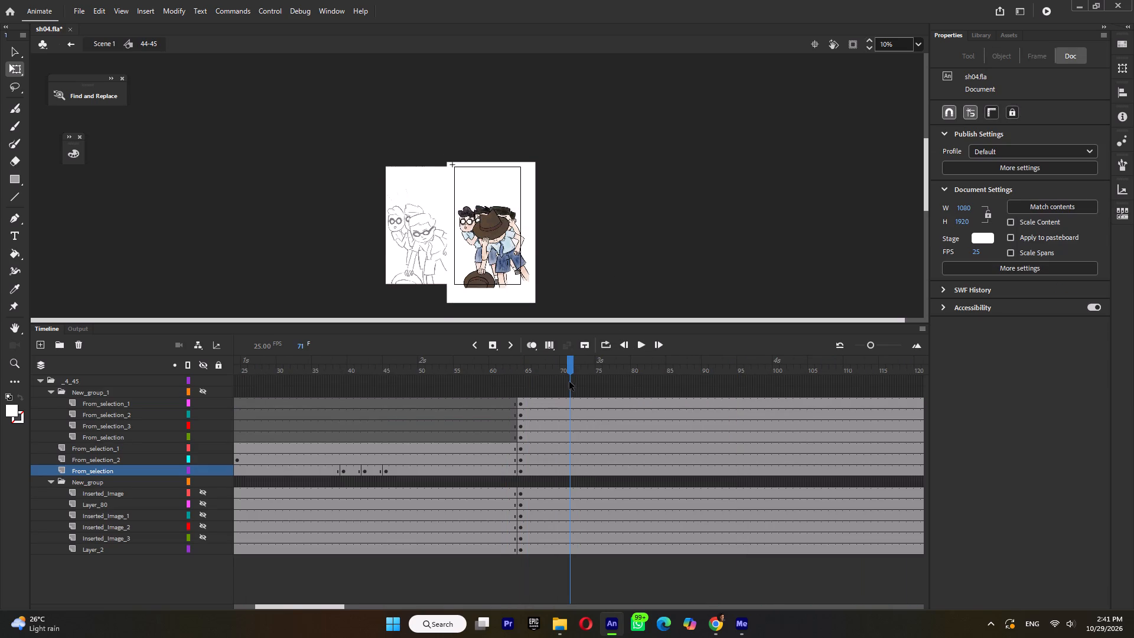
double_click(574, 364)
key("F6")
left_click(625, 364)
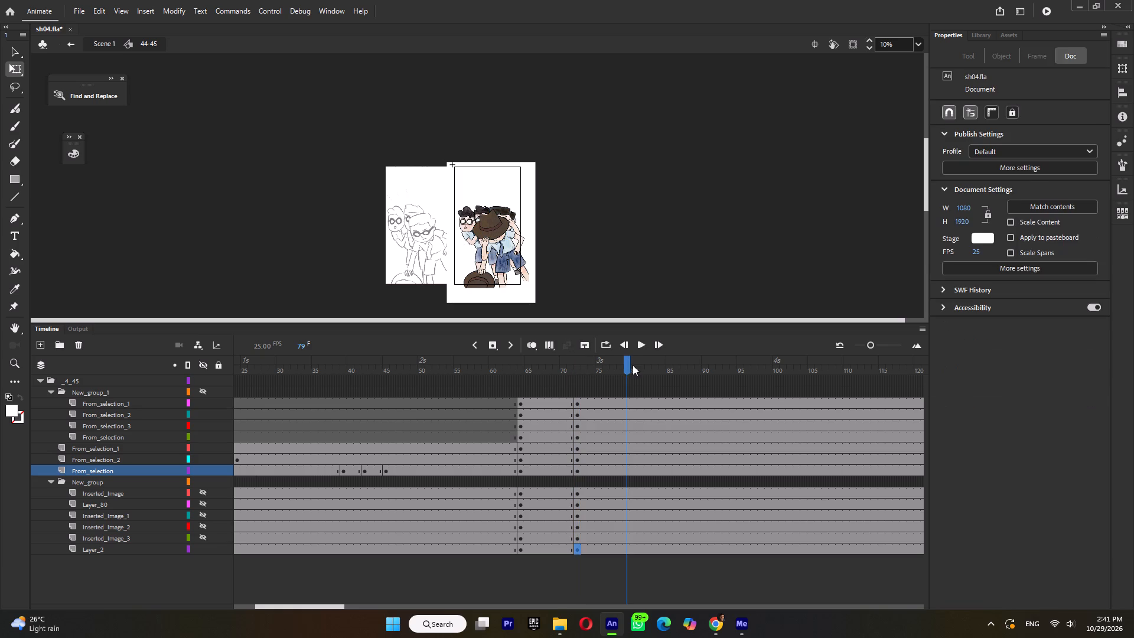
double_click(633, 365)
key("F6")
From the span starting at frame 64, delete the front character's worn hat and the raised arm holding it.
left_click(544, 372)
scroll(496, 256, "up", 3, "ctrl")
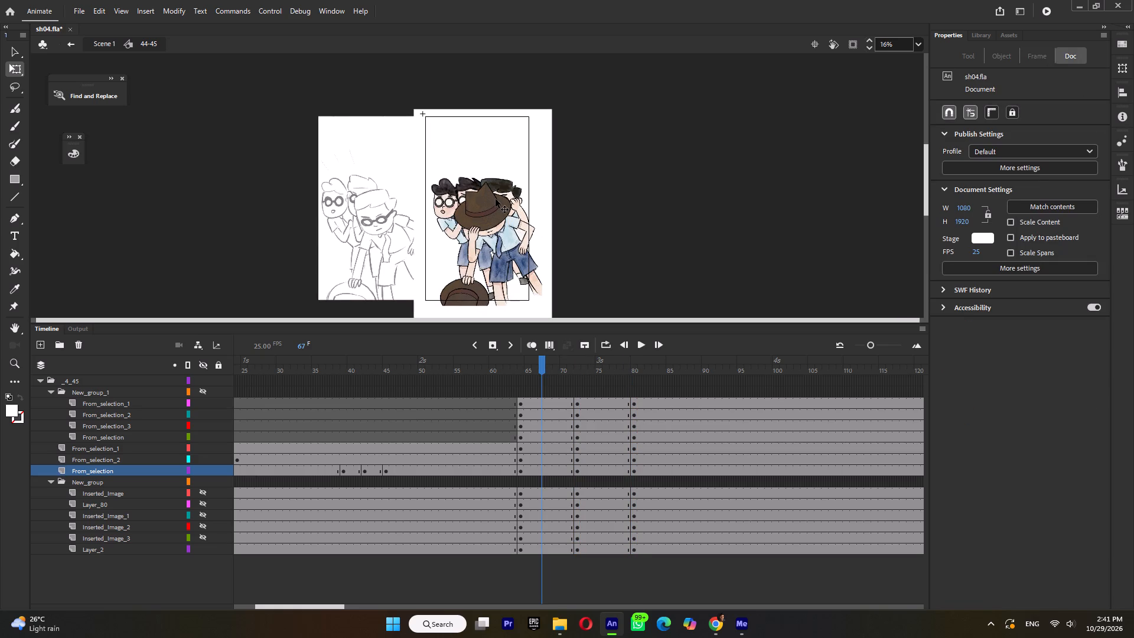
left_click(496, 199)
key("Delete")
left_click(472, 239)
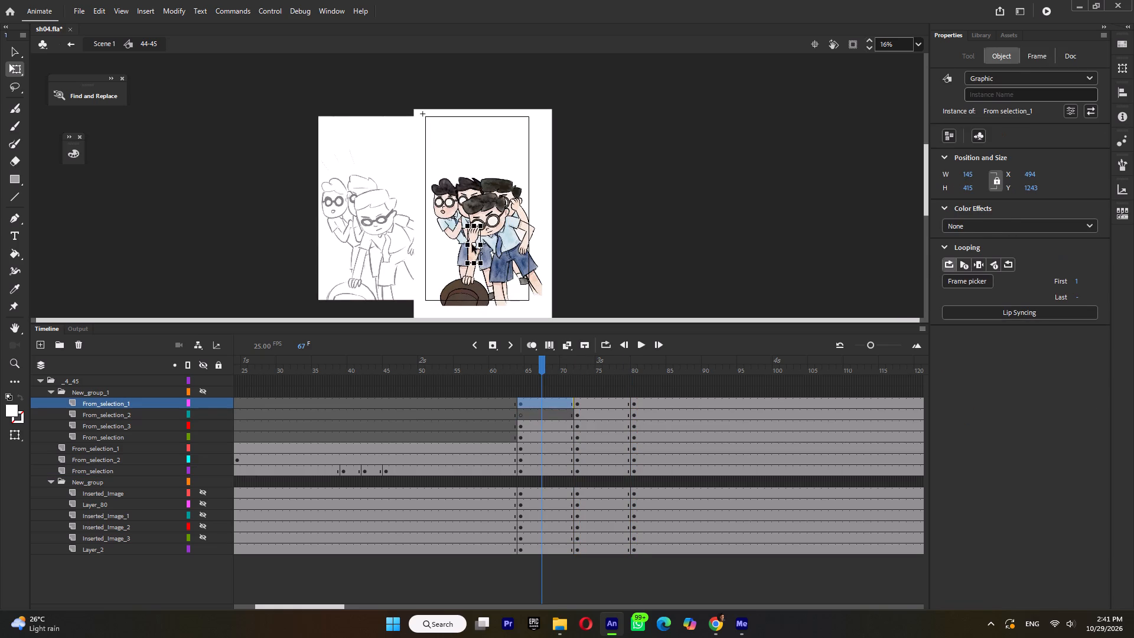
key("Delete")
left_click(481, 222)
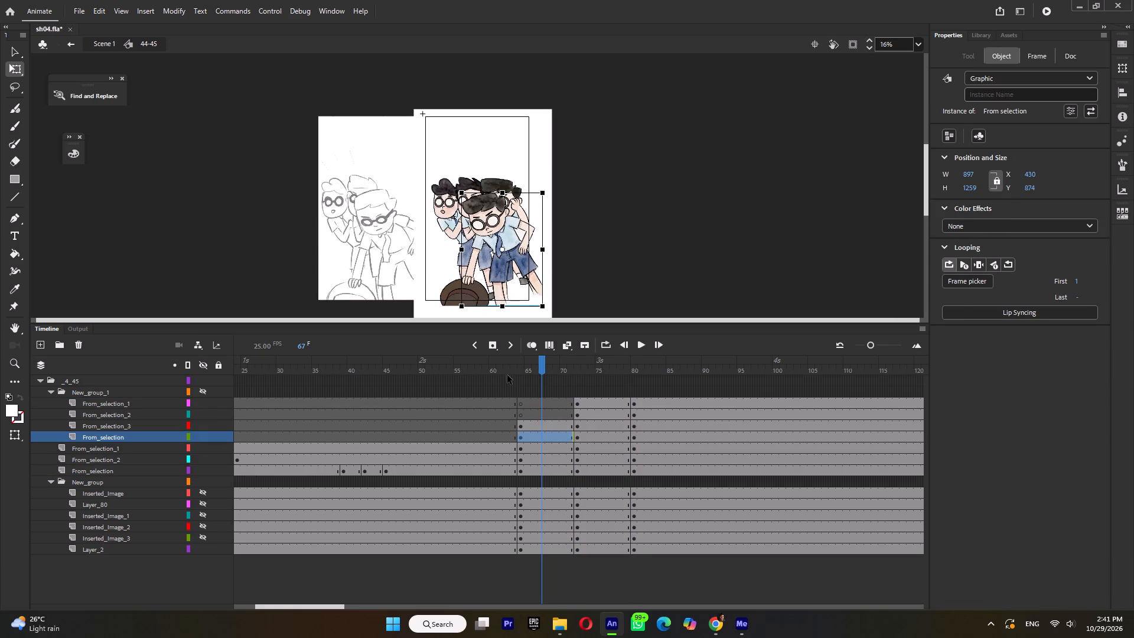
left_click(507, 375)
left_click(524, 374)
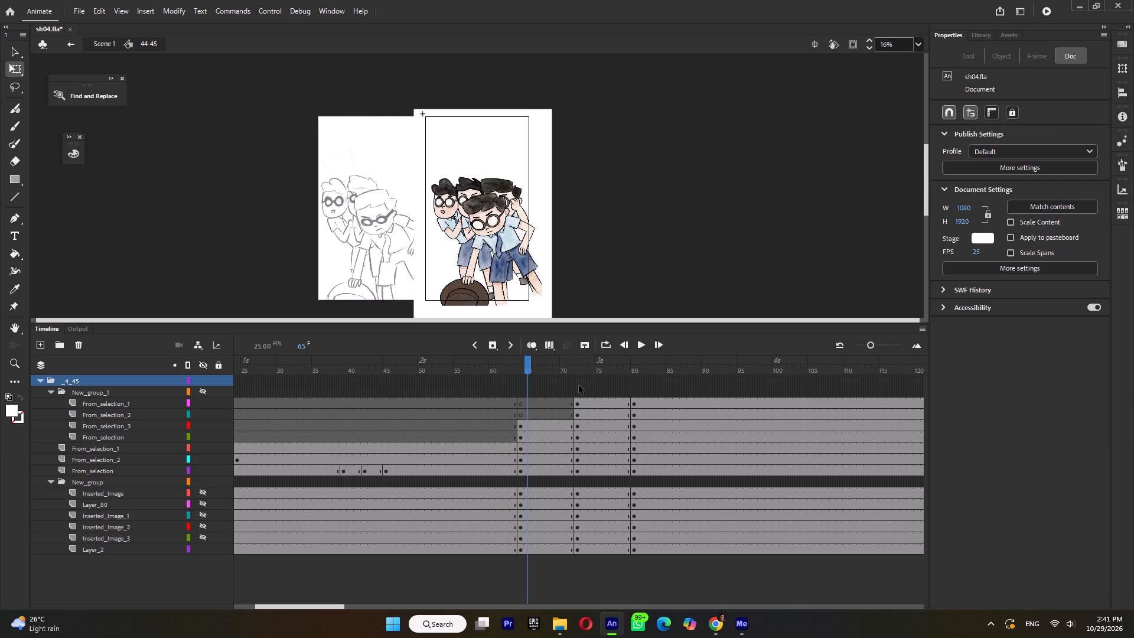
From the span starting at frame 72, delete the lowered arm holding the hat, on From_selection_3.
left_click(591, 380)
left_click(467, 305)
key("Delete")
left_click(465, 281)
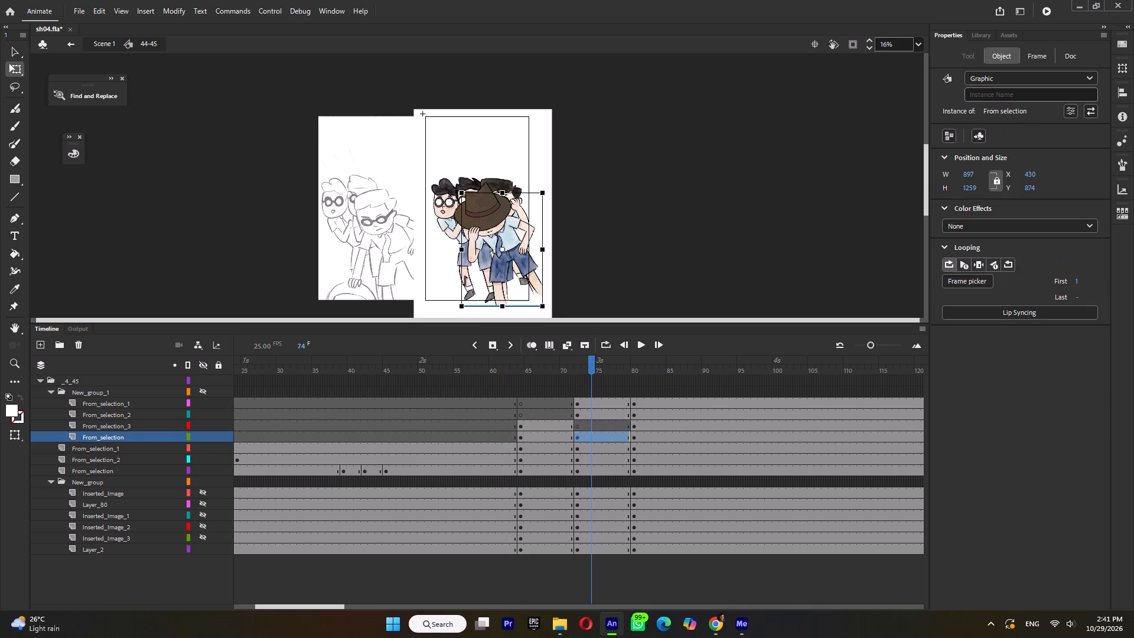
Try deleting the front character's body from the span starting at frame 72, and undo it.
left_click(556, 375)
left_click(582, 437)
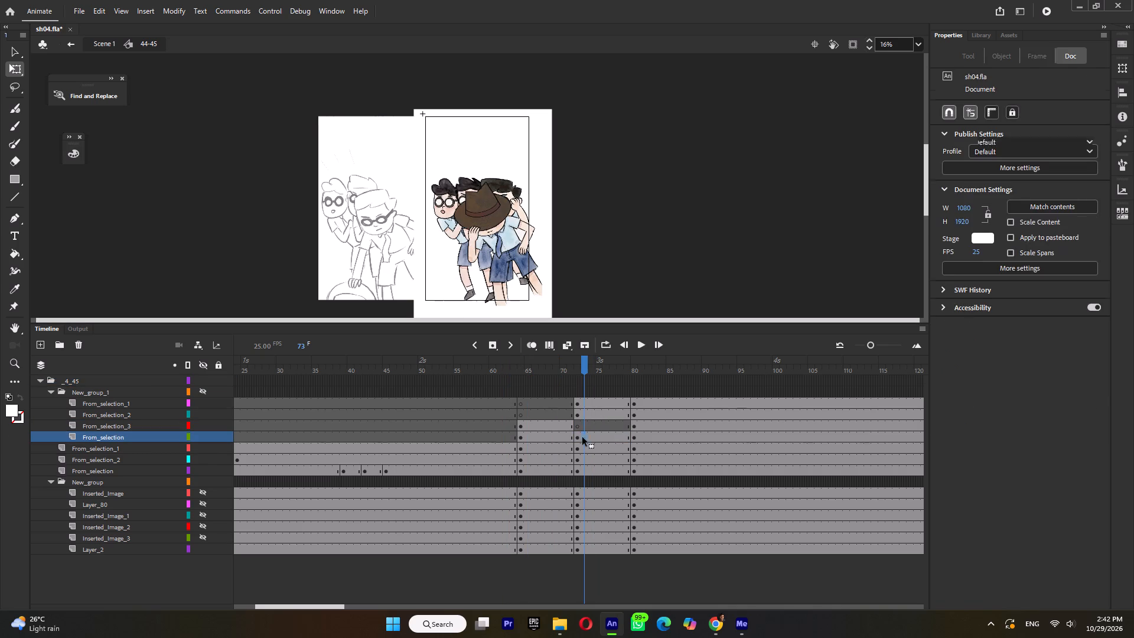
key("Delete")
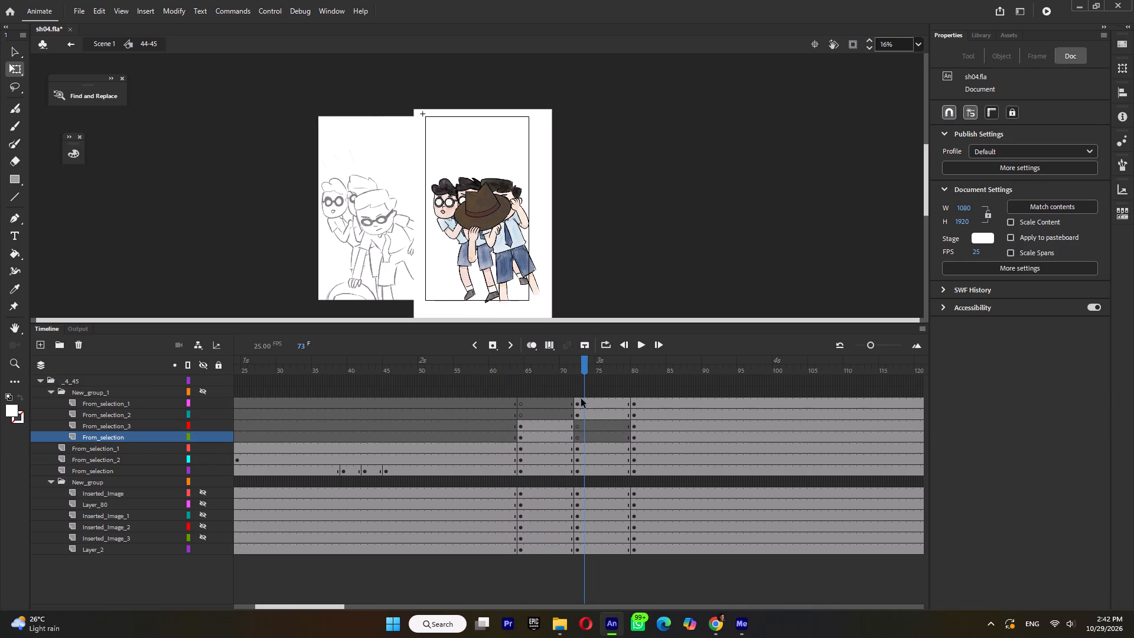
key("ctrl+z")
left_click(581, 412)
Insert keyframes at frame 67 on New_group_1's From_selection_3 and From_selection layers.
left_click_drag(562, 367, 480, 390)
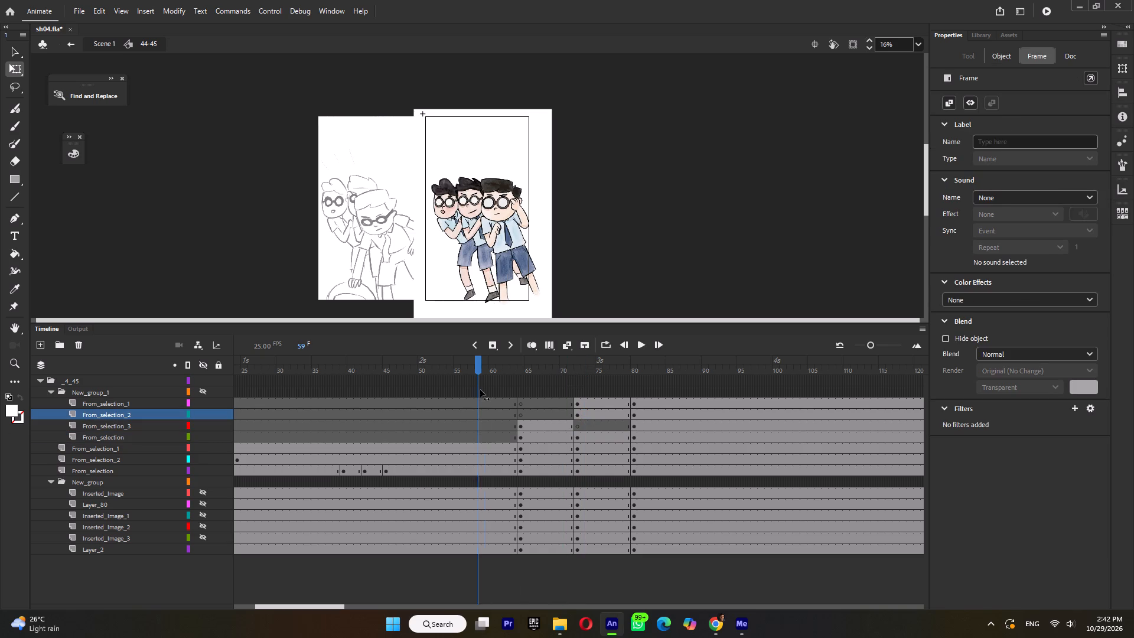
left_click_drag(480, 390, 523, 396)
left_click_drag(536, 424, 536, 427)
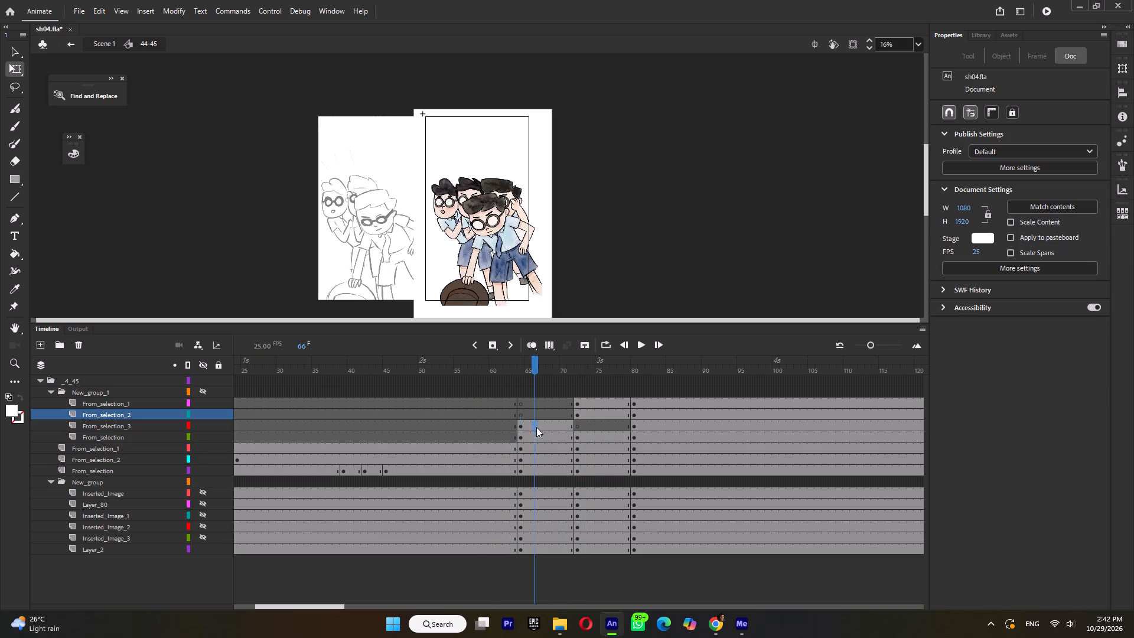
left_click_drag(536, 427, 537, 438)
left_click_drag(541, 426, 541, 435)
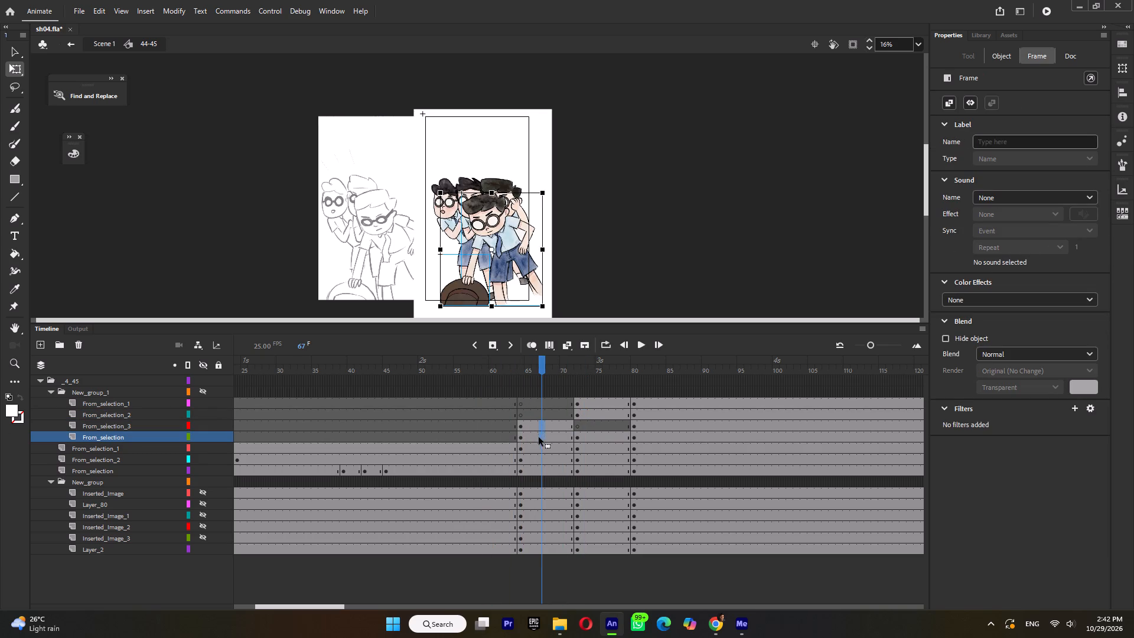
key("F6")
At frame 65, squash the front character and his lowered hat arm downward from the bottom to a height of about 1243.
left_click(527, 366)
left_click(480, 212)
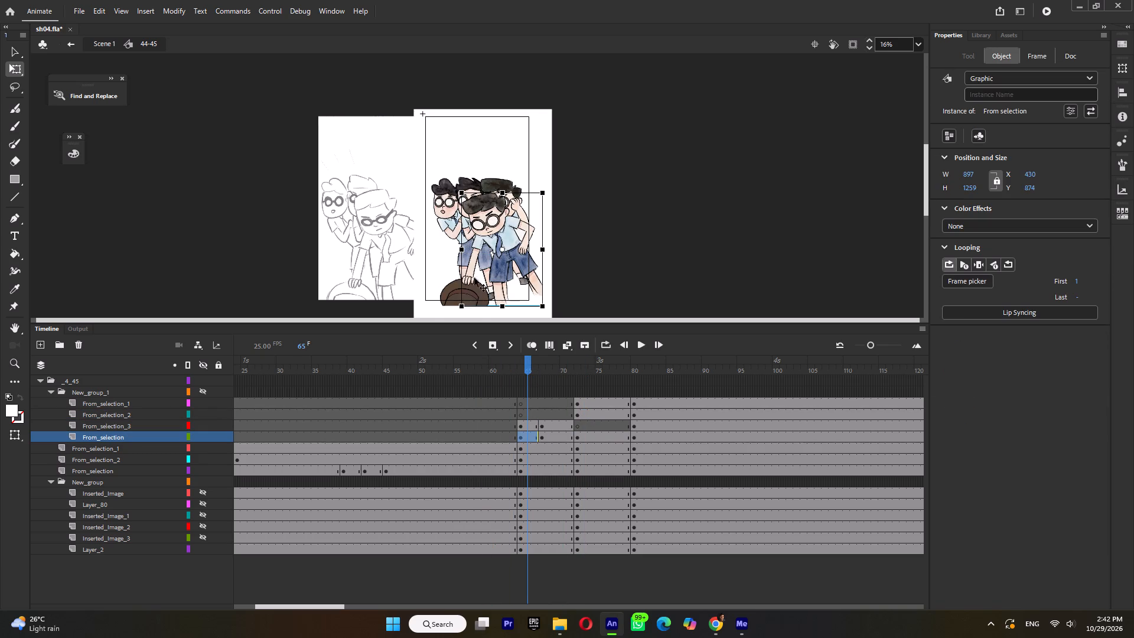
left_click(461, 299, "shift")
left_click(442, 291, "shift")
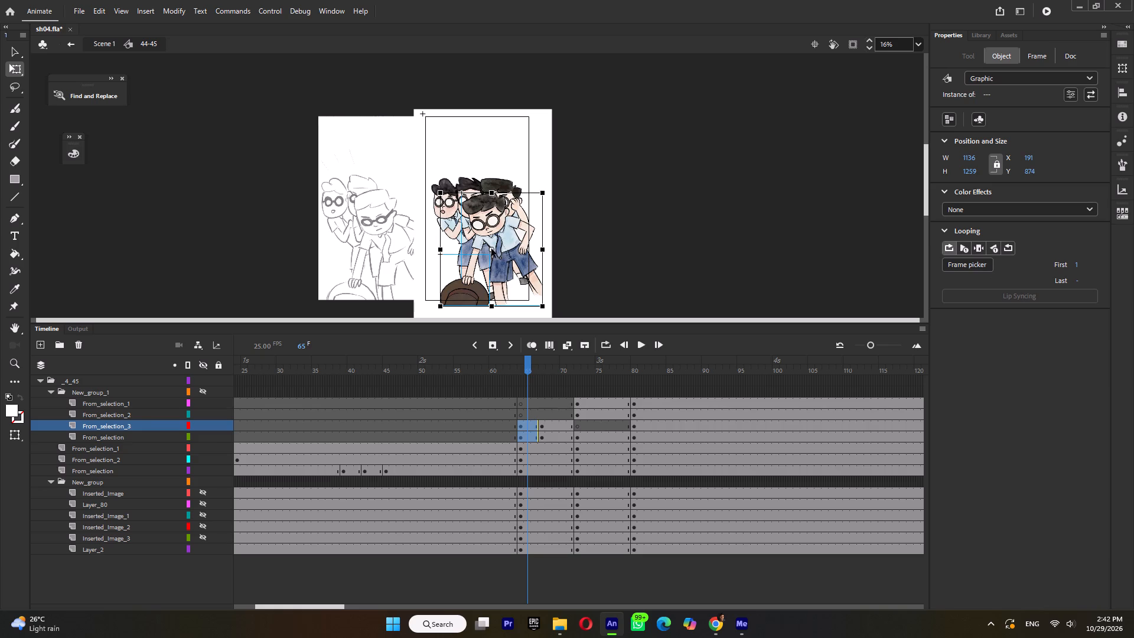
left_click_drag(491, 249, 516, 302)
scroll(498, 184, "up", 4, "ctrl")
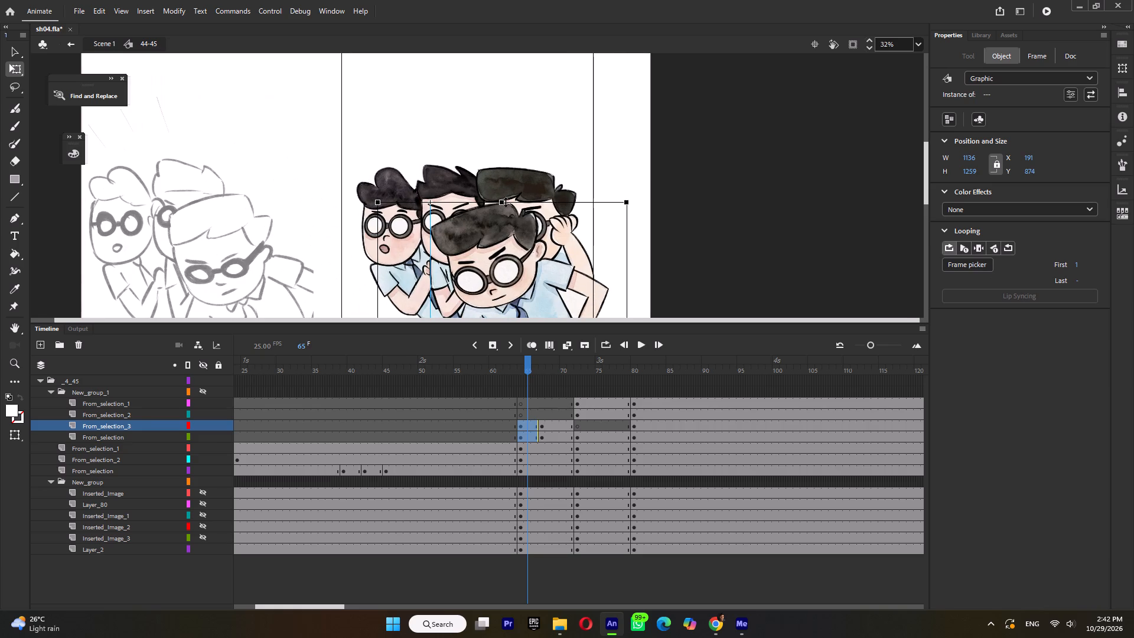
left_click(504, 202)
left_click(511, 205)
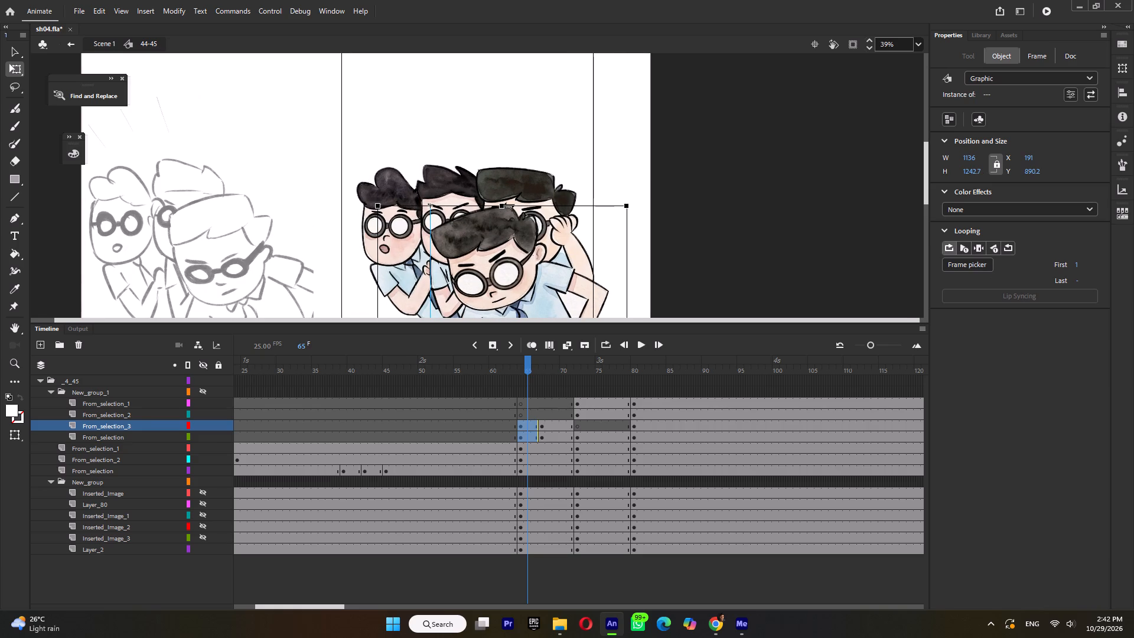
scroll(507, 206, "down", 4, "ctrl")
Play back the squash, and insert keyframes at frame 75 on all four layers of New_group_1.
left_click(494, 374)
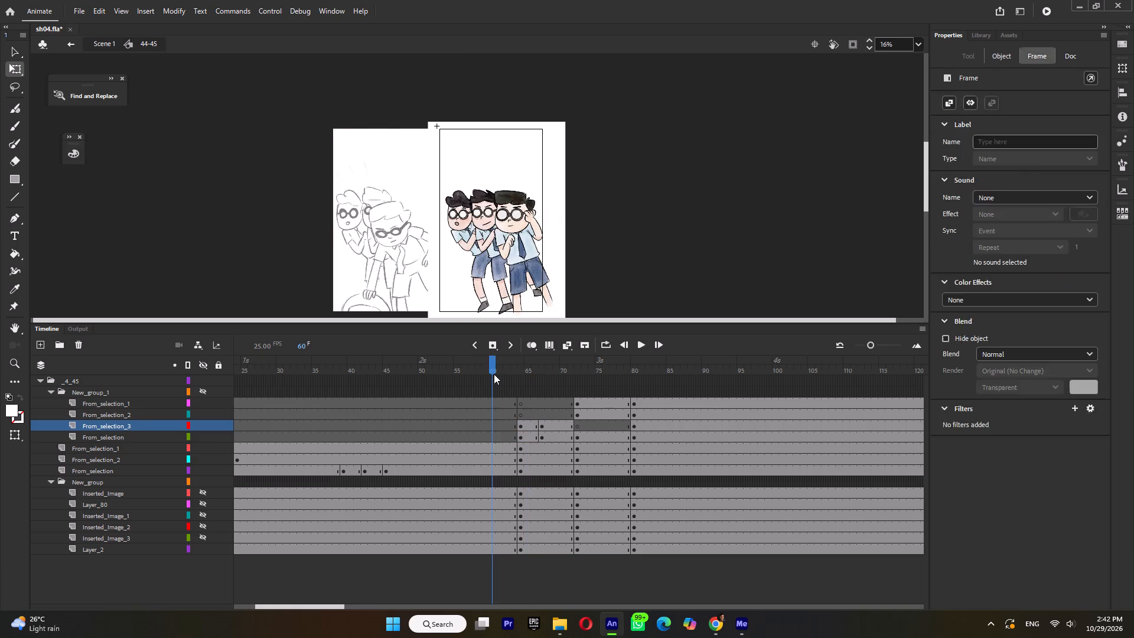
key("Return")
key("Return")
left_click_drag(556, 367, 571, 375)
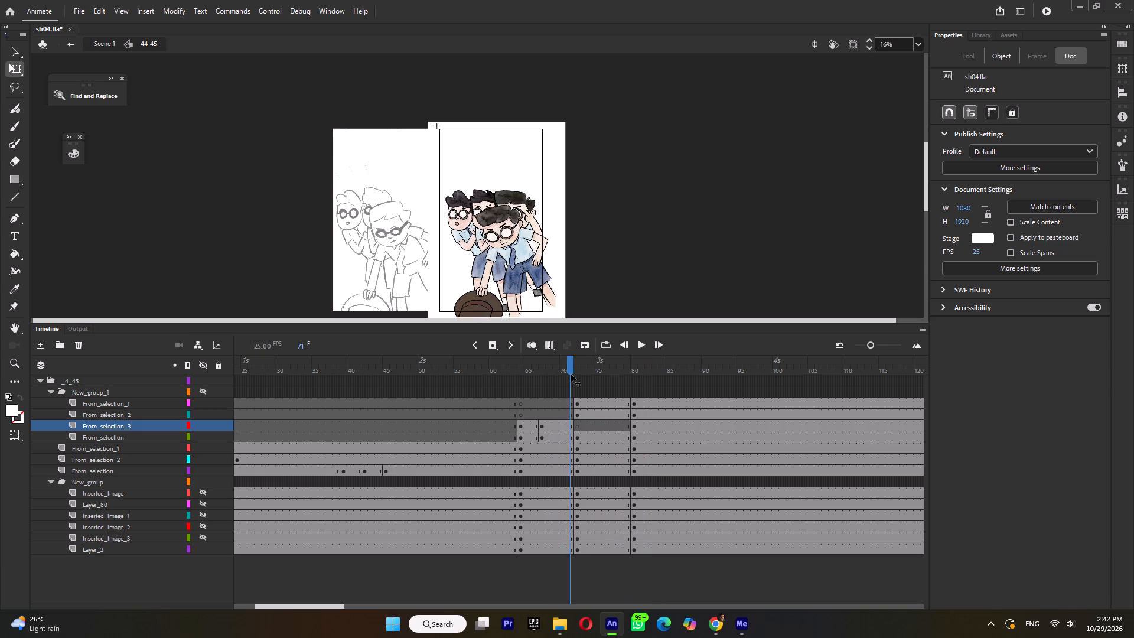
left_click_drag(571, 375, 586, 376)
left_click_drag(596, 403, 597, 437)
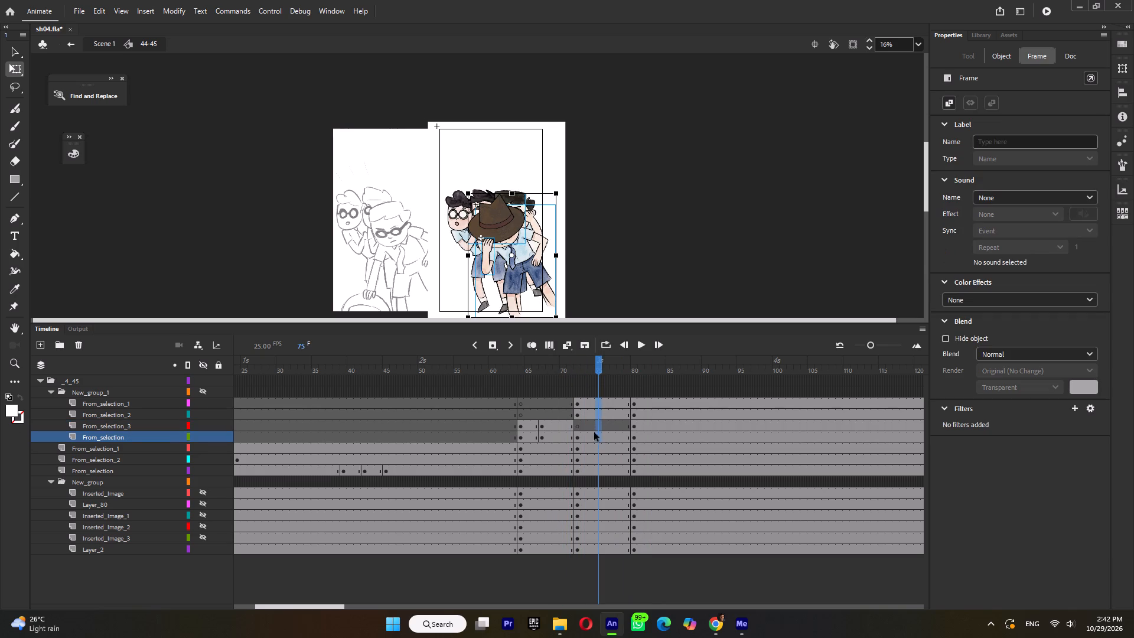
key("F6")
At frame 72, stretch the front character, worn hat and raised arm upward from the bottom to a height of about 1394.
left_click(556, 370)
left_click(579, 370)
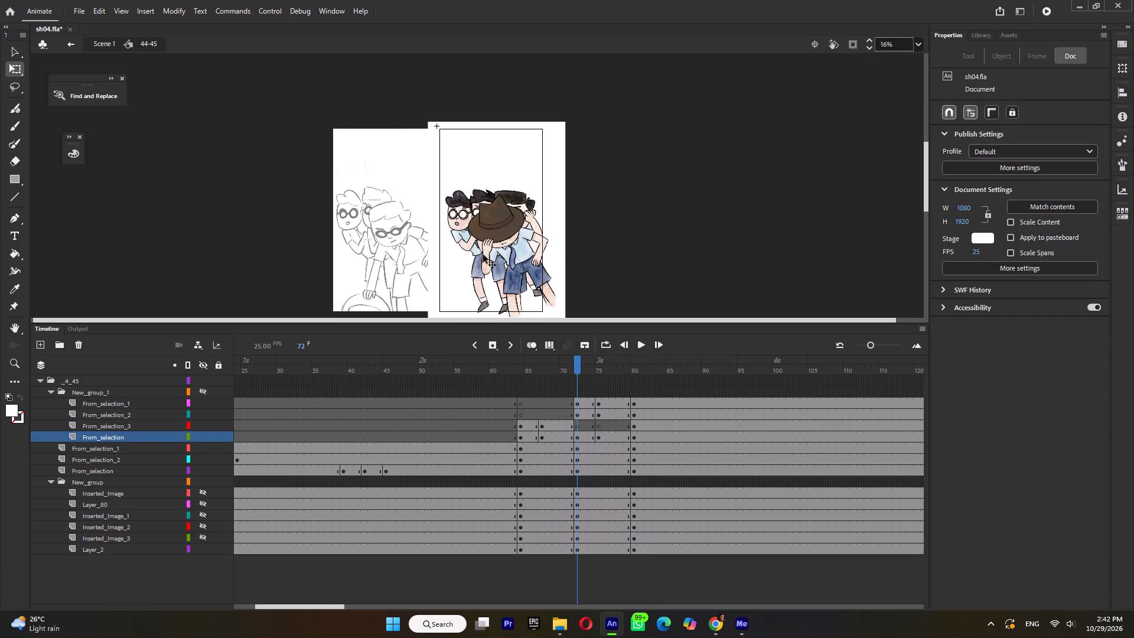
left_click(483, 257)
left_click(491, 214, "shift")
left_click(500, 209, "shift")
left_click(523, 267, "shift")
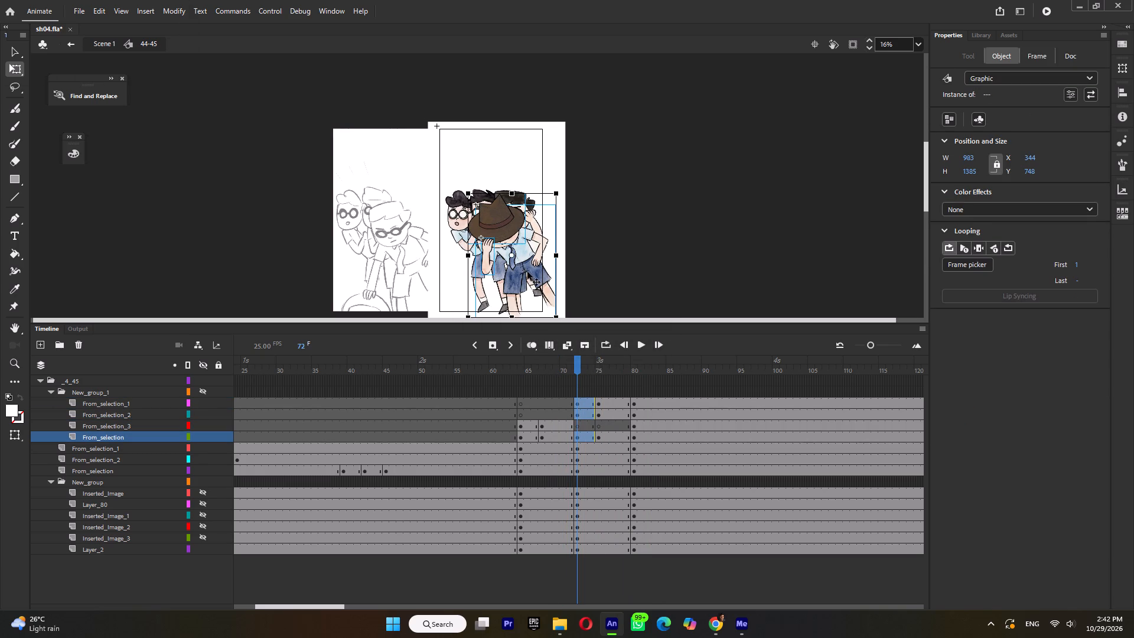
left_click_drag(512, 255, 525, 314)
scroll(512, 191, "up", 6, "ctrl")
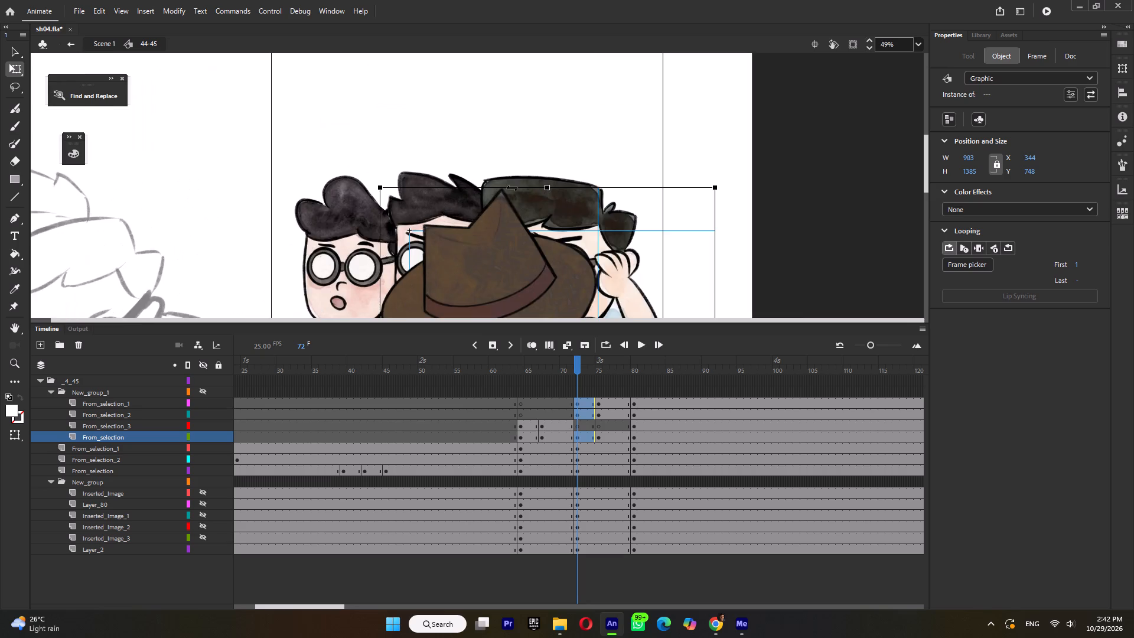
scroll(542, 191, "up", 3, "ctrl")
left_click_drag(554, 185, 553, 180)
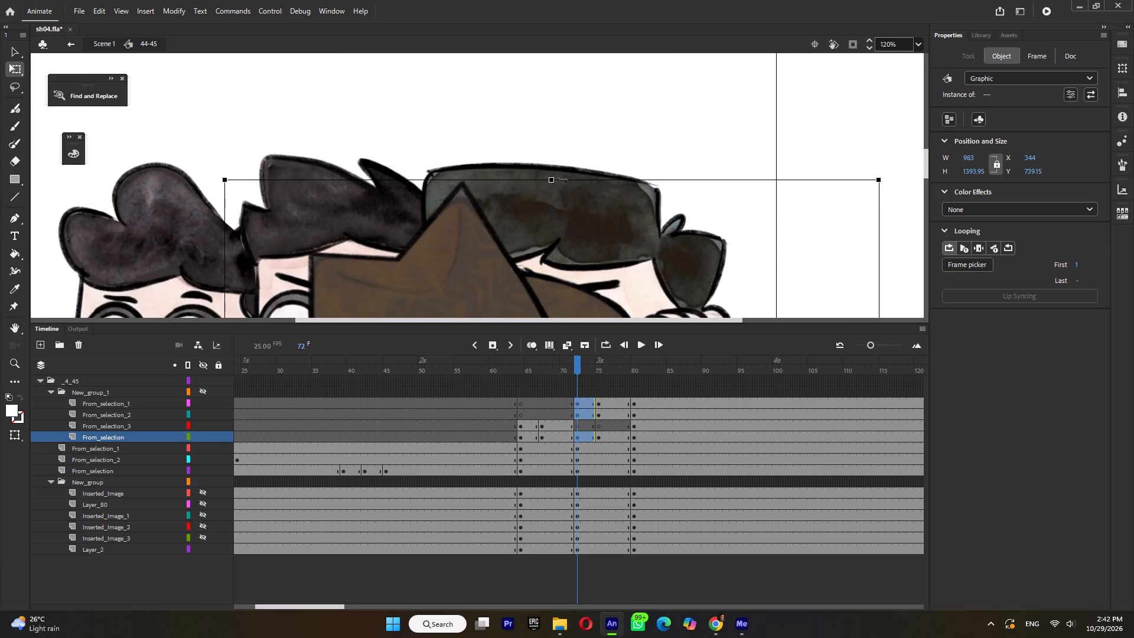
left_click(563, 180)
scroll(564, 180, "down", 9, "ctrl")
Play back the hat poses, and delete the lowered hat arm on From_selection_3 from frame 80 onward.
left_click(499, 372)
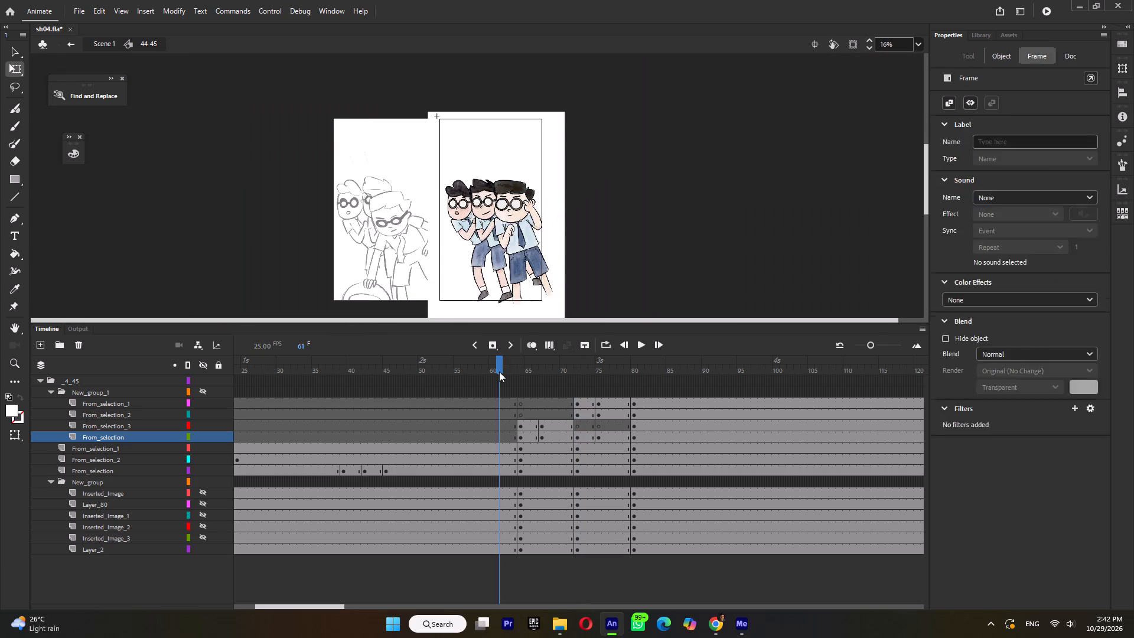
key("Return")
key("Return")
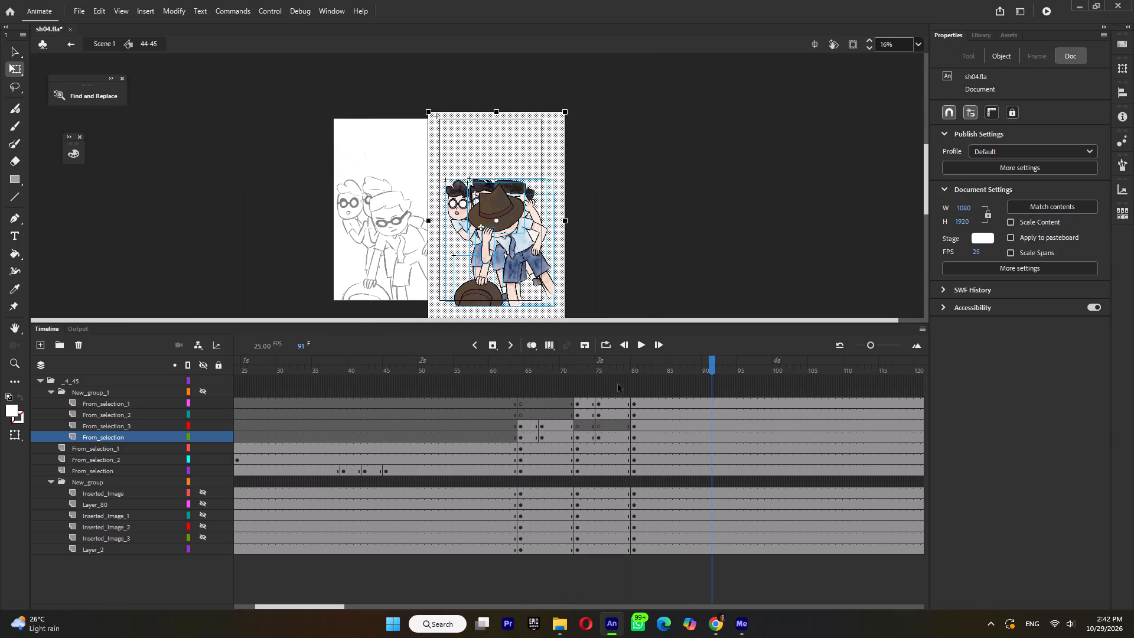
left_click(635, 422)
key("Delete")
left_click(636, 434)
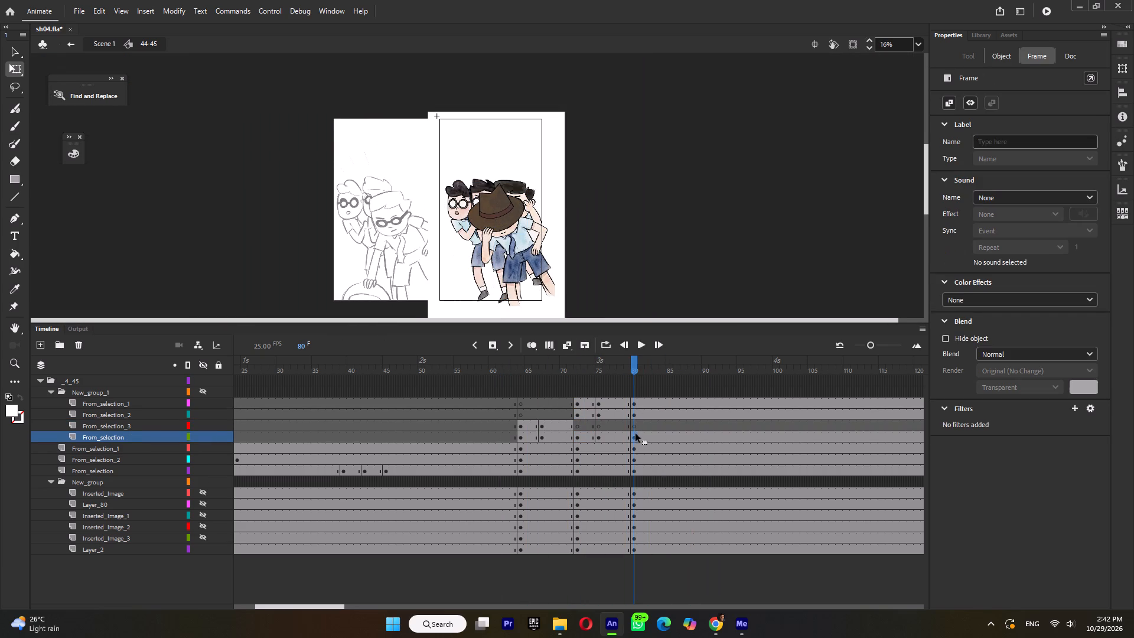
left_click_drag(631, 363, 635, 375)
Play back the hat poses in Scene 1, and insert one frame before the squash keyframes in symbol 44-45.
double_click(682, 261)
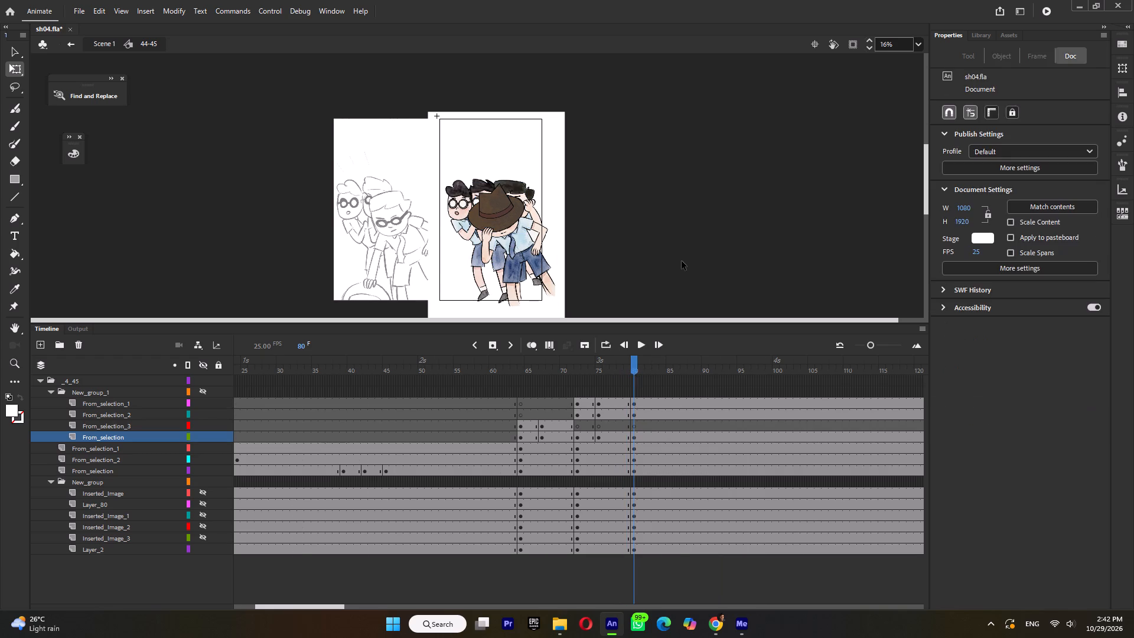
left_click_drag(520, 364, 222, 395)
key("Return")
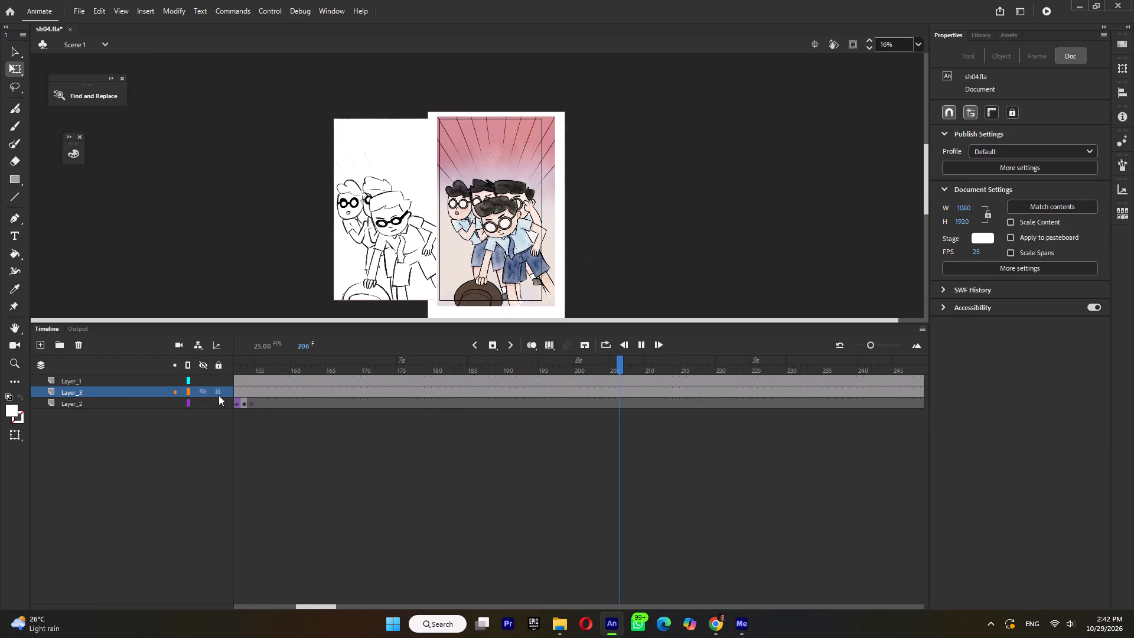
key("Return")
double_click(500, 221)
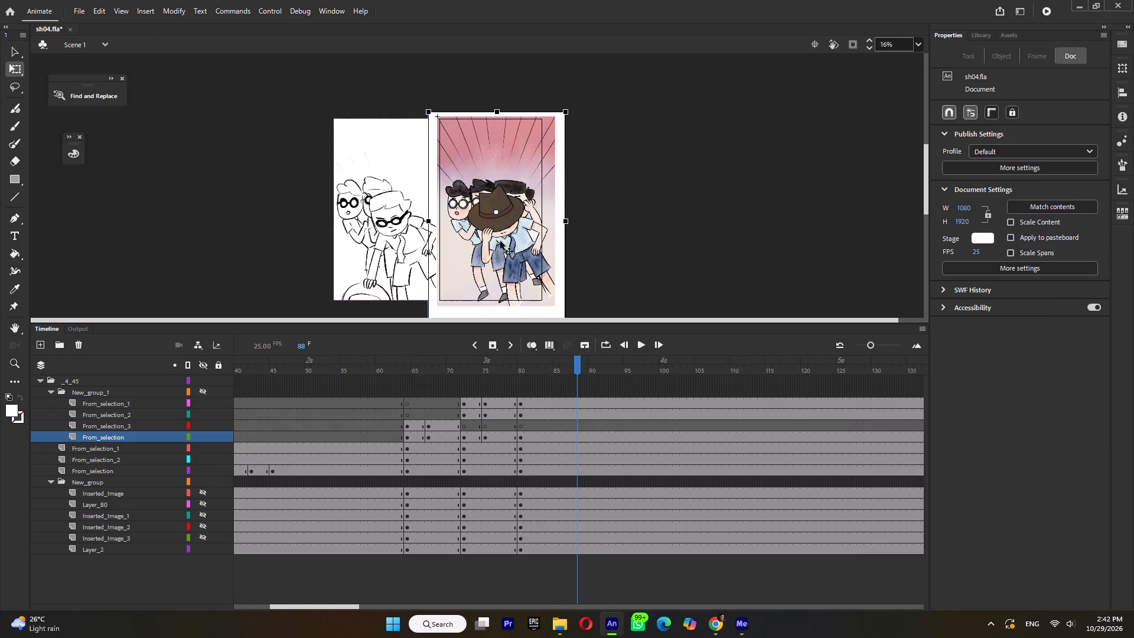
double_click(374, 373)
key("F5")
Insert frames in symbol 44-45 to delay the worn-hat pose to frame 78 and its last keyframes to frame 87.
double_click(446, 377)
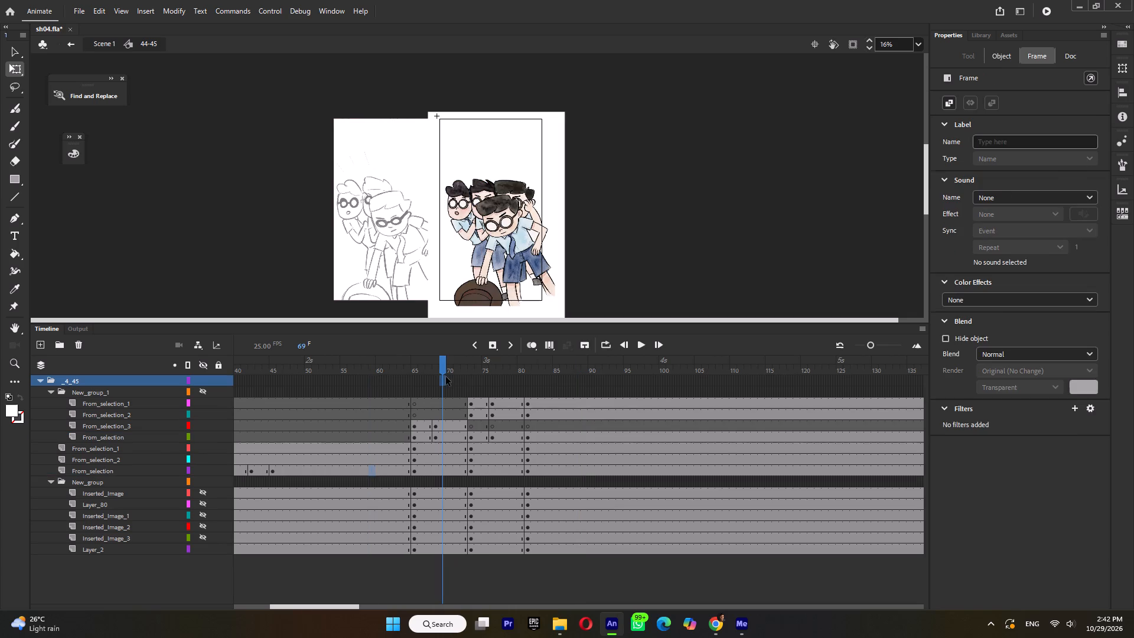
key("F5")
key("F5")
key("F5")
double_click(455, 363)
key("F5")
key("F5")
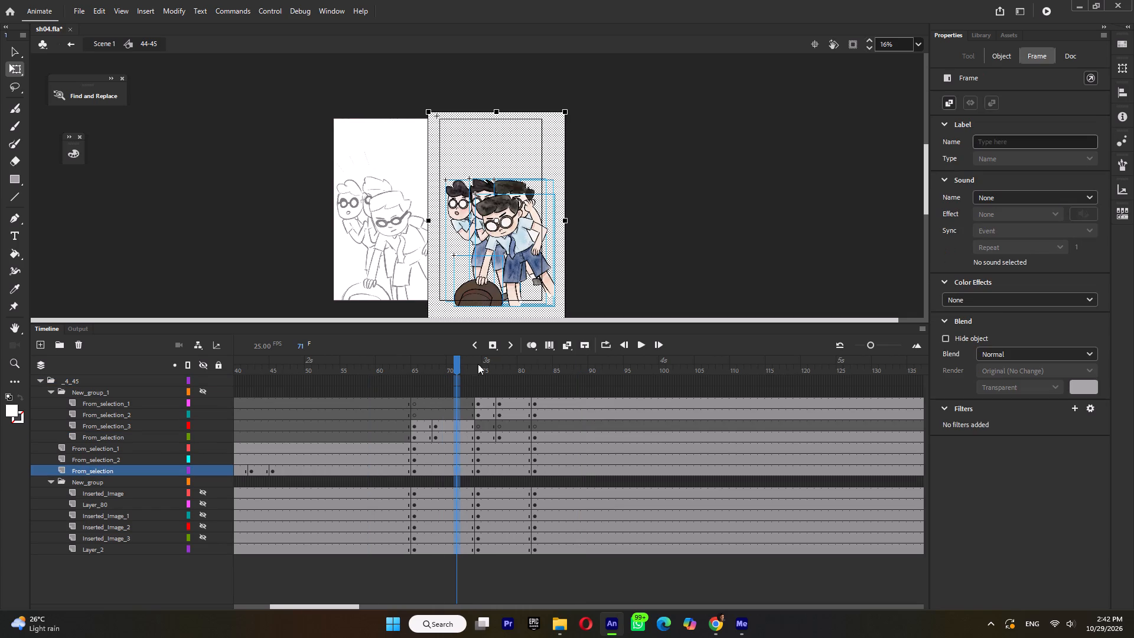
key("F5")
key("F5")
double_click(540, 365)
key("F5")
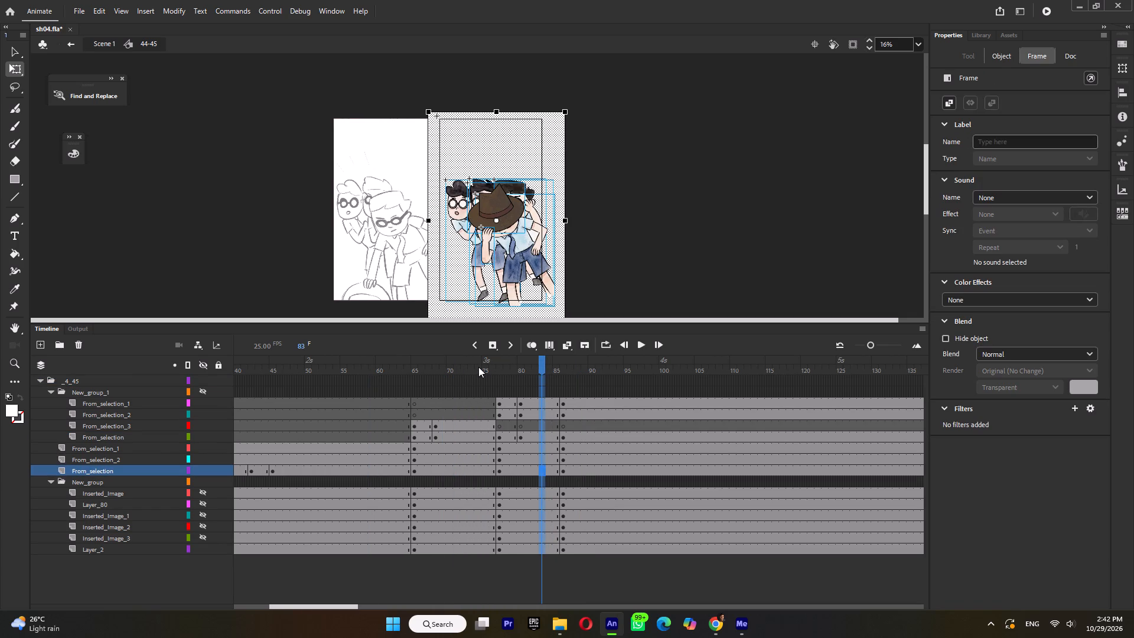
double_click(478, 367)
key("F5")
Compare the hat timing with the sketch in Scene 1, and insert eleven frames at frame 75 of symbol 44-45.
double_click(742, 233)
key("Return")
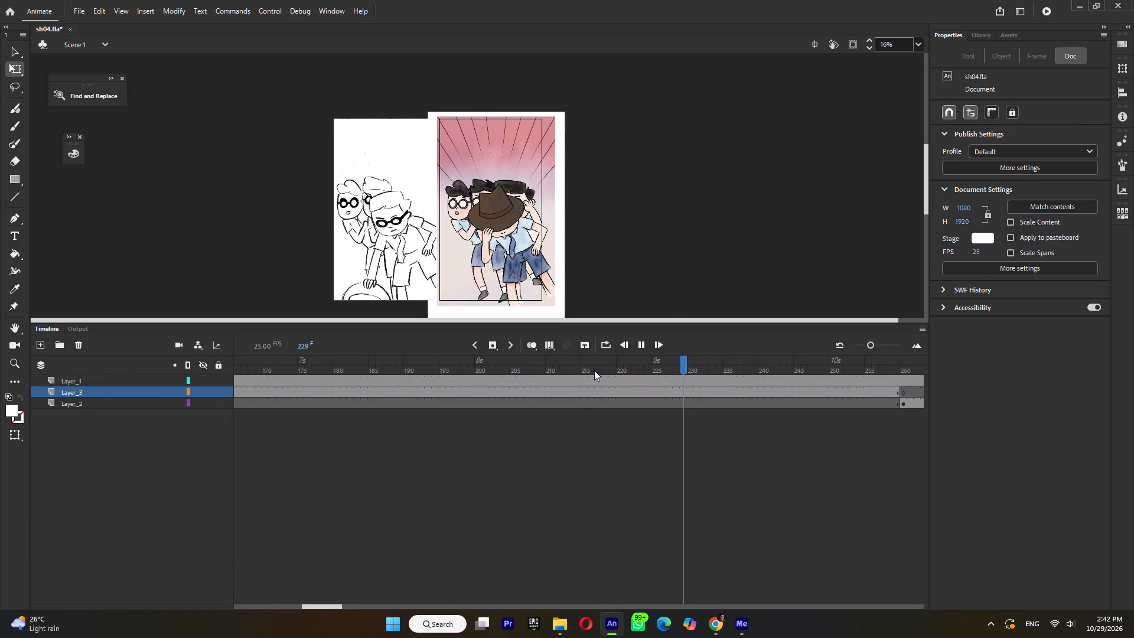
key("Return")
left_click_drag(662, 362, 680, 375)
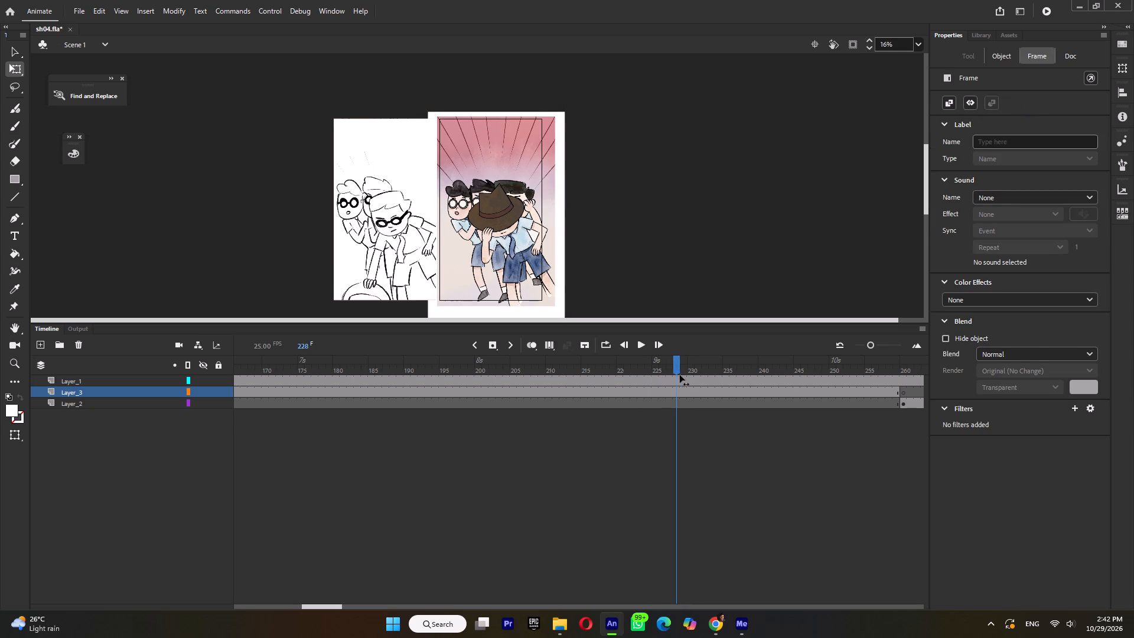
left_click_drag(680, 375, 698, 405)
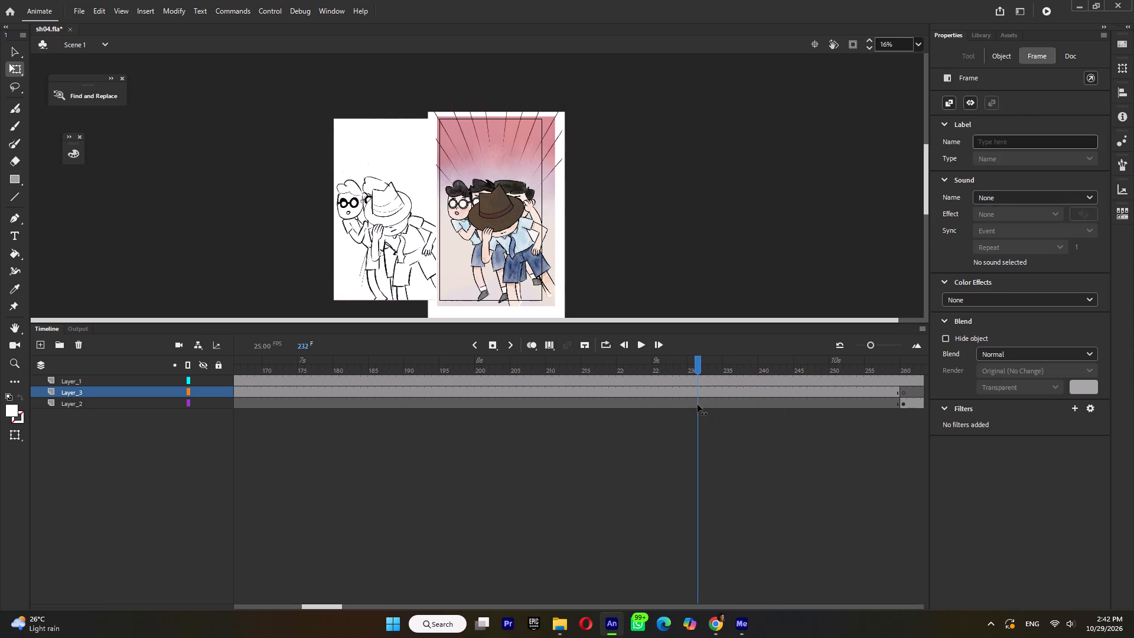
left_click_drag(698, 405, 689, 409)
double_click(504, 206)
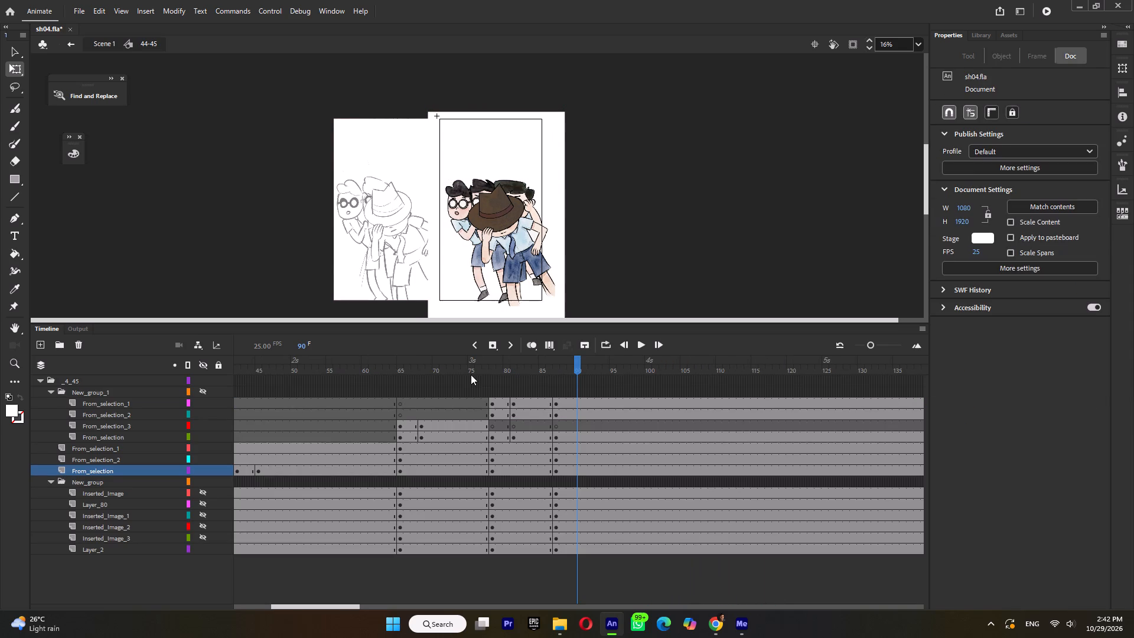
double_click(468, 370)
key("F5")
key("F5")
key("F5")
key("F5")
key("F5")
key("F5")
key("F5")
key("F5")
key("F5")
key("F5")
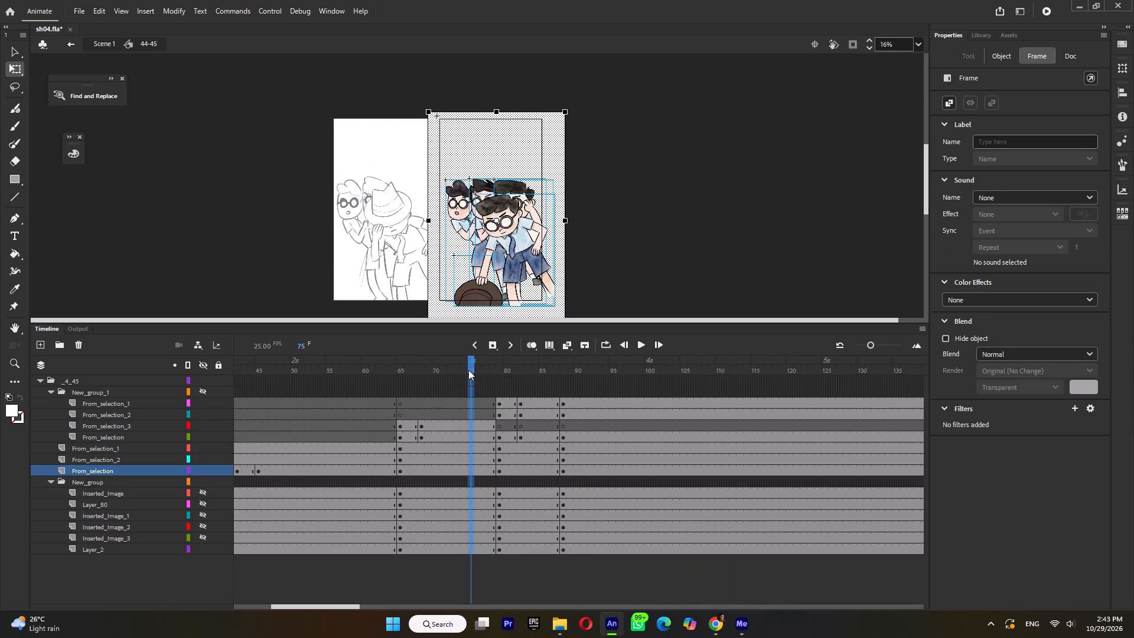
key("F5")
Play back the retimed shot in Scene 1, and insert keyframes on Layer_3 at frames 239 and 259.
double_click(711, 300)
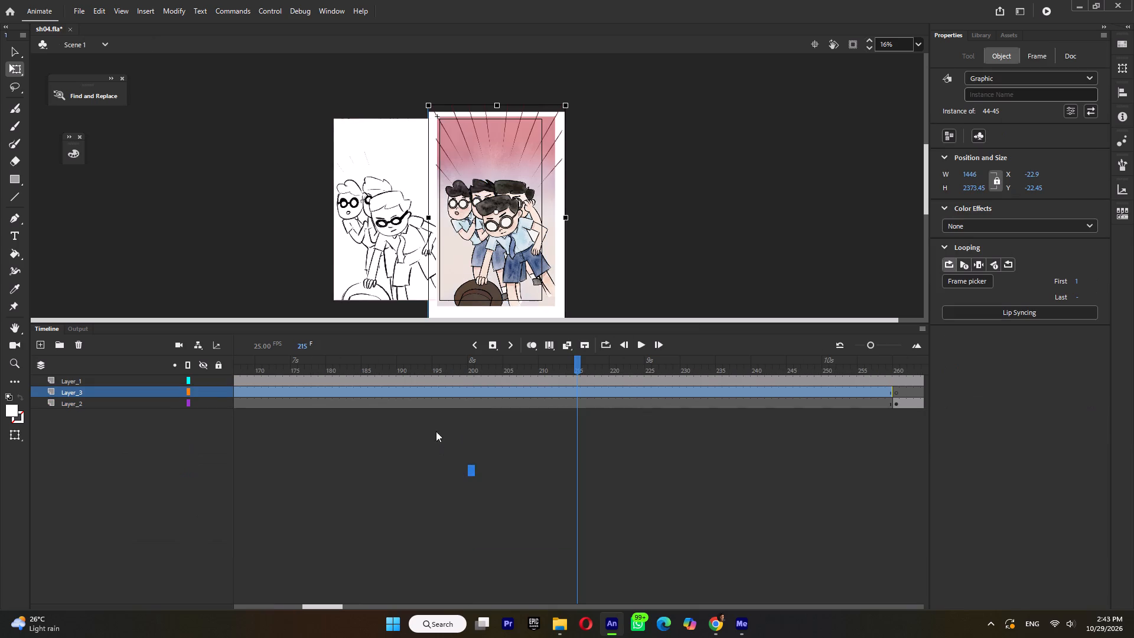
left_click_drag(299, 357, 219, 380)
key("Return")
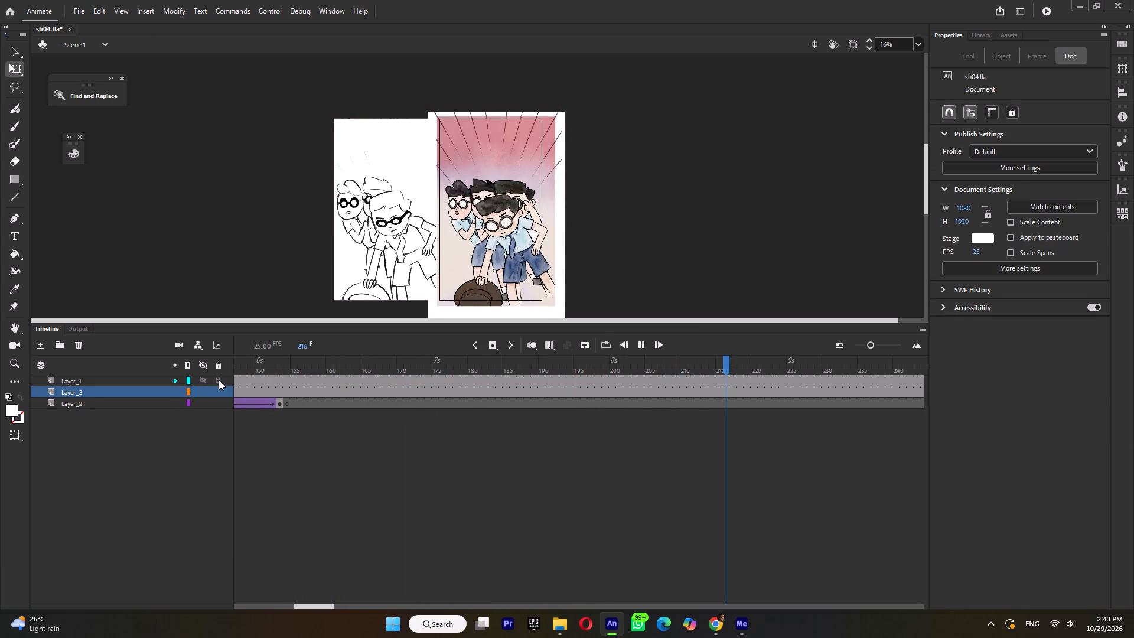
key("Return")
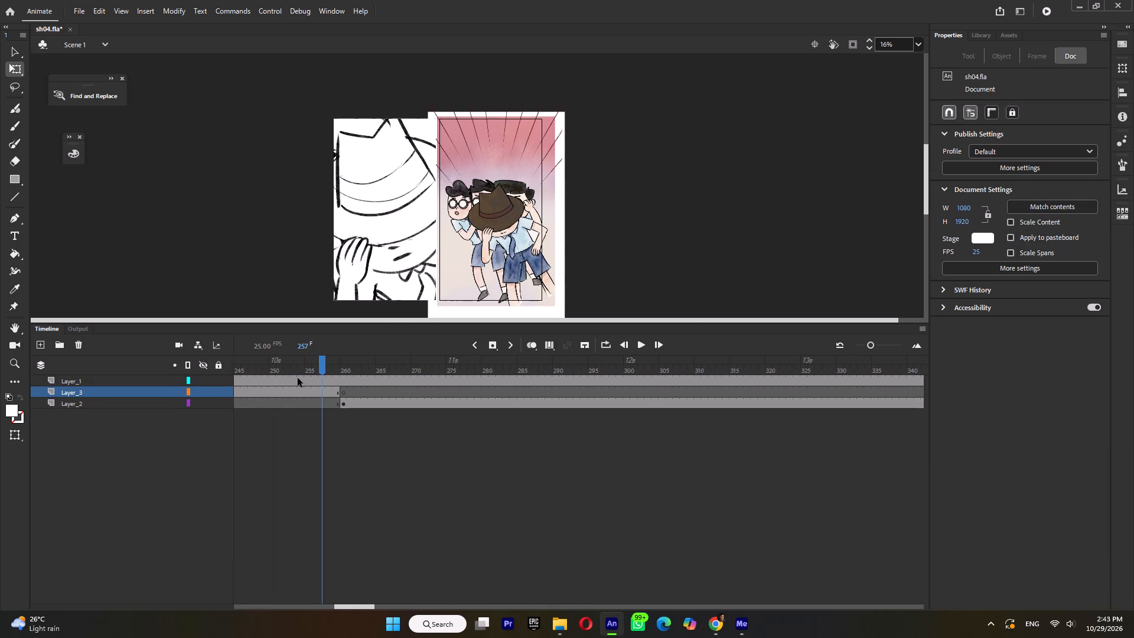
left_click_drag(298, 362, 455, 429)
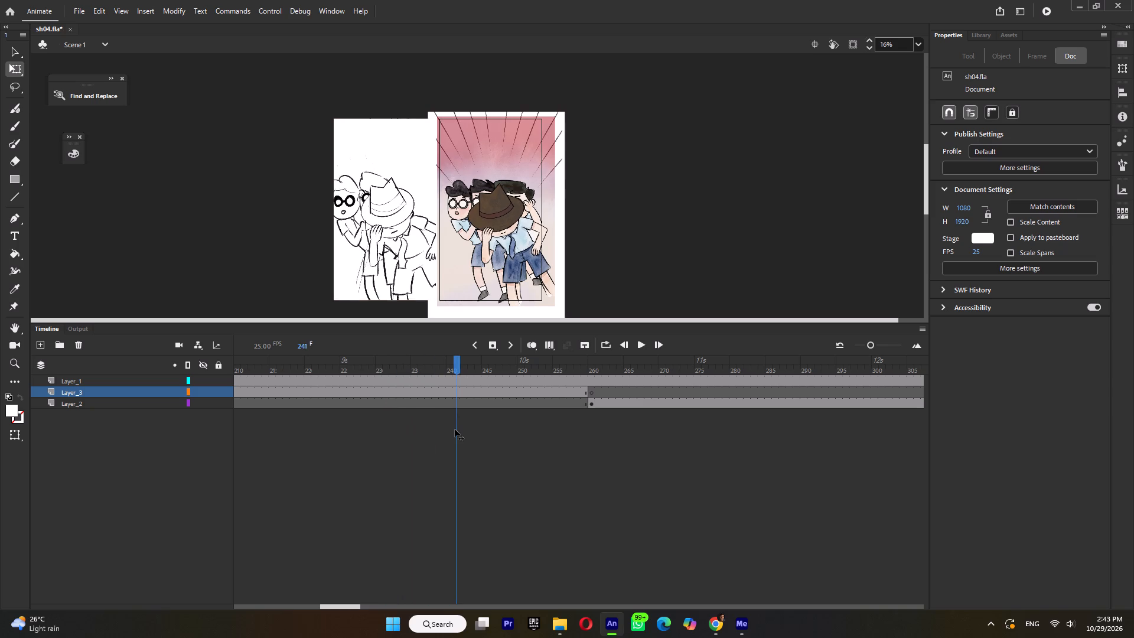
left_click_drag(455, 429, 441, 431)
left_click(443, 392)
key("F6")
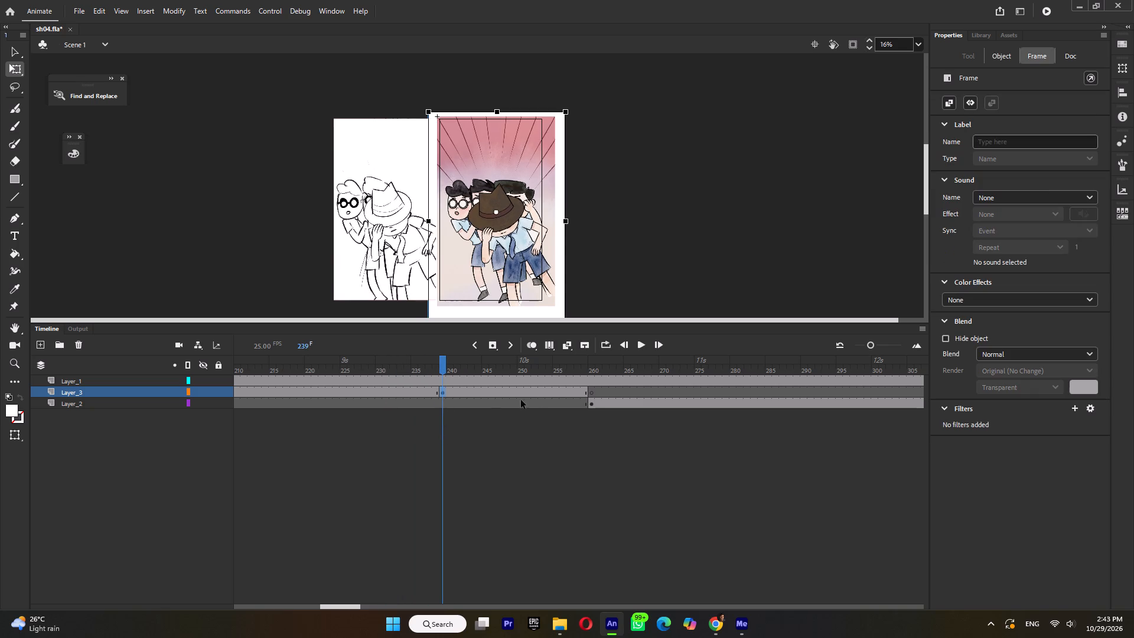
left_click(582, 391)
key("F6")
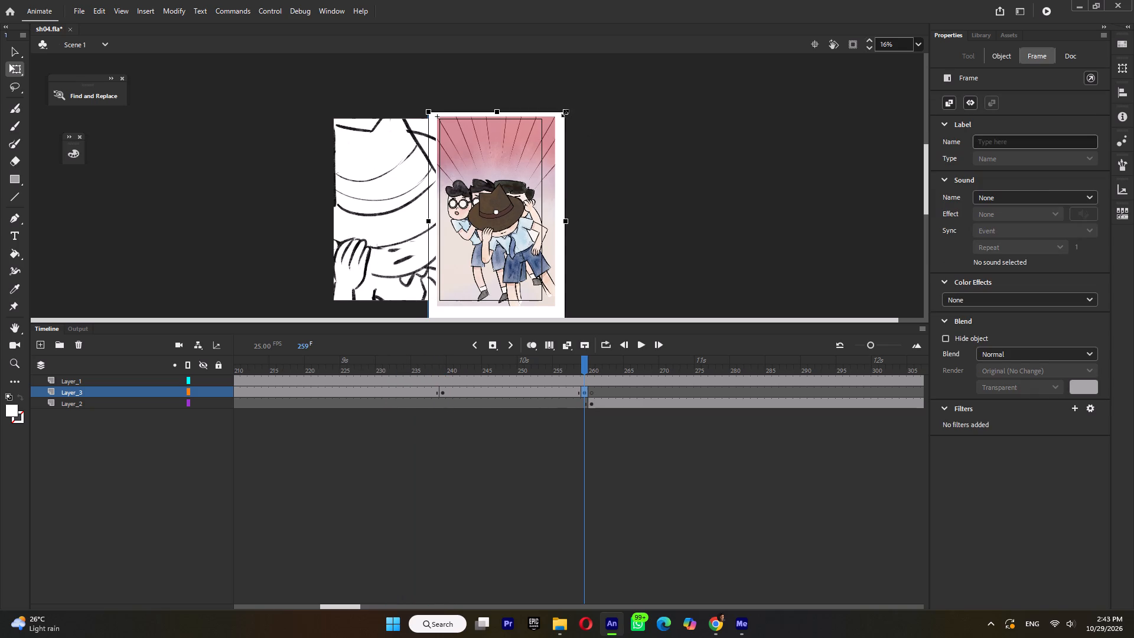
At frame 259, enlarge the 44-45 instance to about 5326 by 6770 and move it up toward the sketch's hat close-up.
left_click_drag(565, 113, 722, 0, "shift")
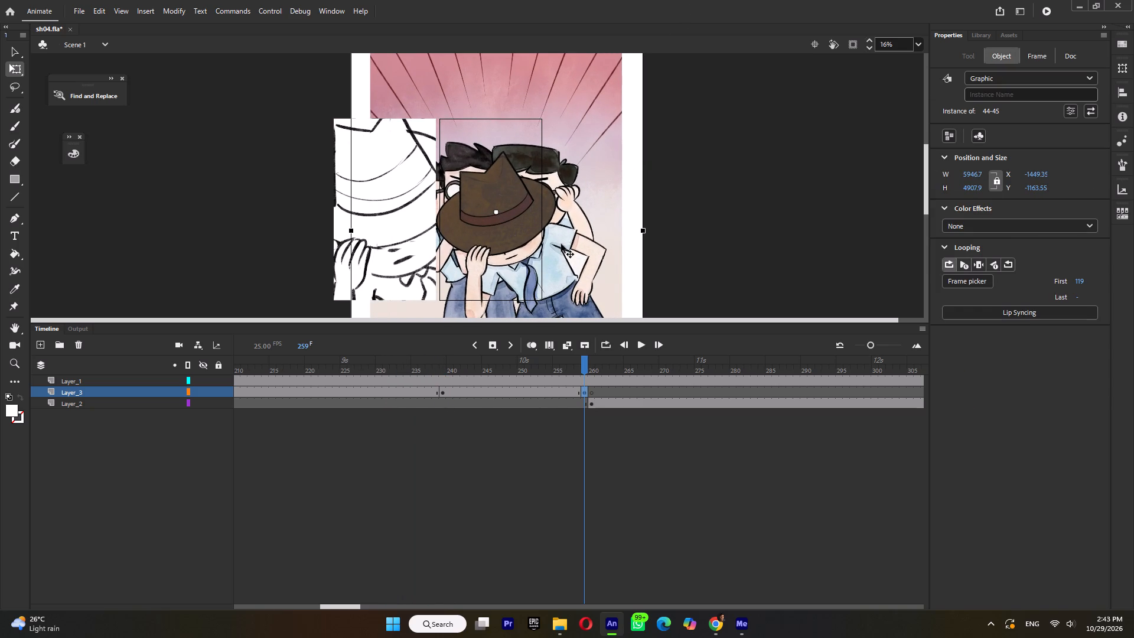
key("ctrl+z")
scroll(566, 264, "down", 3, "ctrl")
left_click_drag(520, 188, 596, 125, "shift")
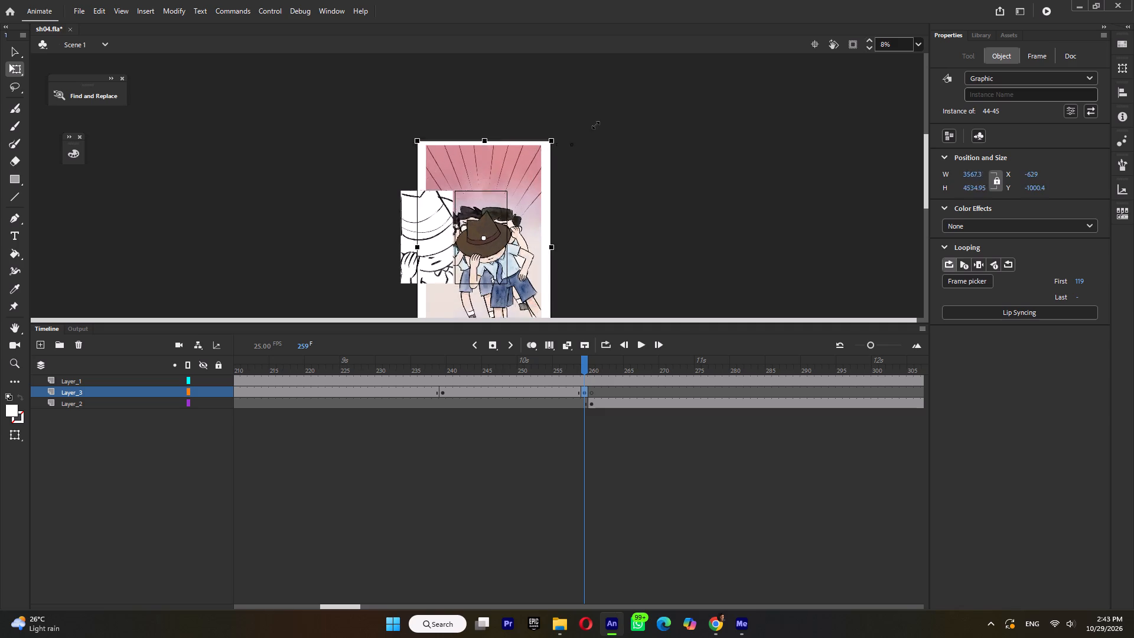
left_click_drag(596, 125, 661, 69, "shift")
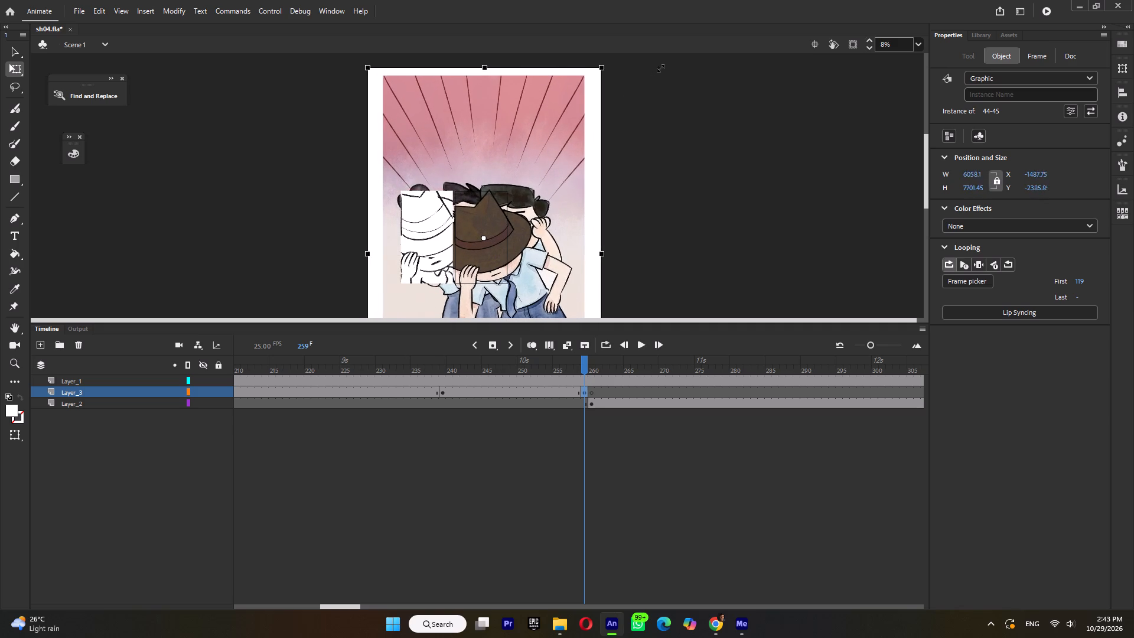
left_click_drag(661, 69, 642, 89, "shift")
left_click_drag(584, 204, 584, 188)
key("ctrl+z")
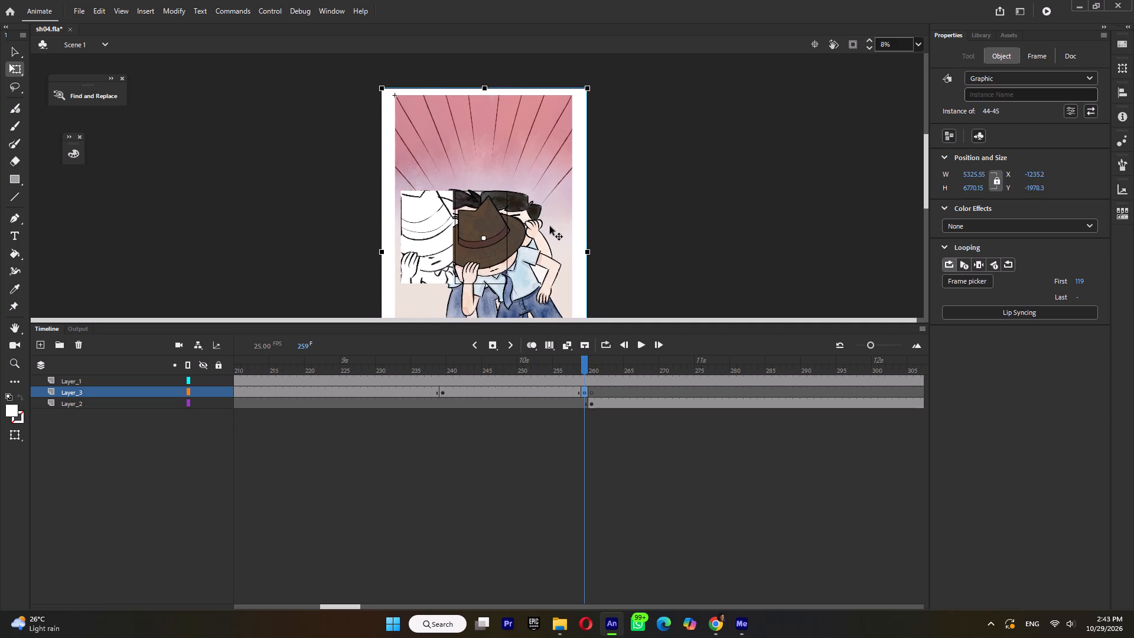
left_click_drag(550, 226, 550, 214)
left_click_drag(589, 77, 595, 71, "shift")
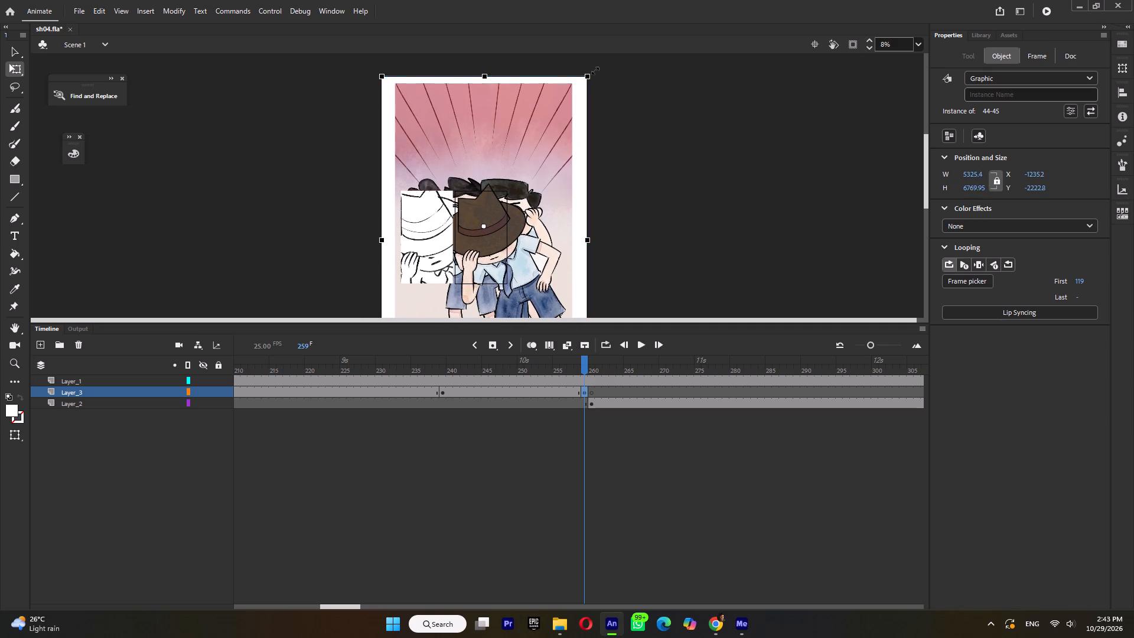
left_click_drag(595, 71, 596, 72, "shift")
left_click(538, 145)
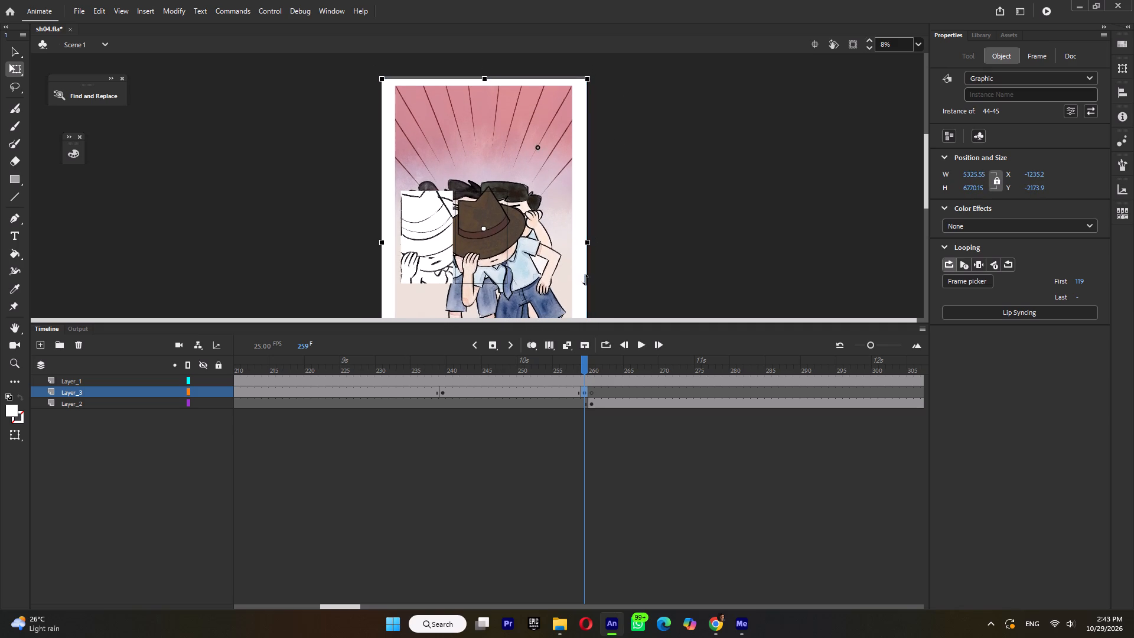
Scrub through the following shot, and create a tween on Layer_3 between frames 239 and 259.
left_click(595, 404)
left_click_drag(597, 359, 598, 359)
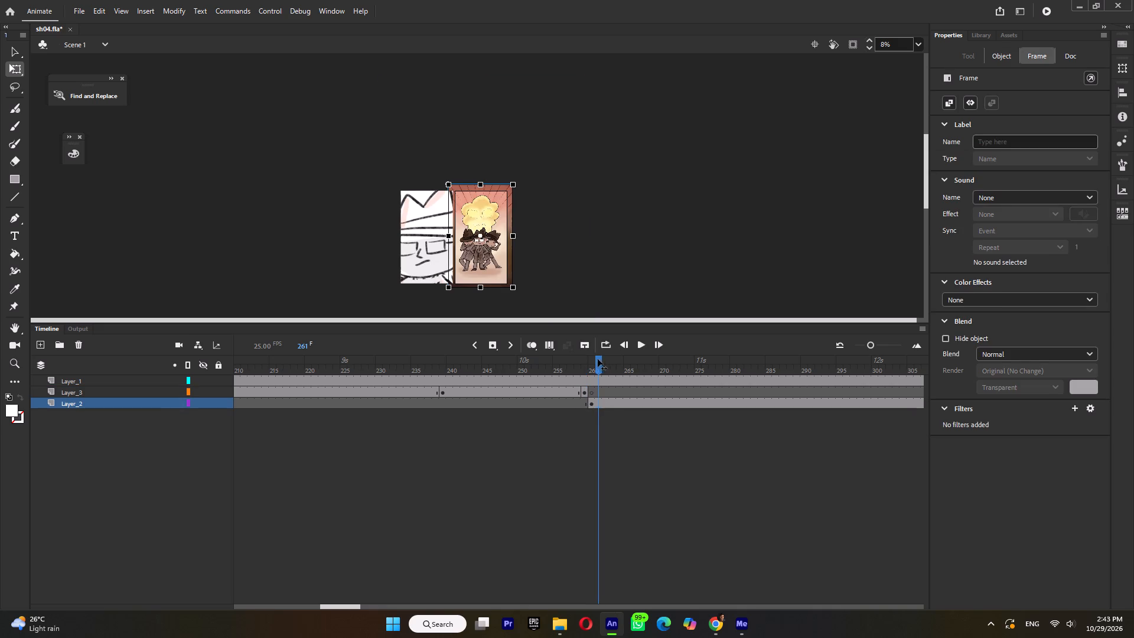
left_click_drag(598, 359, 889, 411)
left_click(558, 396)
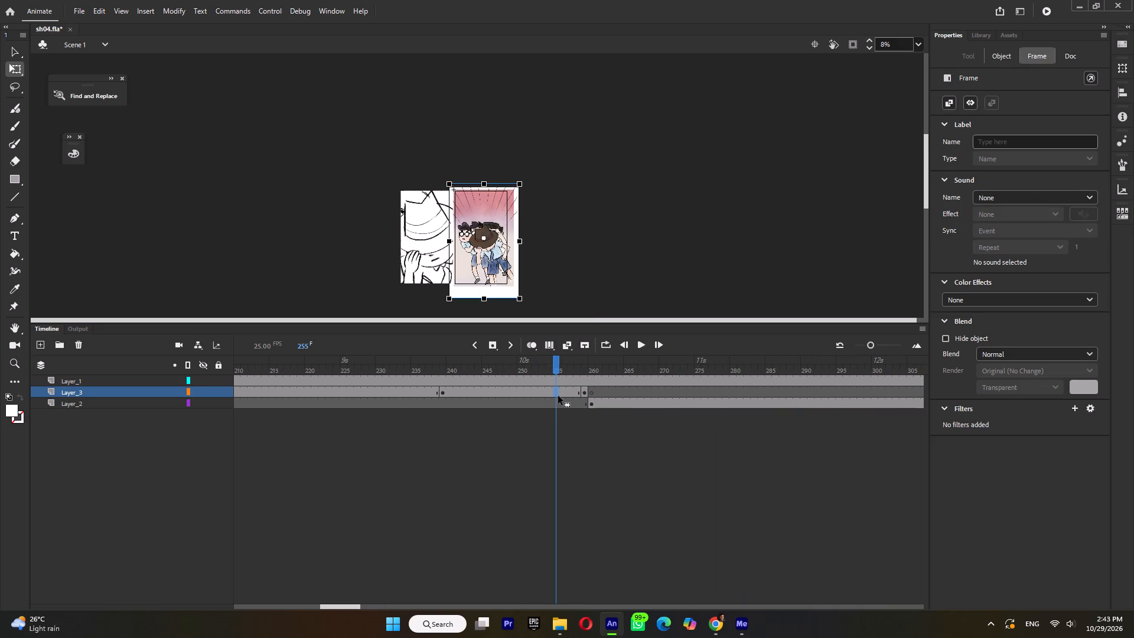
key("ctrl+m")
Open symbol 46 from the shot after frame 260, and expand its _6 layer folder.
left_click(597, 366)
double_click(489, 239)
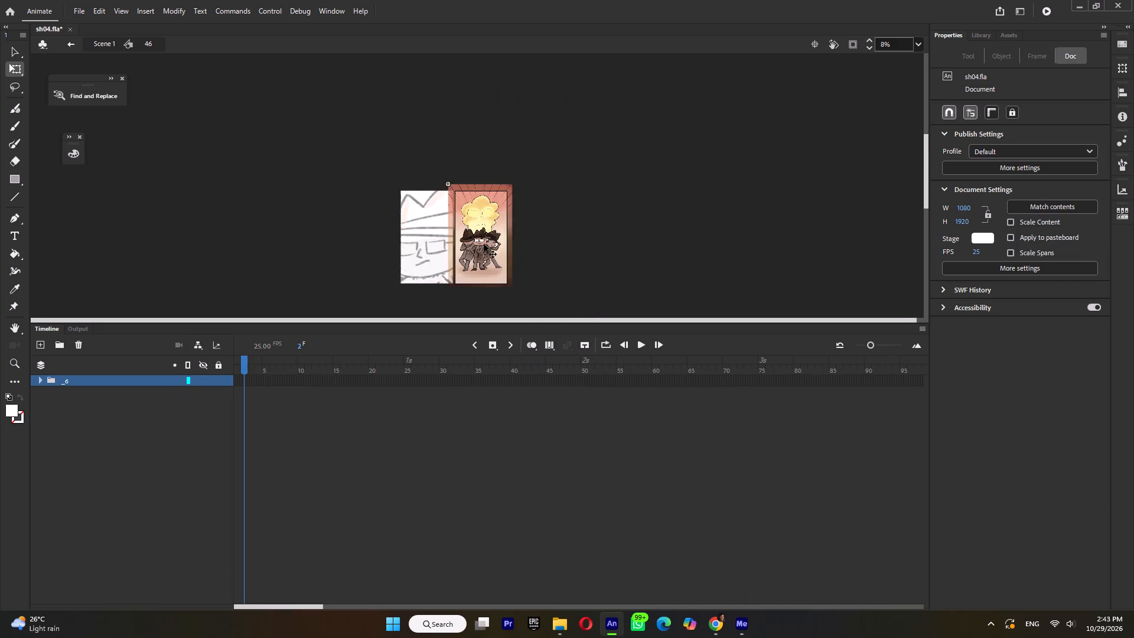
scroll(483, 244, "up", 6, "ctrl")
left_click(477, 256)
left_click(477, 256)
double_click(600, 252)
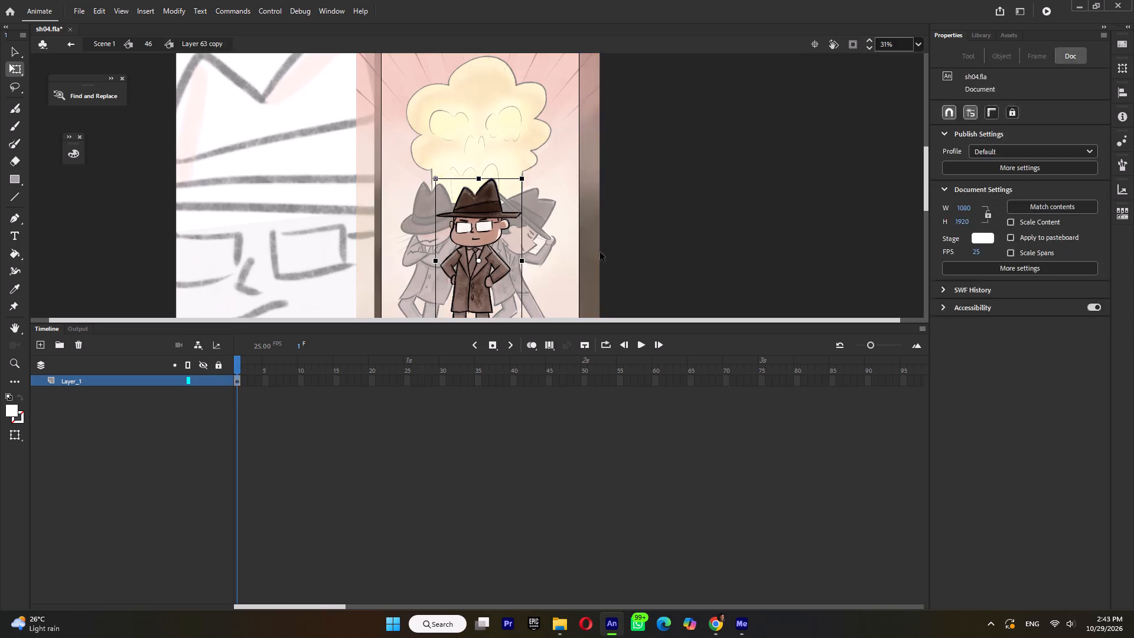
left_click(37, 381)
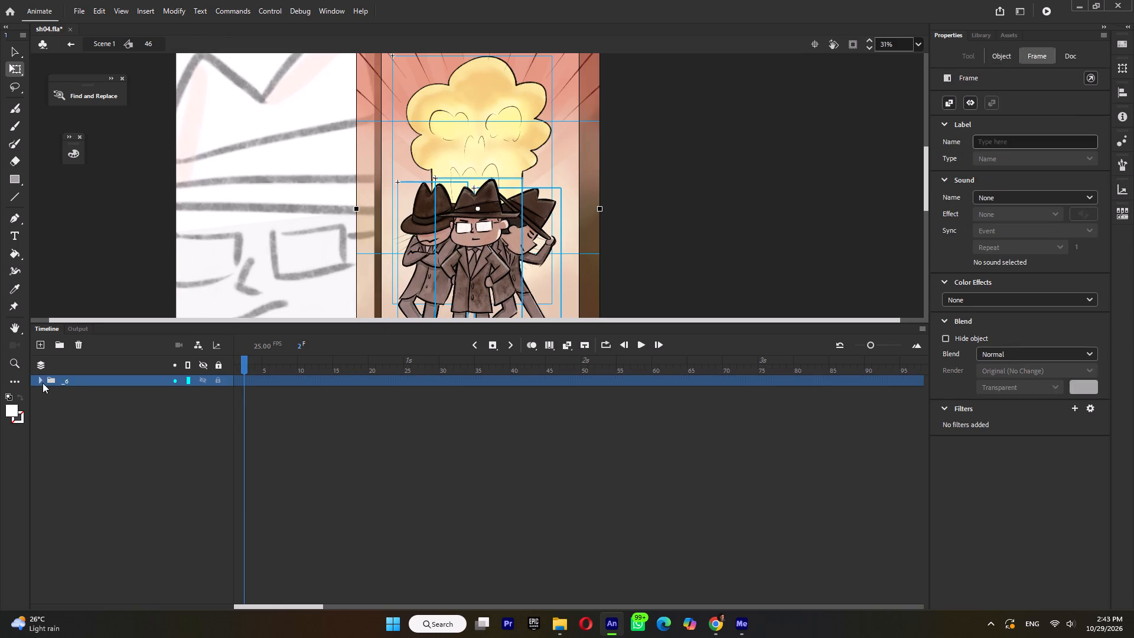
left_click(43, 383)
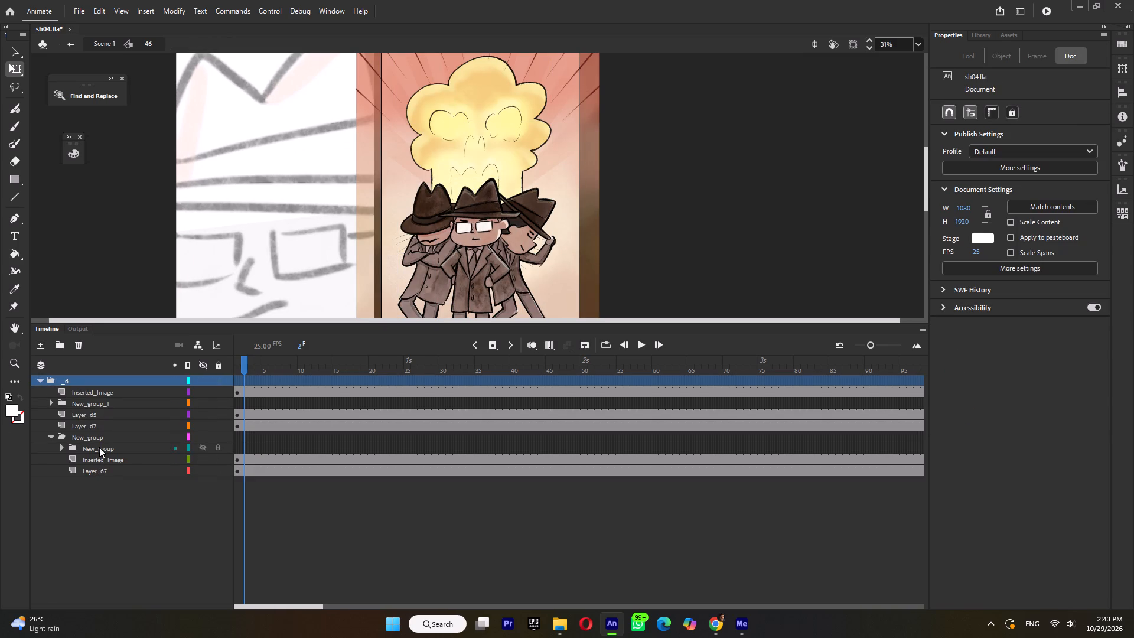
Inside symbol 46's Inserted Image lines, extend the timeline to frame 12 and enlarge the lines to about 1488 wide at a frame 7 keyframe.
left_click(87, 390)
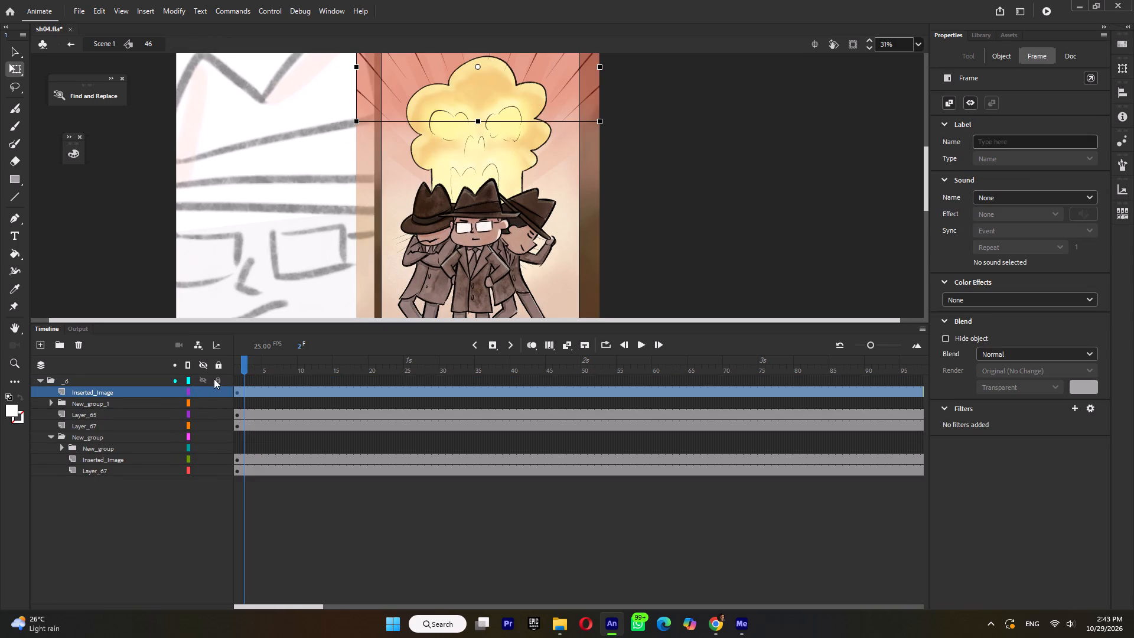
double_click(579, 66)
left_click(316, 382)
key("F5")
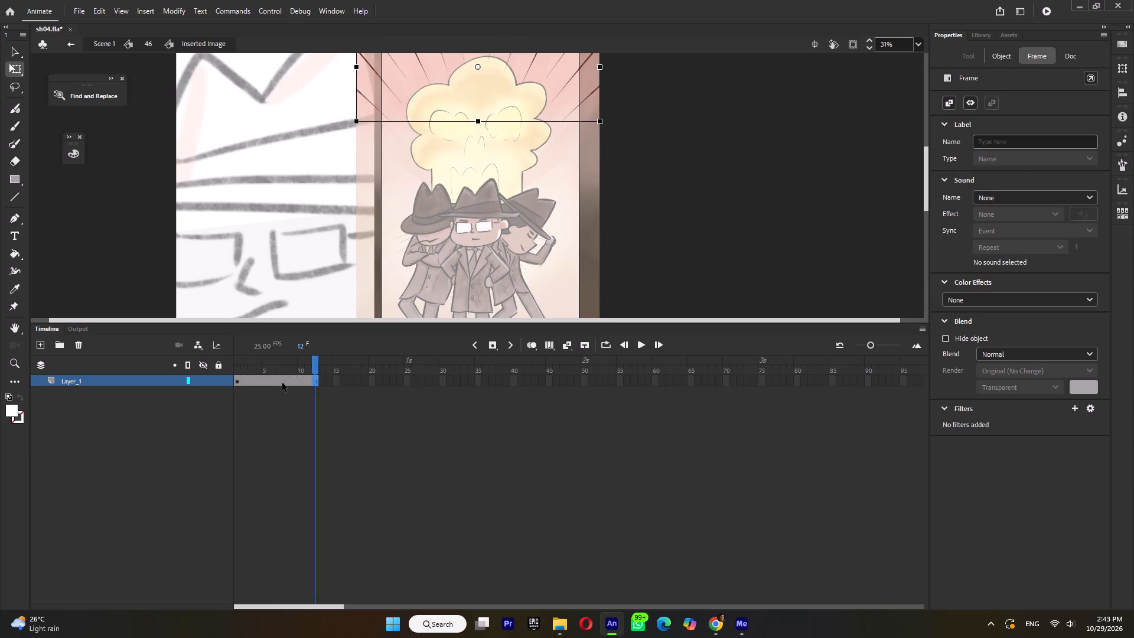
left_click(280, 382)
key("F6")
scroll(535, 278, "down", 1)
scroll(561, 203, "down", 4, "ctrl")
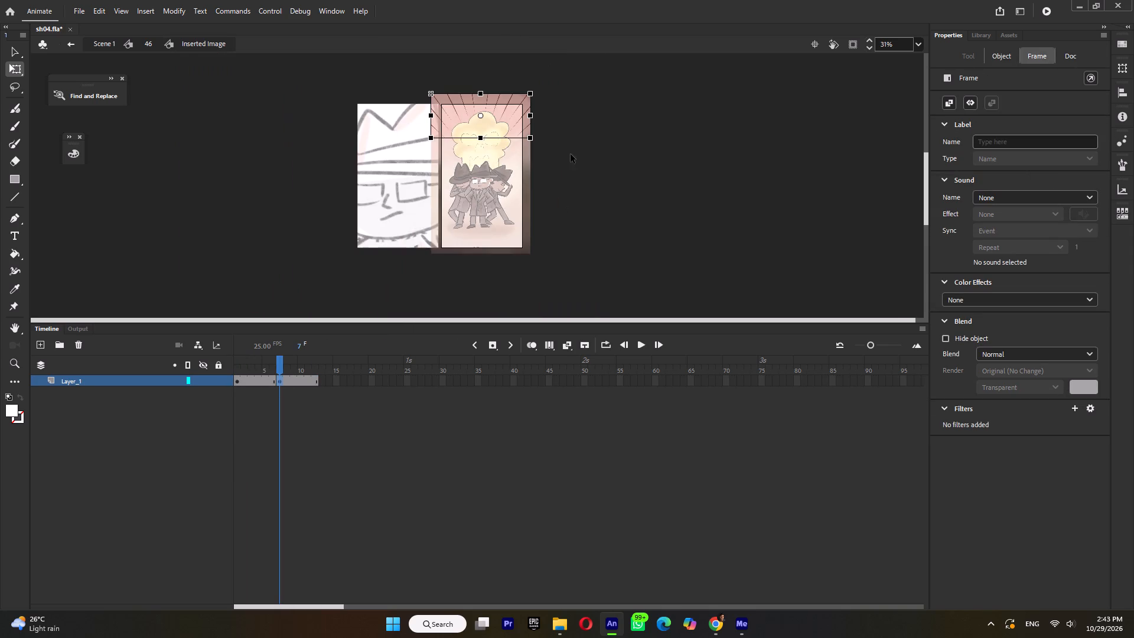
scroll(526, 73, "up", 3, "ctrl")
left_click_drag(561, 115, 572, 105, "shift")
left_click_drag(523, 130, 523, 119)
double_click(631, 161)
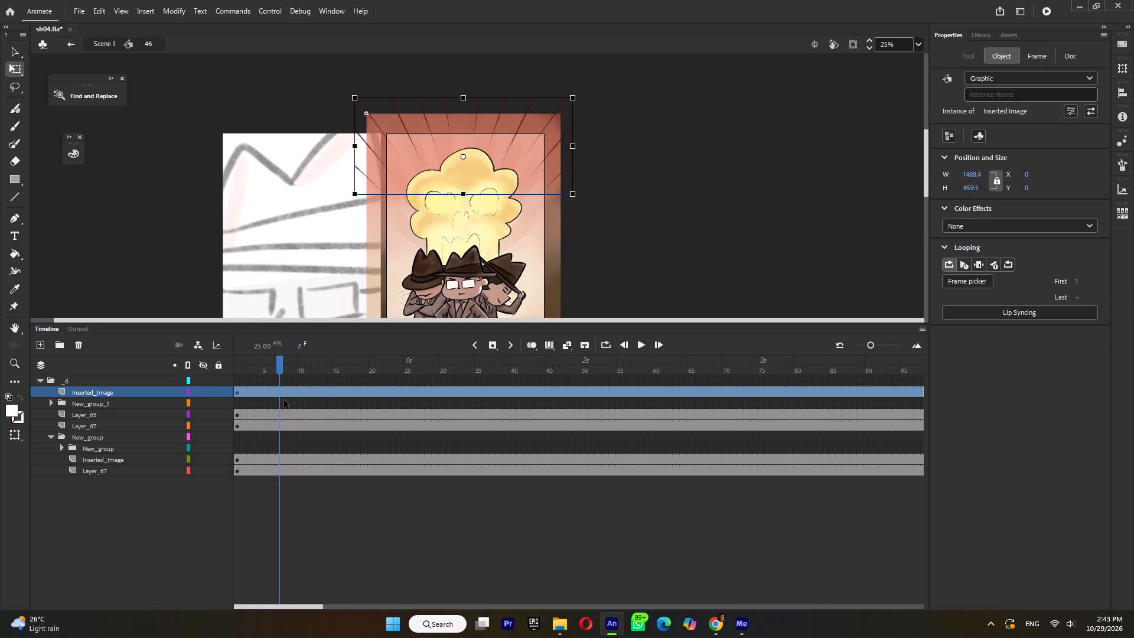
Hide the Inserted_Image explosion-lines layer in symbol 46, keeping the New_group_1 figures visible.
left_click(201, 388)
left_click(204, 402)
left_click(201, 403)
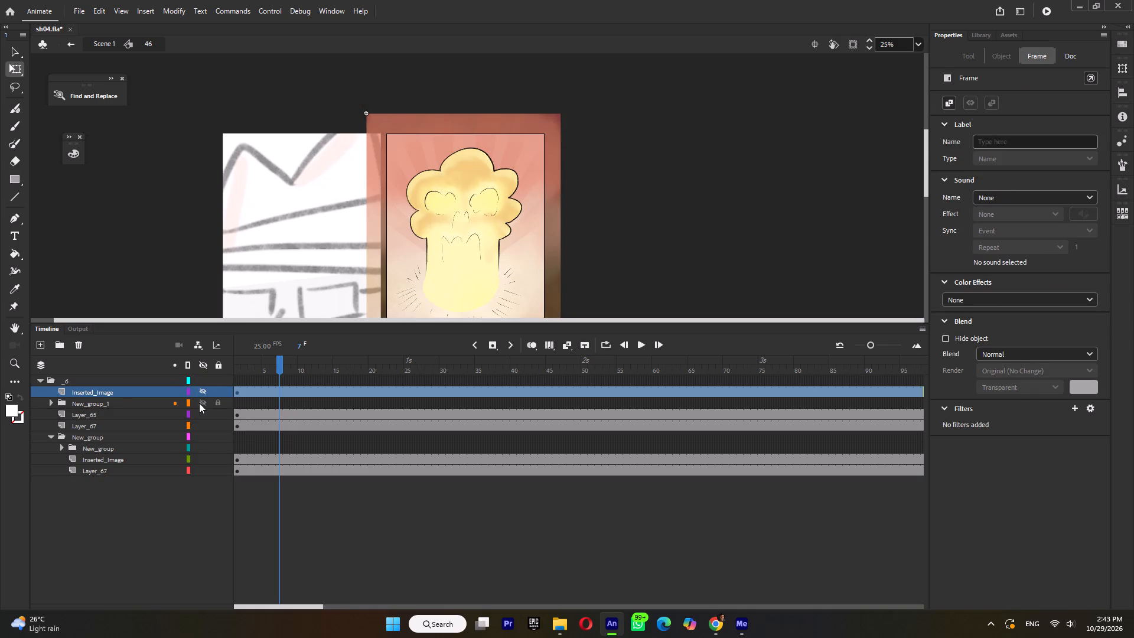
Combine Layer_63_copy and Layer_63 from New_group_1, the middle man's two drawings, into one graphic symbol.
left_click(51, 401)
left_click(102, 411)
left_click(100, 422, "shift")
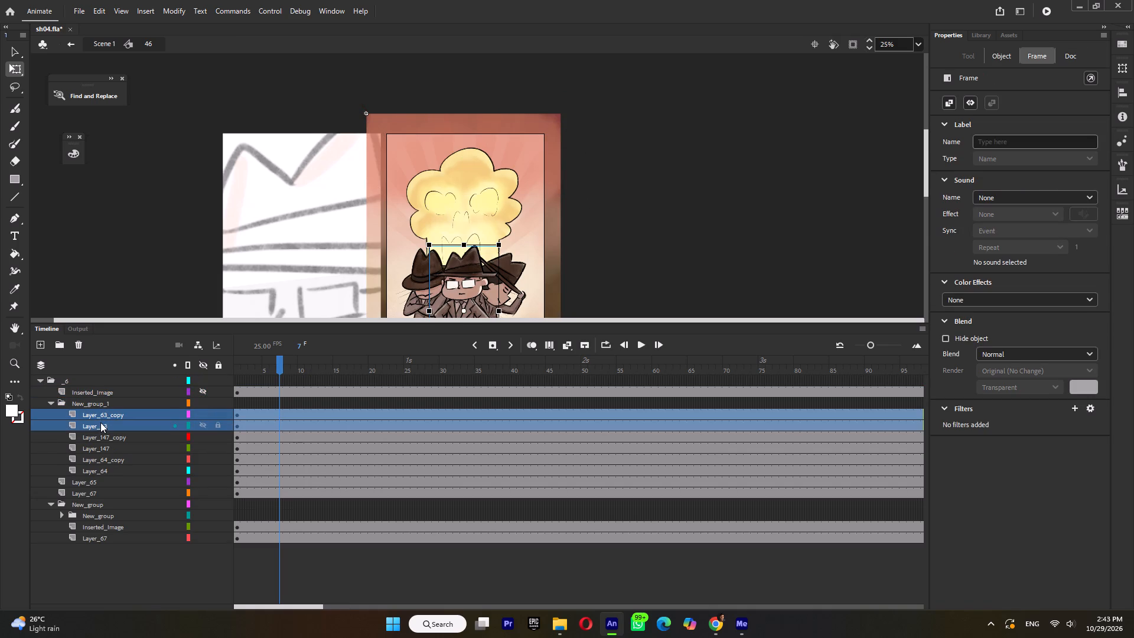
key("F8")
left_click(633, 148)
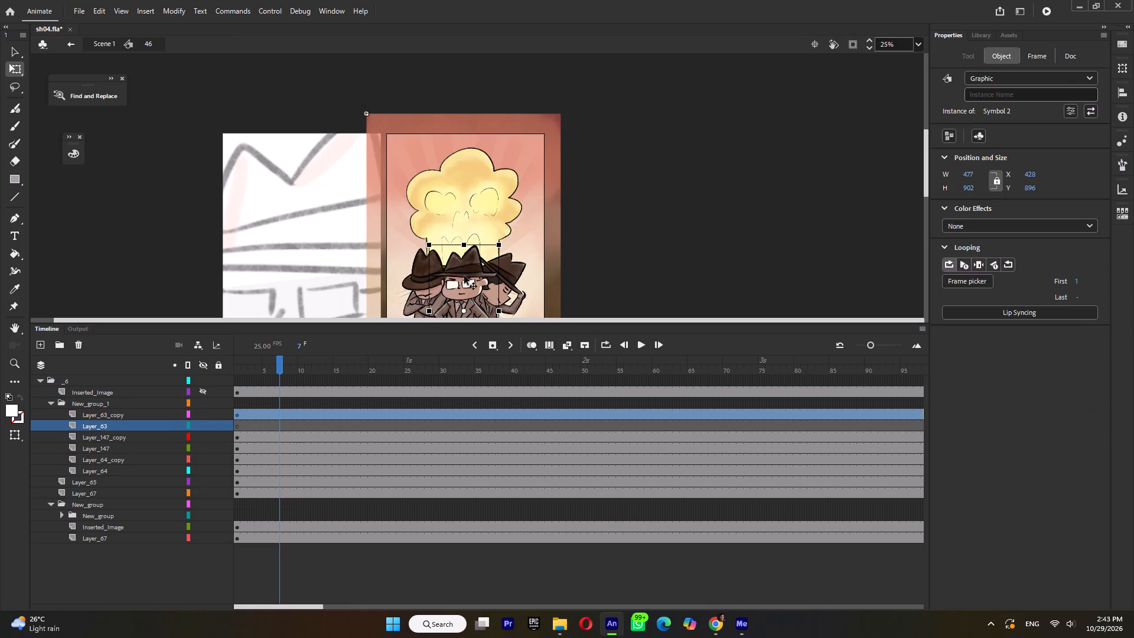
Inside the middle man's symbol, distribute the two drawings to keyframes and hold each for five frames.
double_click(460, 276)
left_click_drag(543, 219, 443, 394)
key("ctrl+shift+k")
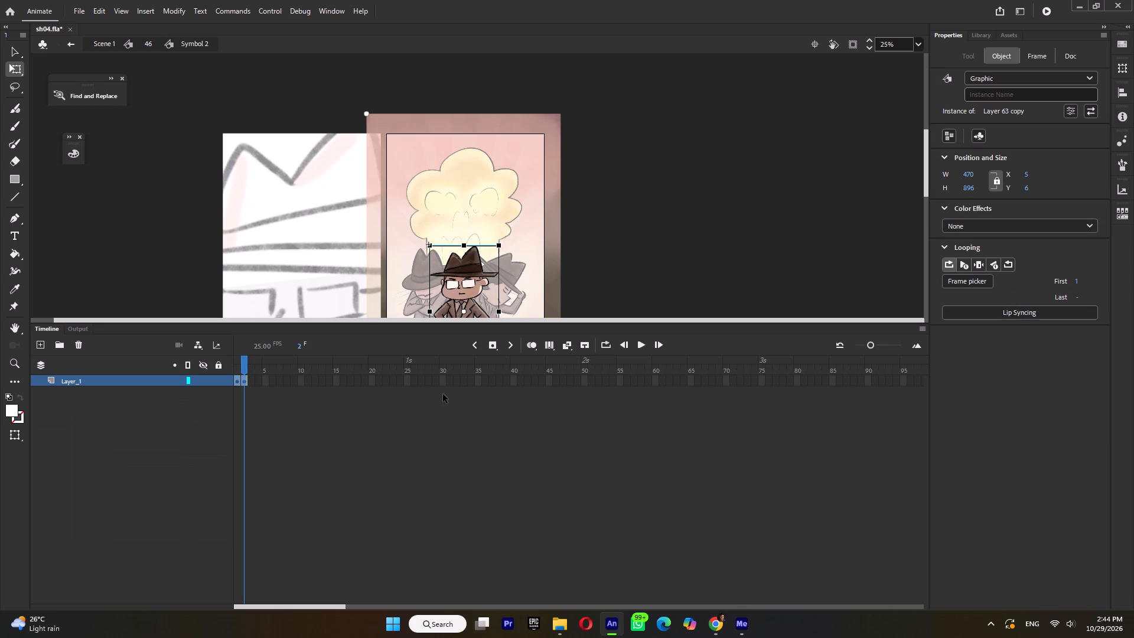
left_click(235, 380)
key("F5")
key("F5")
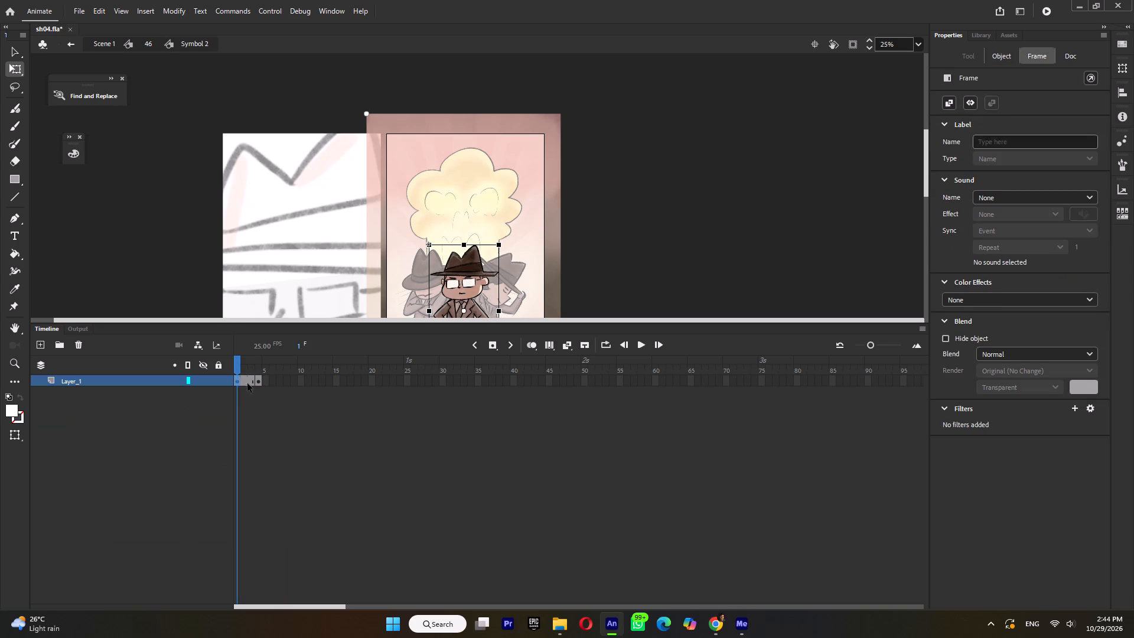
key("F5")
key("F5")
left_click(273, 379)
key("F5")
key("F5")
key("F5")
key("F5")
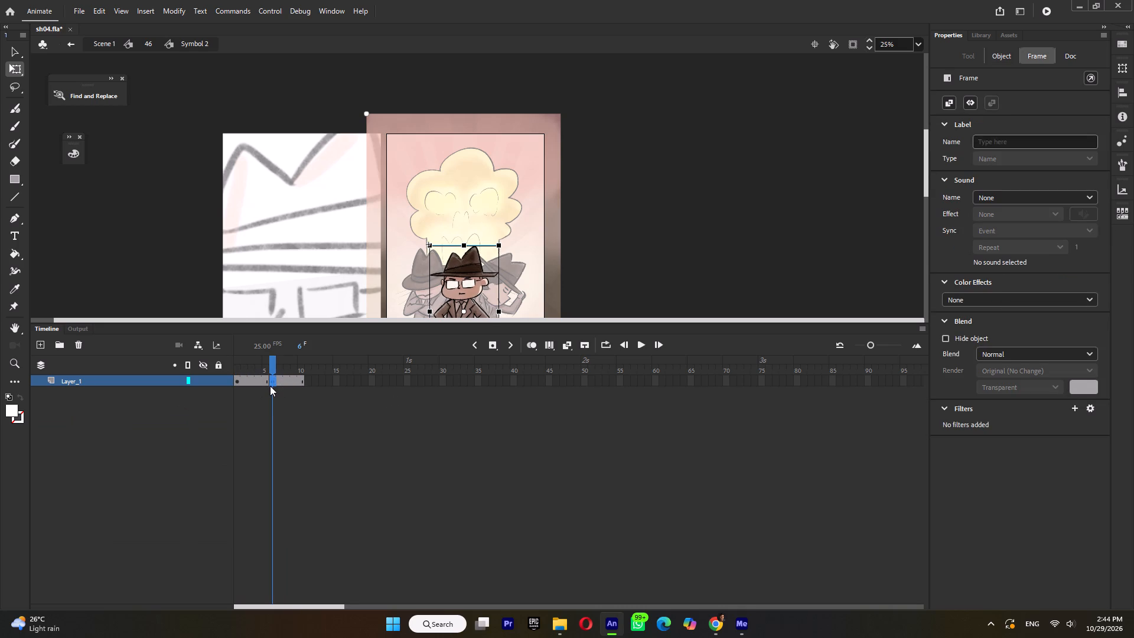
double_click(672, 228)
Combine Layer_147_copy and Layer_147, the hat-tipping man's two drawings, into one graphic symbol.
left_click(122, 436)
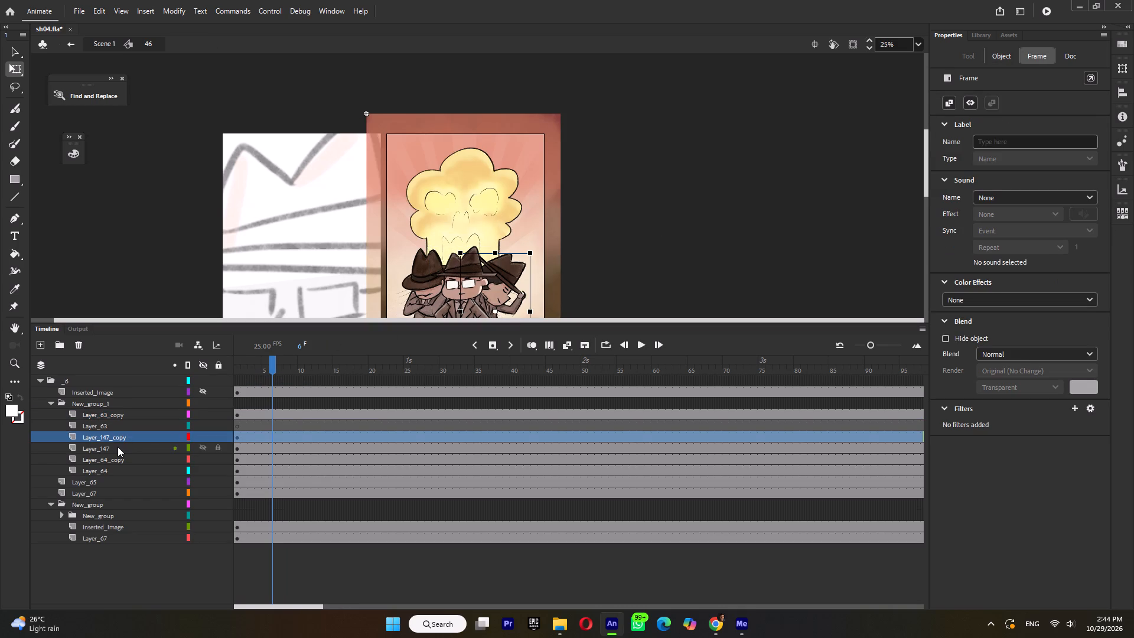
left_click(118, 447, "shift")
key("F8")
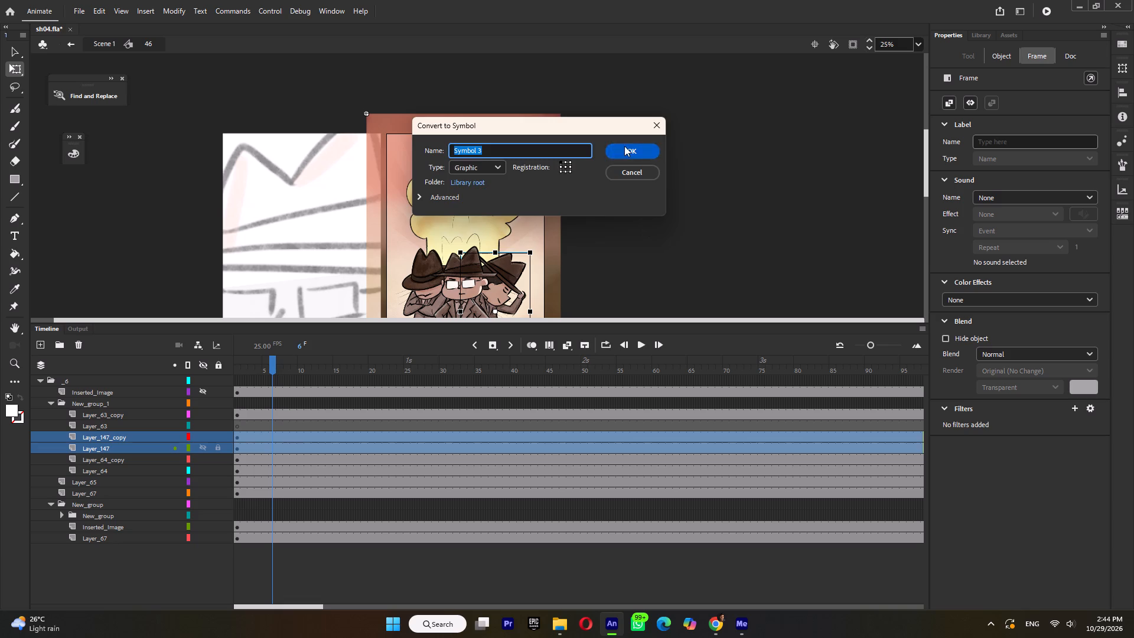
left_click(624, 146)
Inside the hat-tipping man's symbol, distribute the drawings to keyframes, hold each for five frames, and play back symbol 46.
double_click(518, 287)
left_click_drag(575, 240, 459, 371)
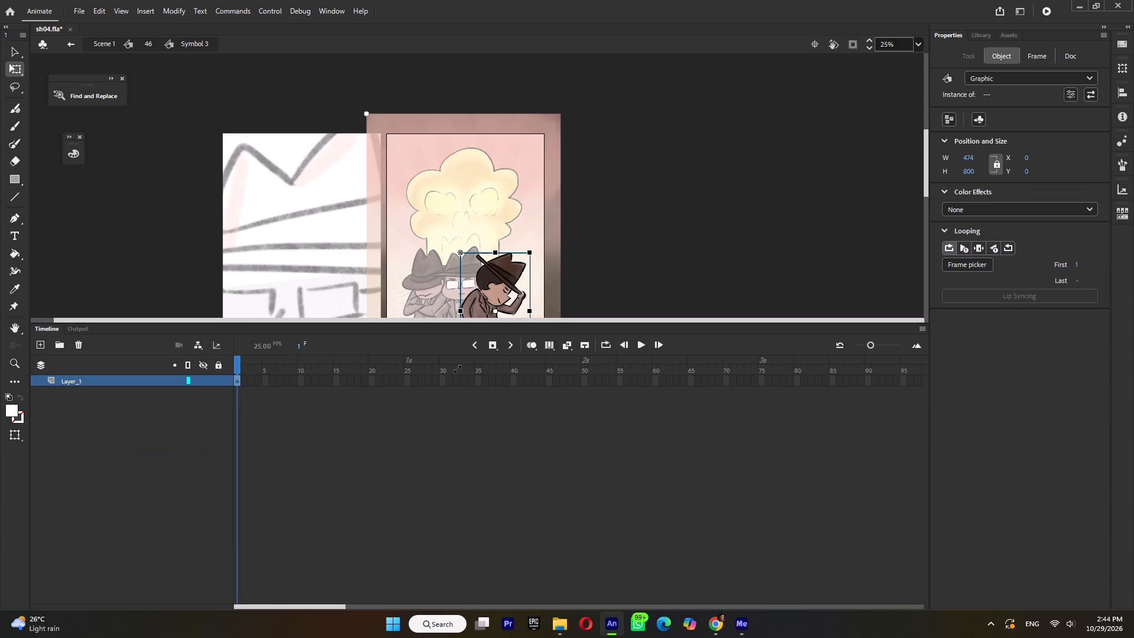
key("ctrl+shift+k")
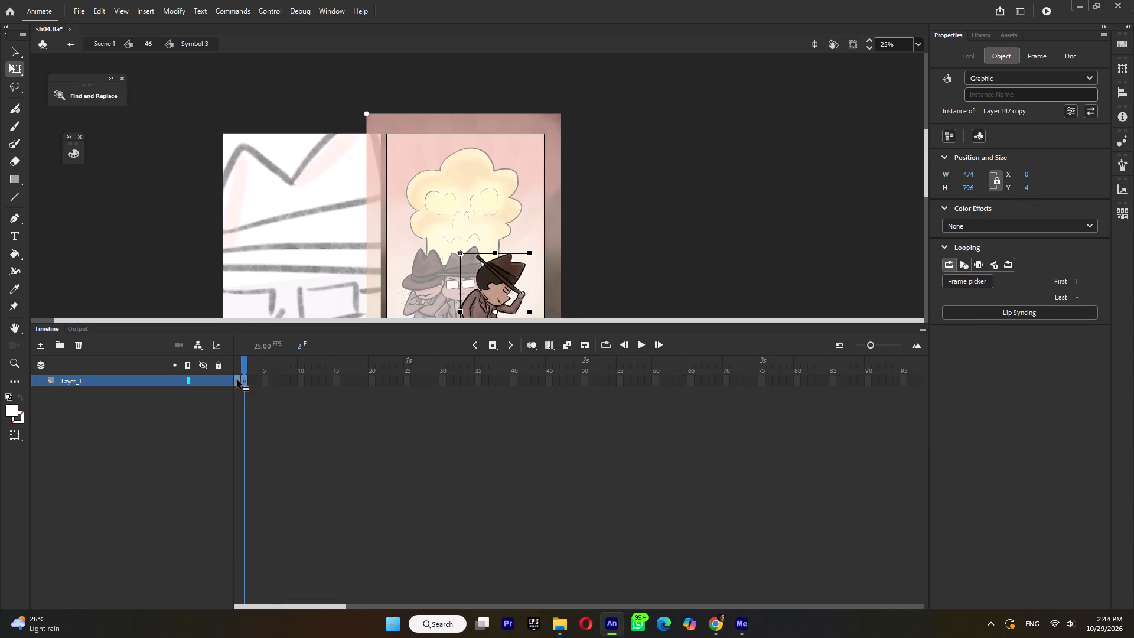
left_click(237, 380)
key("F5")
key("F5")
key("F5")
key("F5")
left_click(273, 379)
key("F5")
key("F5")
key("F5")
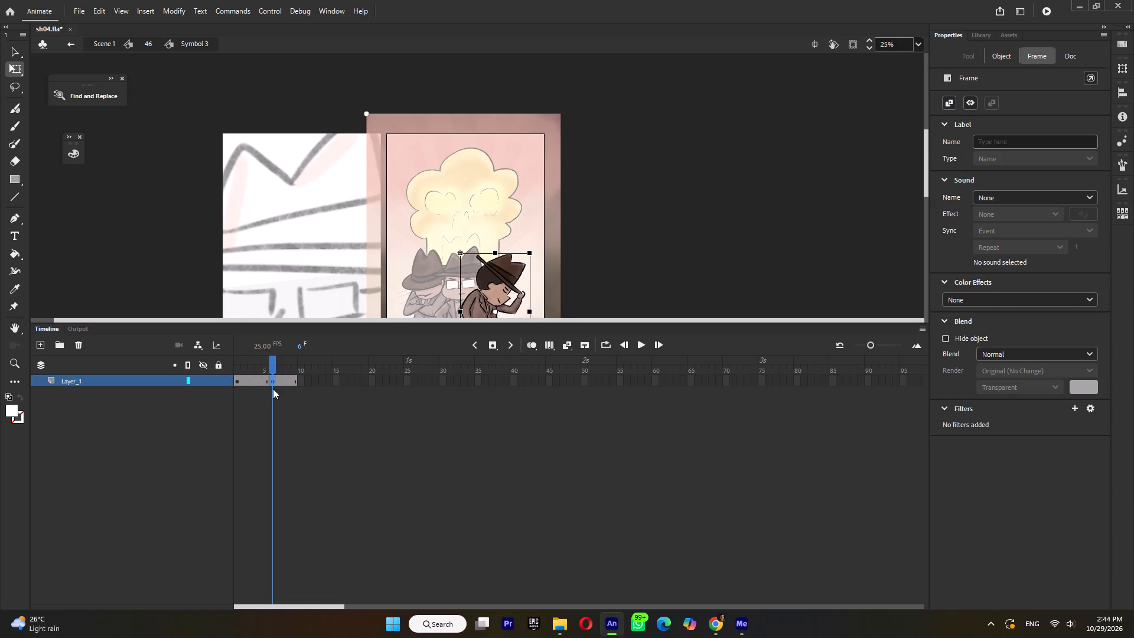
key("F5")
double_click(658, 275)
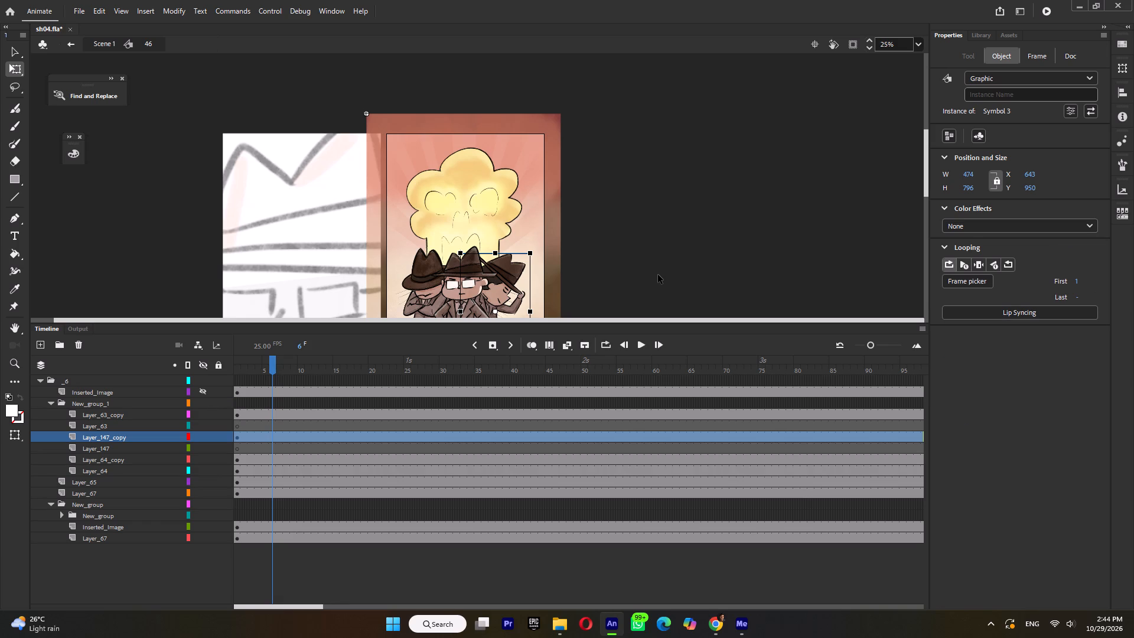
left_click(658, 275)
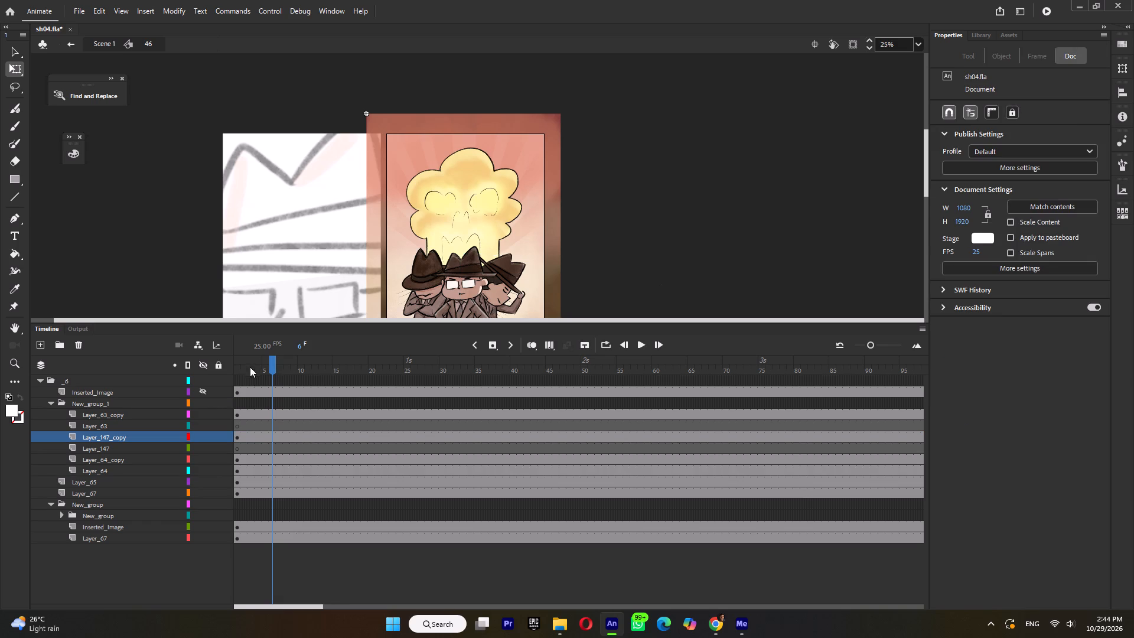
left_click_drag(250, 365, 184, 386)
key("Return")
key("Return")
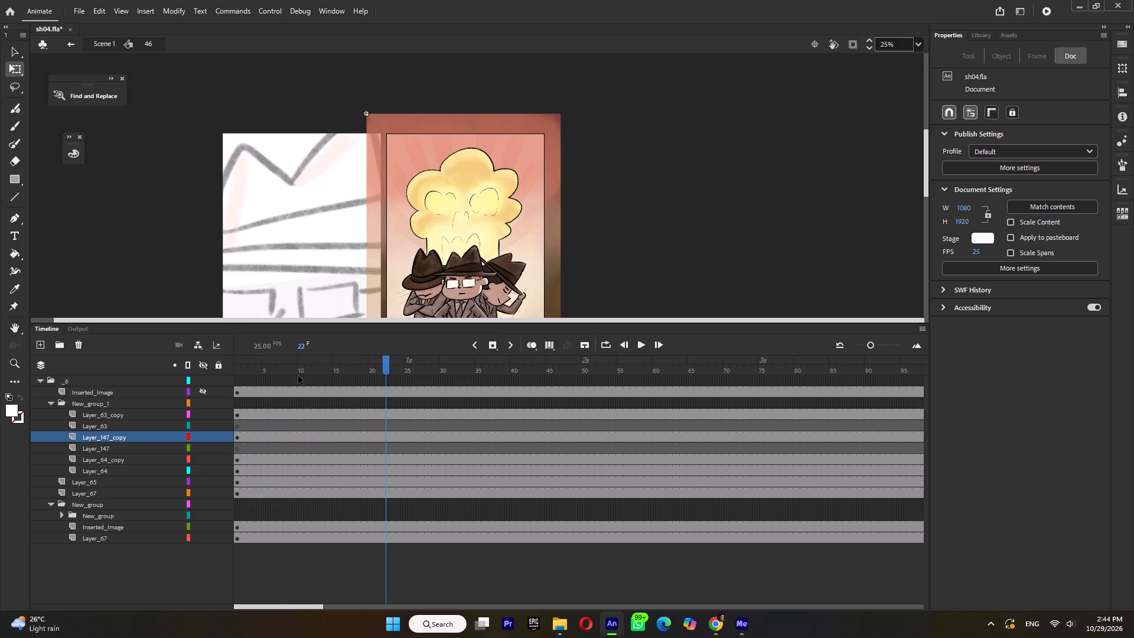
Combine Layer_64_copy and Layer_64, the crossed-arms man's two drawings, into one graphic symbol at frame 1.
left_click_drag(292, 369, 172, 385)
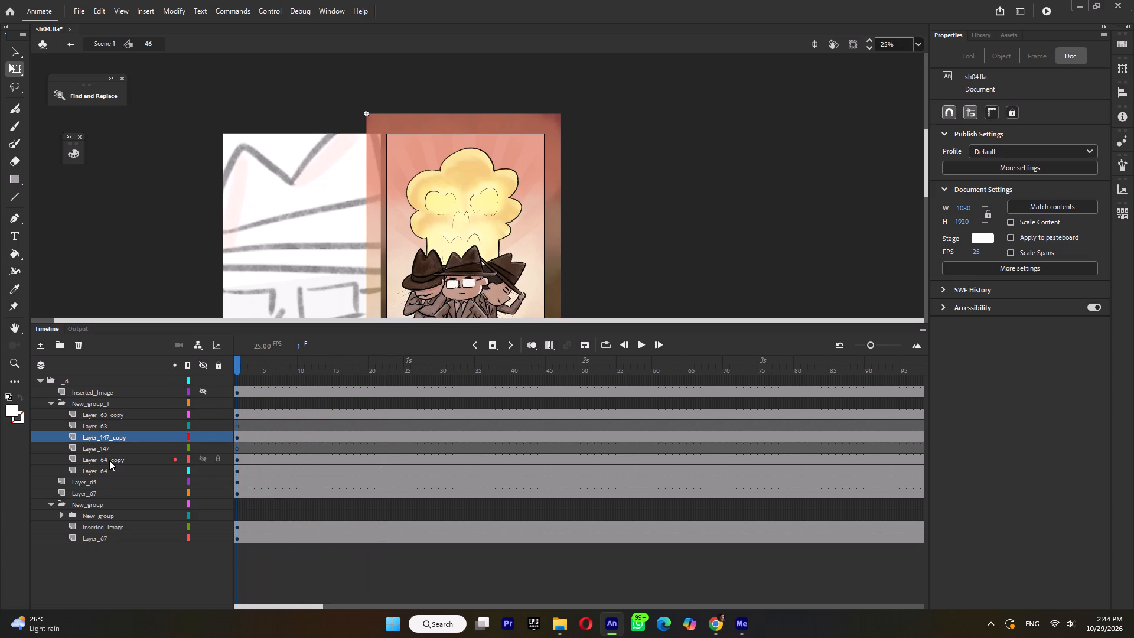
left_click(109, 460)
left_click(107, 471, "shift")
key("F8")
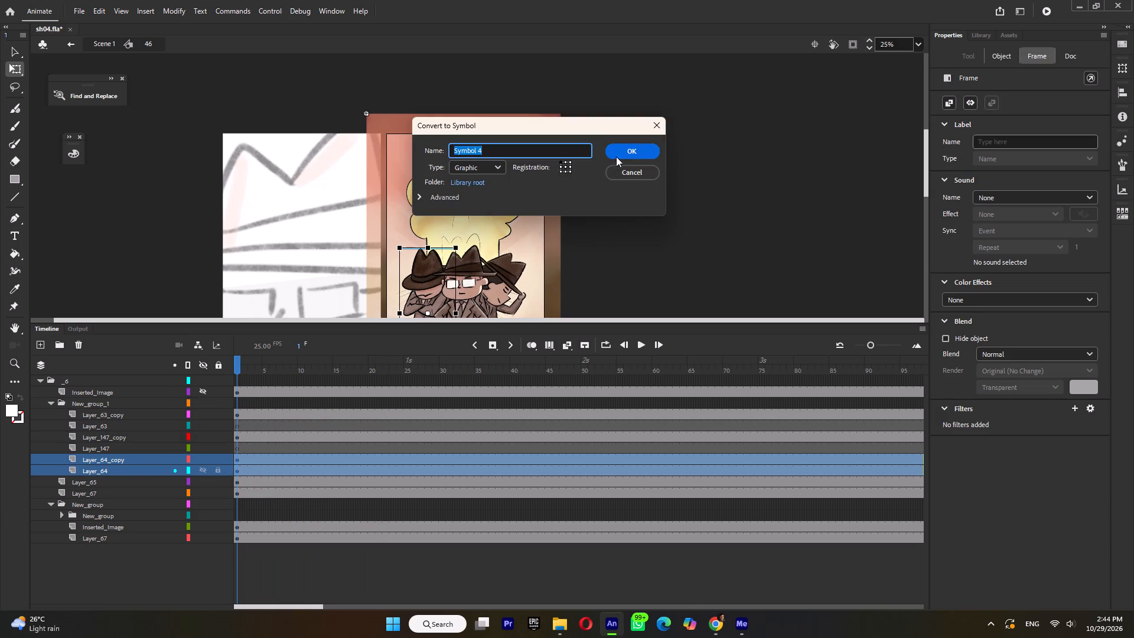
left_click(621, 151)
Inside the crossed-arms man's symbol, distribute the drawings to keyframes, holding the first for five frames and the second for six.
double_click(410, 279)
left_click_drag(363, 207, 542, 452)
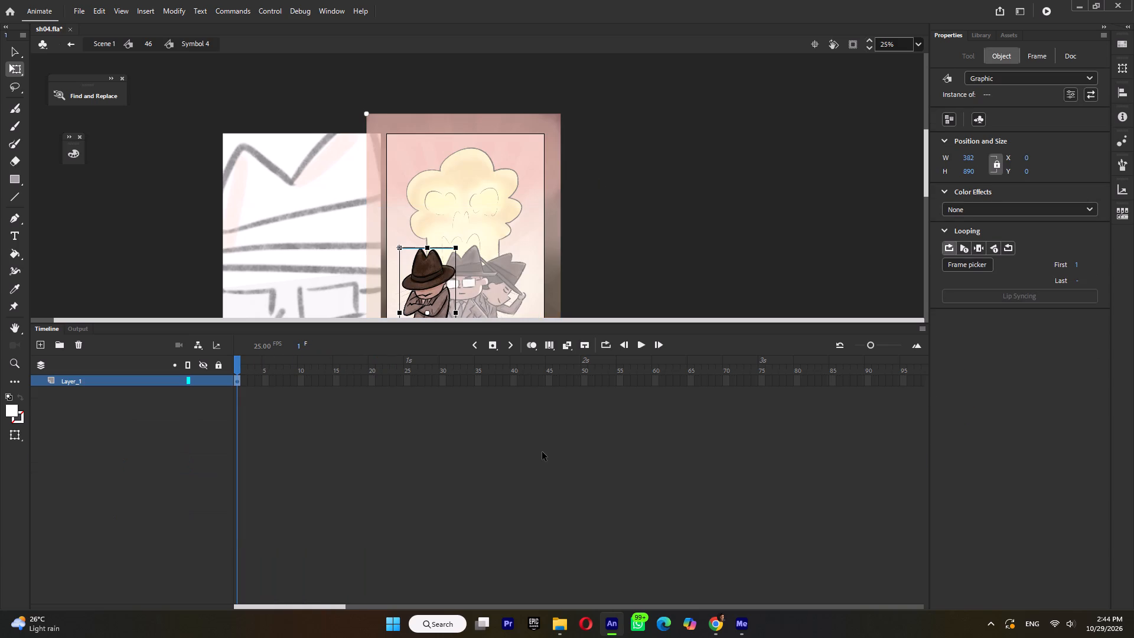
key("ctrl+shift+k")
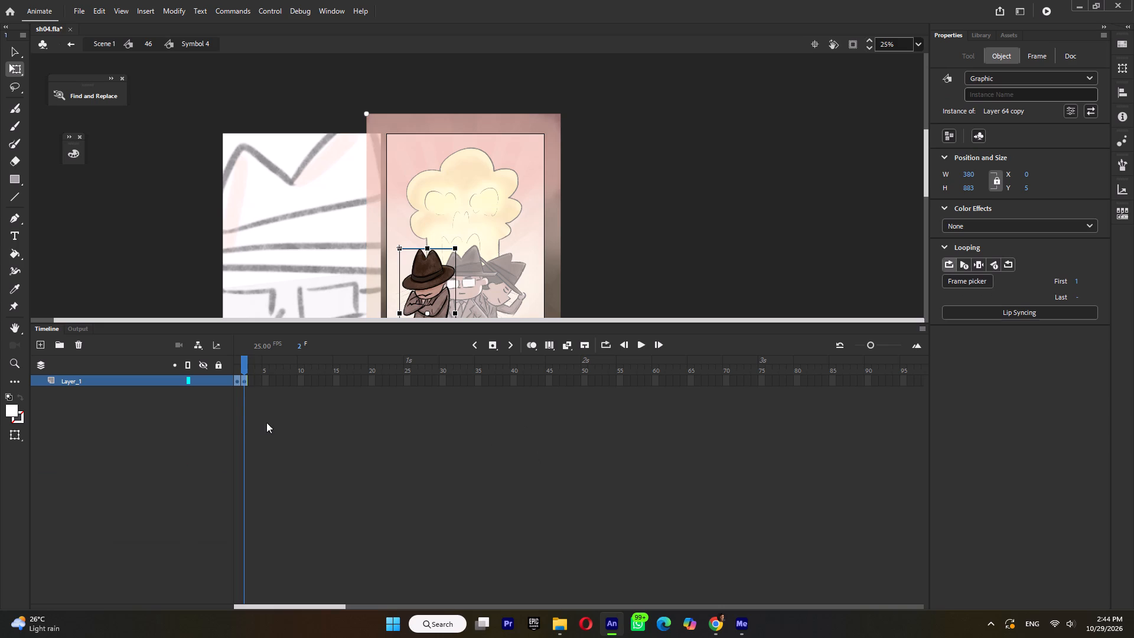
left_click(239, 380)
key("F5")
key("F5")
key("F5")
key("F5")
key("F5")
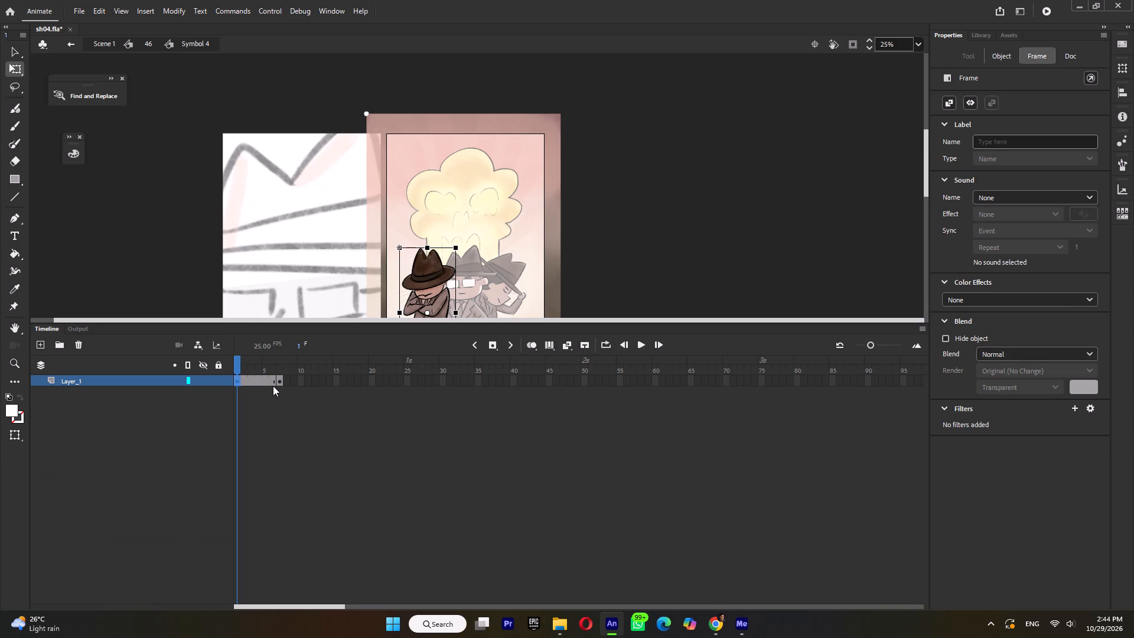
left_click(281, 381)
key("F5")
key("F5")
key("F5")
key("F5")
key("F5")
key("F5")
left_click(261, 382)
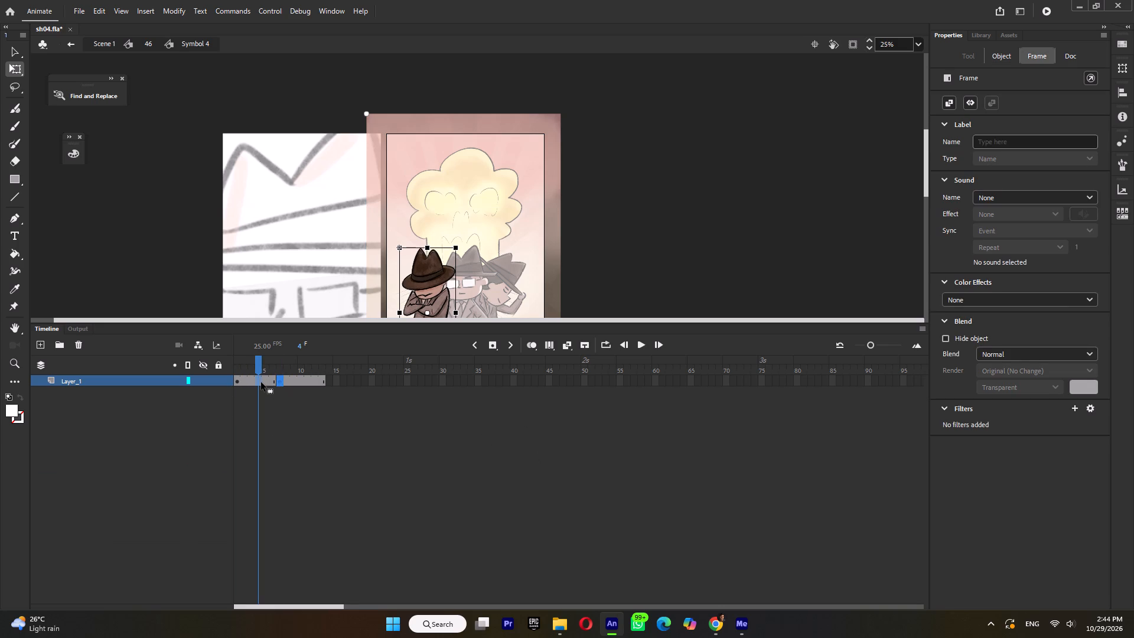
key("shift+F5")
left_click(295, 377)
key("shift+F5")
double_click(638, 269)
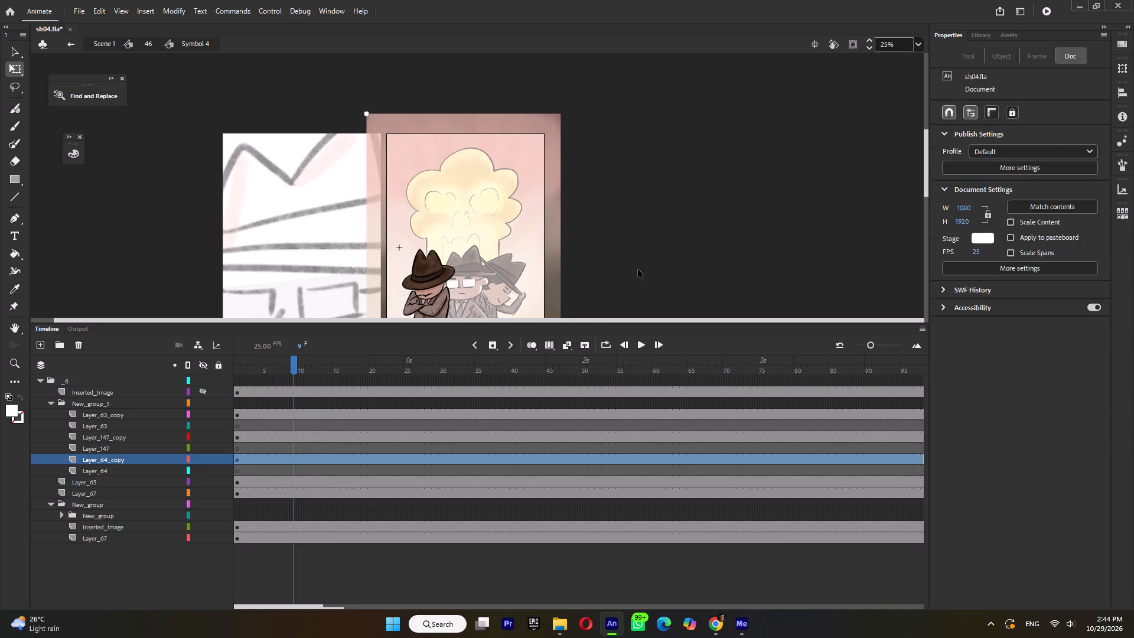
At frame 1, start the crossed-arms man's loop on frame 6 and the hat-tipping man's on frame 4, and play them back.
left_click_drag(253, 367, 163, 376)
scroll(579, 196, "down", 2, "ctrl")
scroll(440, 303, "up", 2, "ctrl")
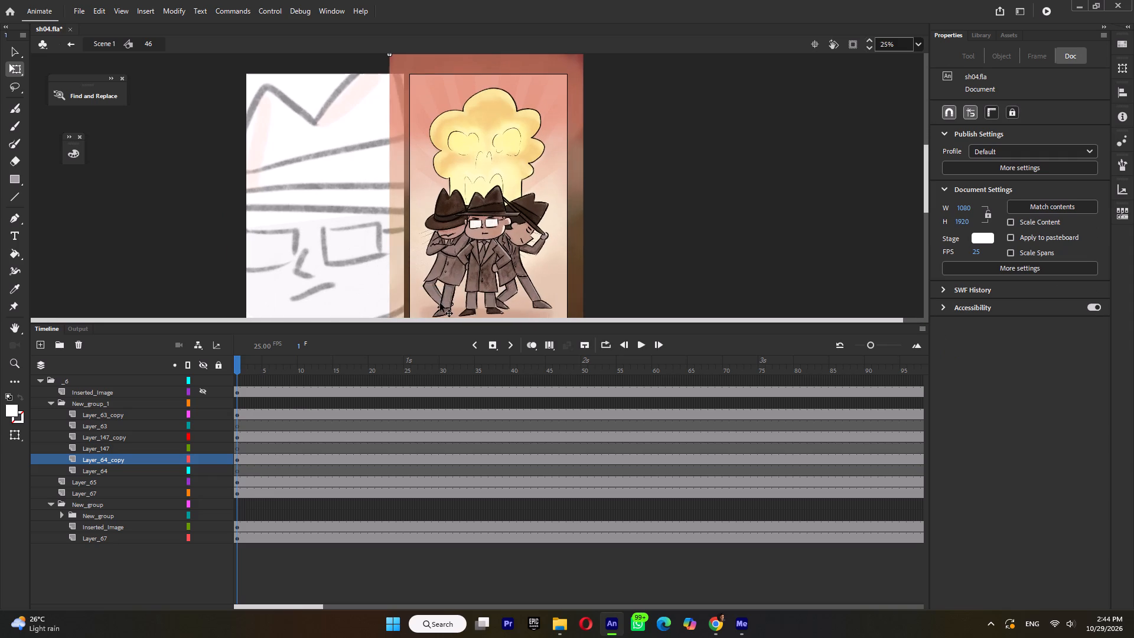
left_click(438, 228)
left_click(977, 279)
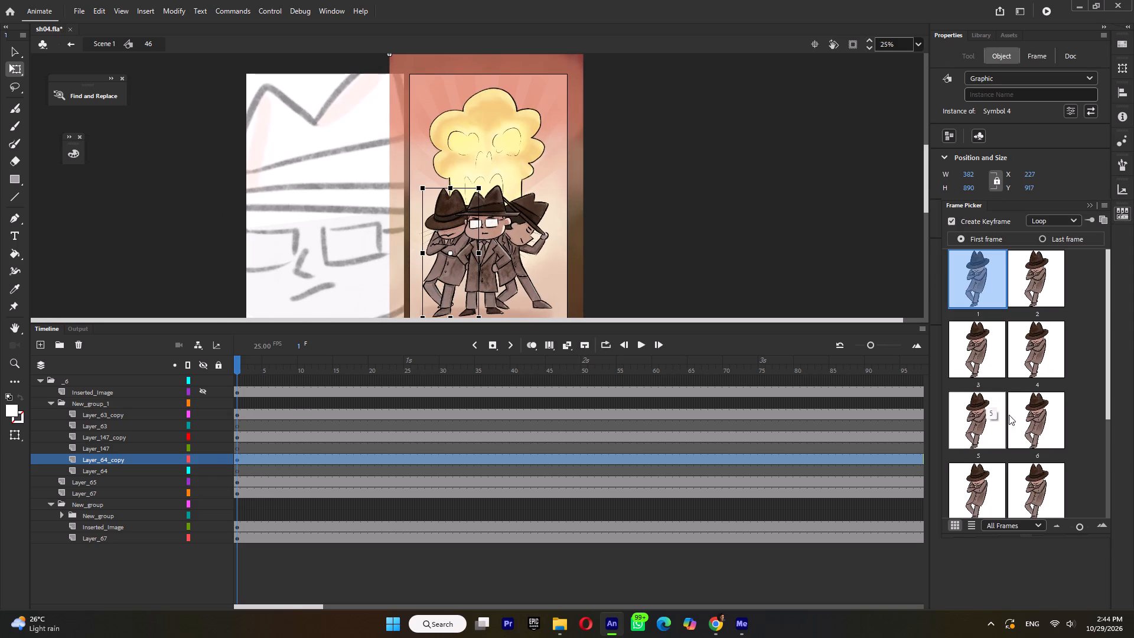
left_click(1034, 414)
left_click(532, 214)
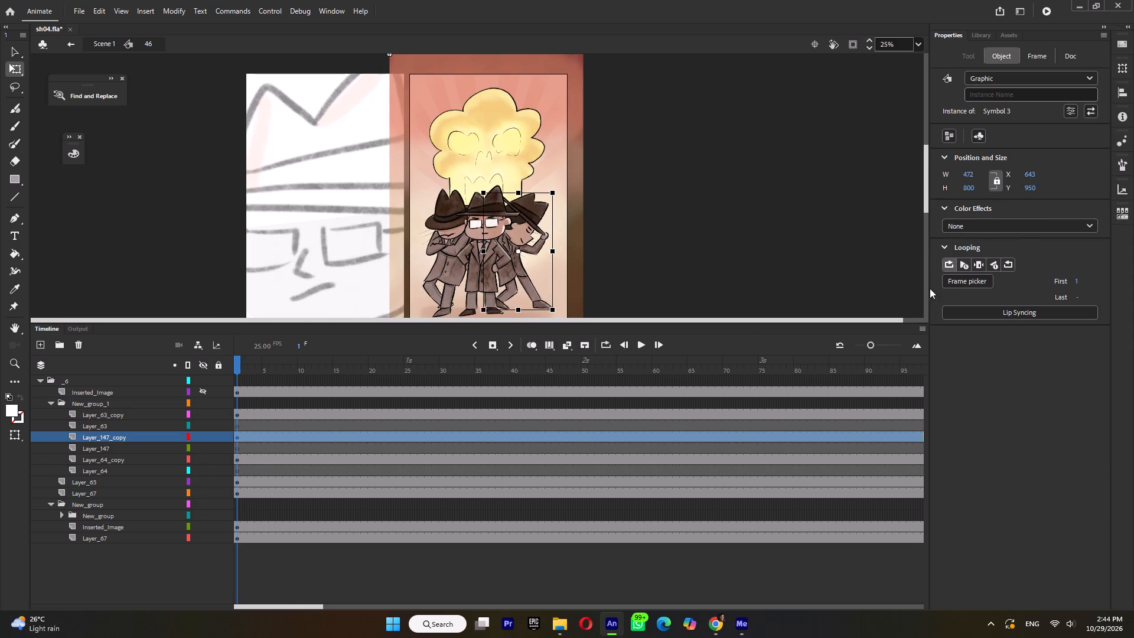
left_click(954, 275)
left_click(1041, 366)
key("Return")
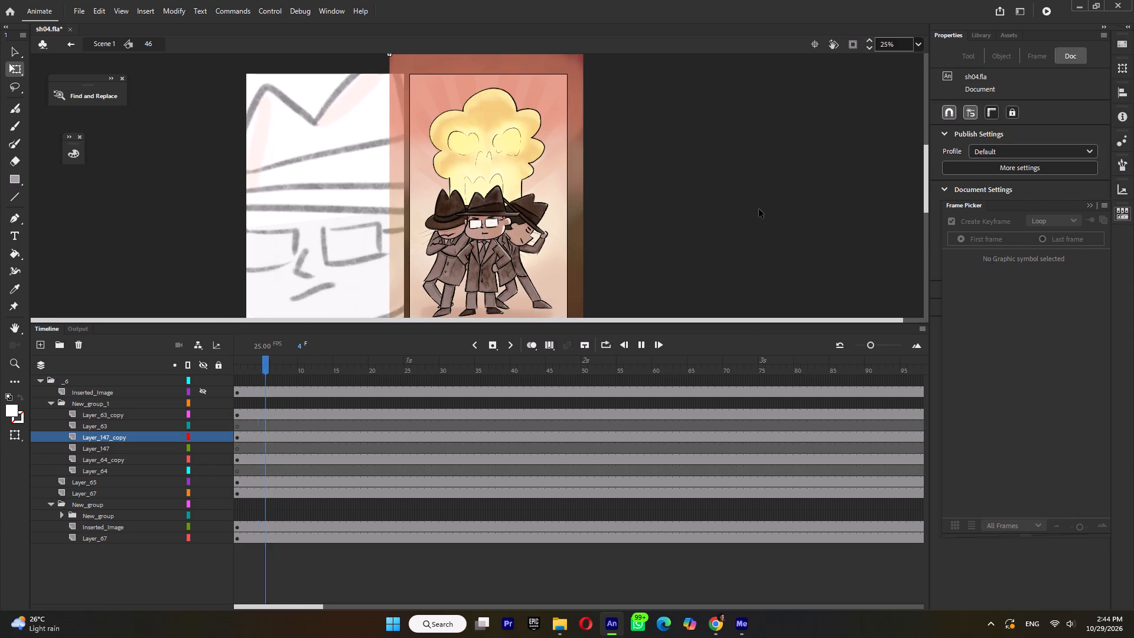
key("Return")
Slow the middle man's loop inside Symbol 2 by extending each of its two drawings to ten frames.
double_click(477, 262)
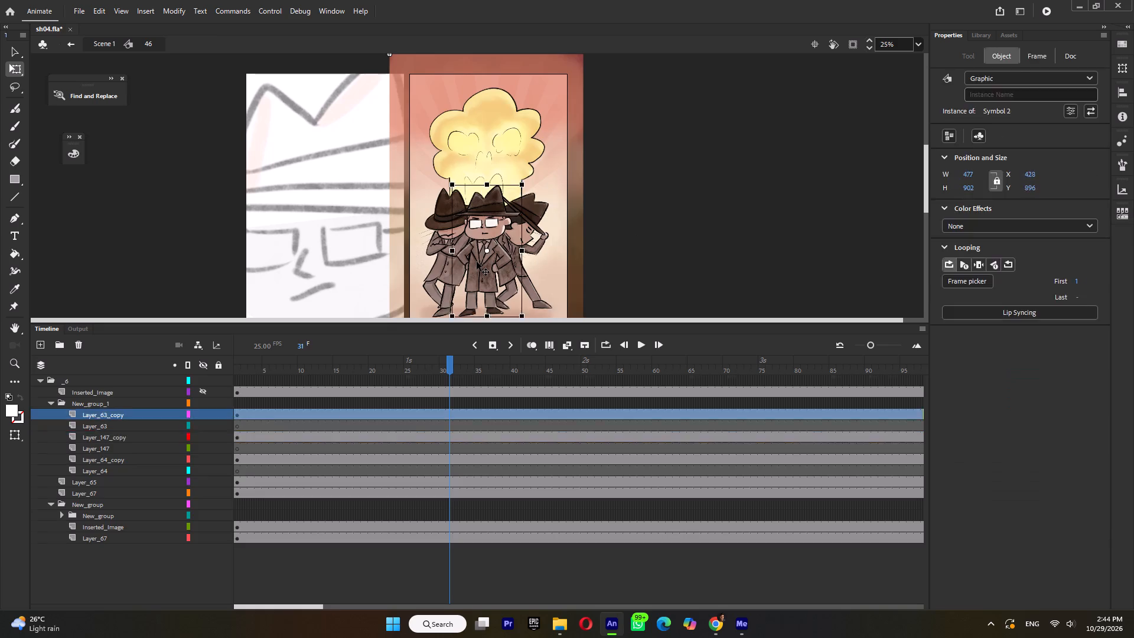
left_click(247, 382)
key("F6")
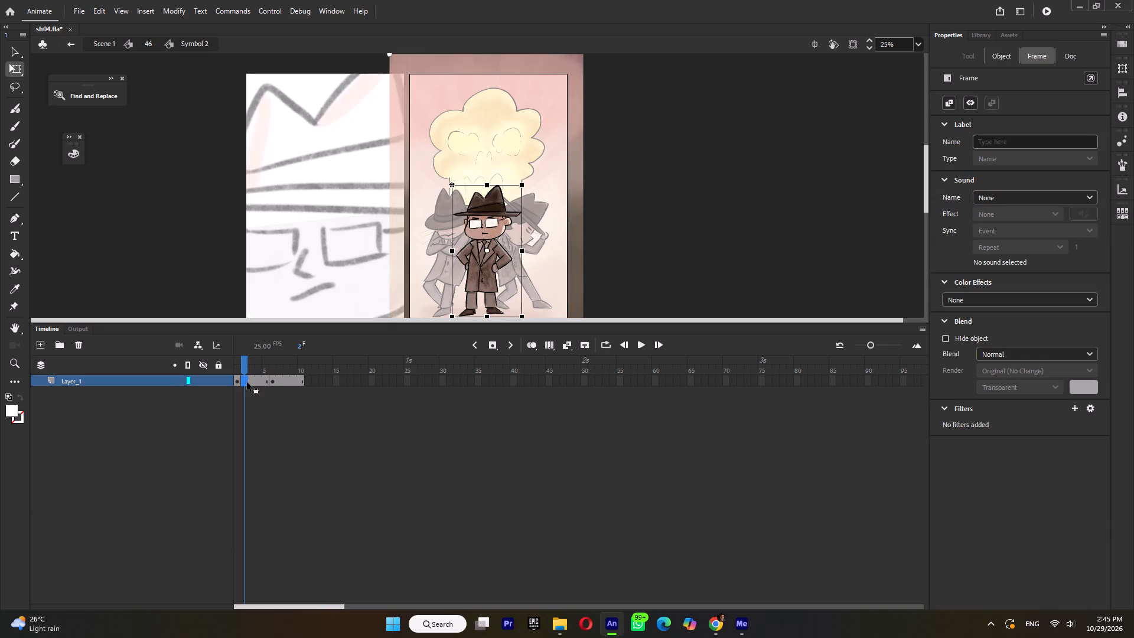
key("shift+F6")
key("F5")
key("F5")
key("F5")
key("F5")
left_click(310, 380)
key("F5")
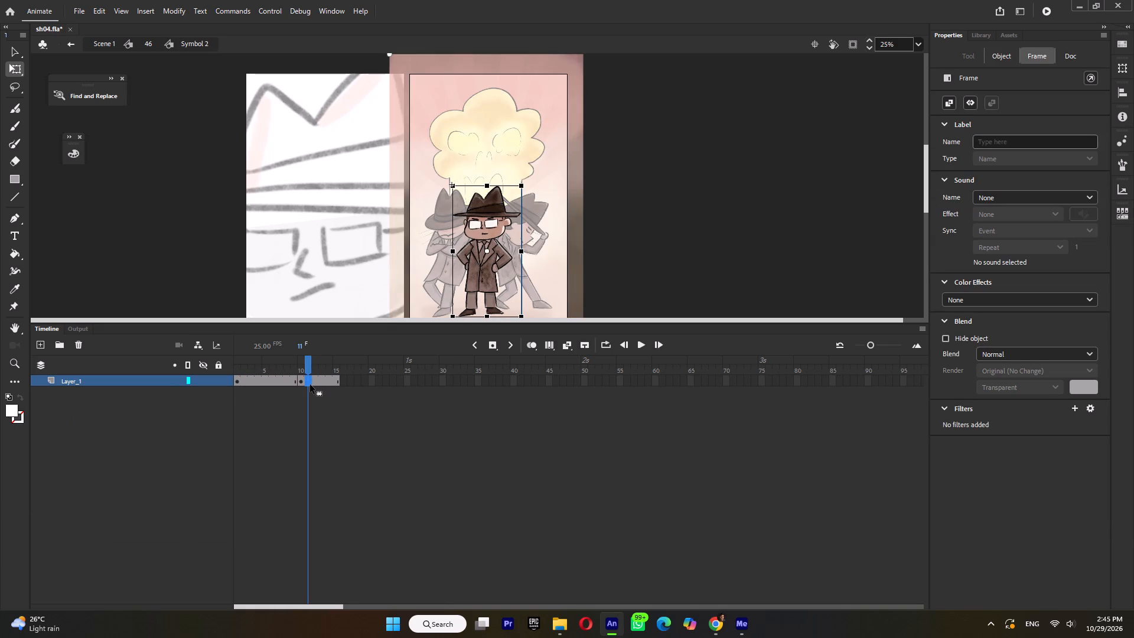
key("F5")
key("F5")
key("F5")
key("F5")
left_click(287, 382)
key("F5")
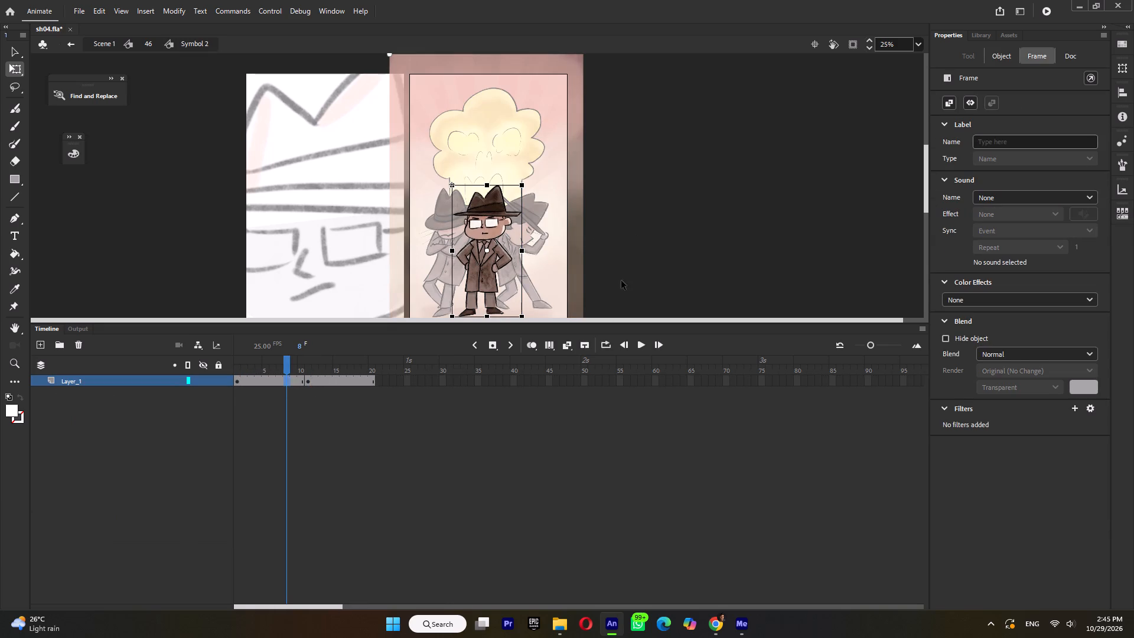
double_click(622, 275)
Slow the hat-tipping man's loop inside Symbol 3 by extending each of its two drawings to ten frames.
double_click(536, 206)
double_click(258, 379)
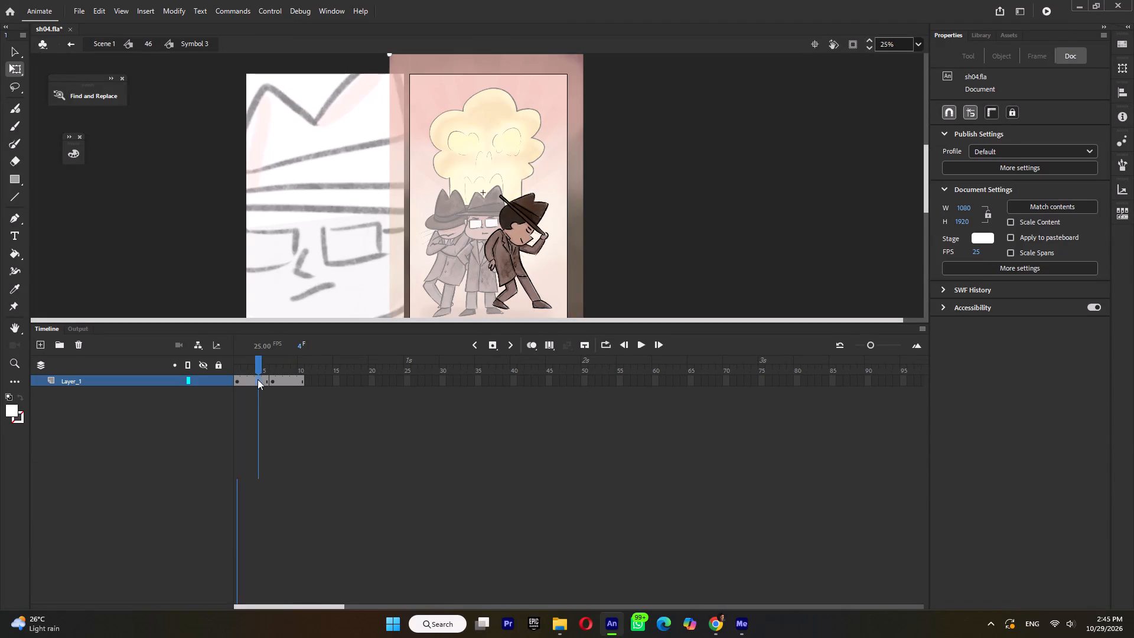
left_click(258, 383)
key("F5")
key("F5")
key("F5")
key("F5")
key("F5")
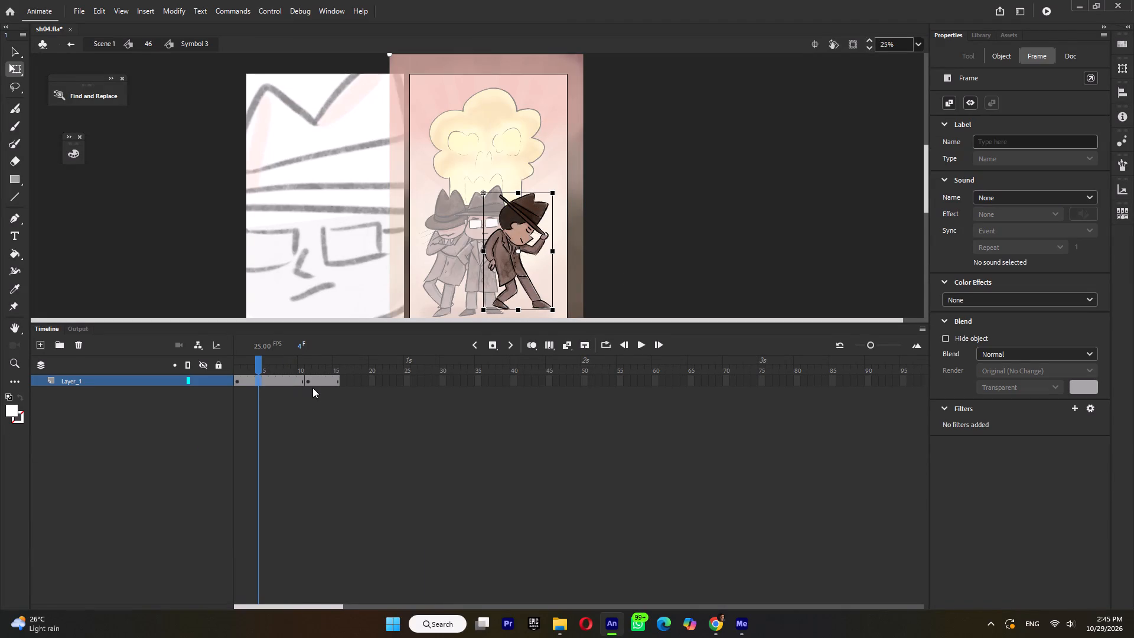
left_click(322, 377)
key("F5")
key("F5")
key("F5")
key("F5")
key("F5")
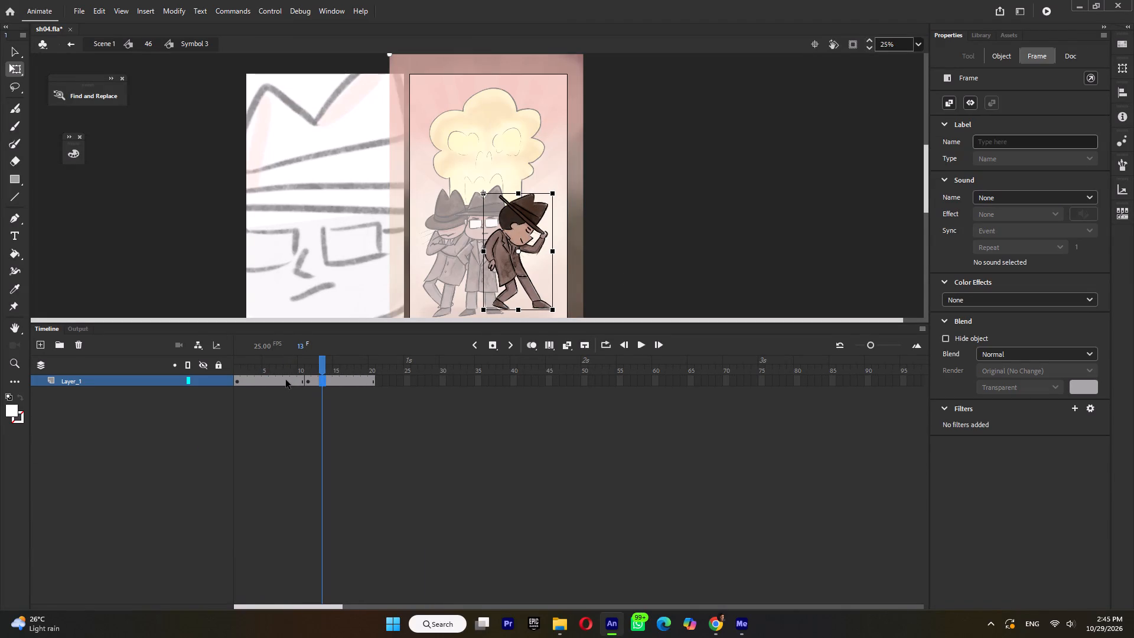
double_click(656, 258)
Slow the crossed-arms man's loop inside Symbol 4 by extending its first drawing to ten frames and its second by five more frames.
left_click(427, 229)
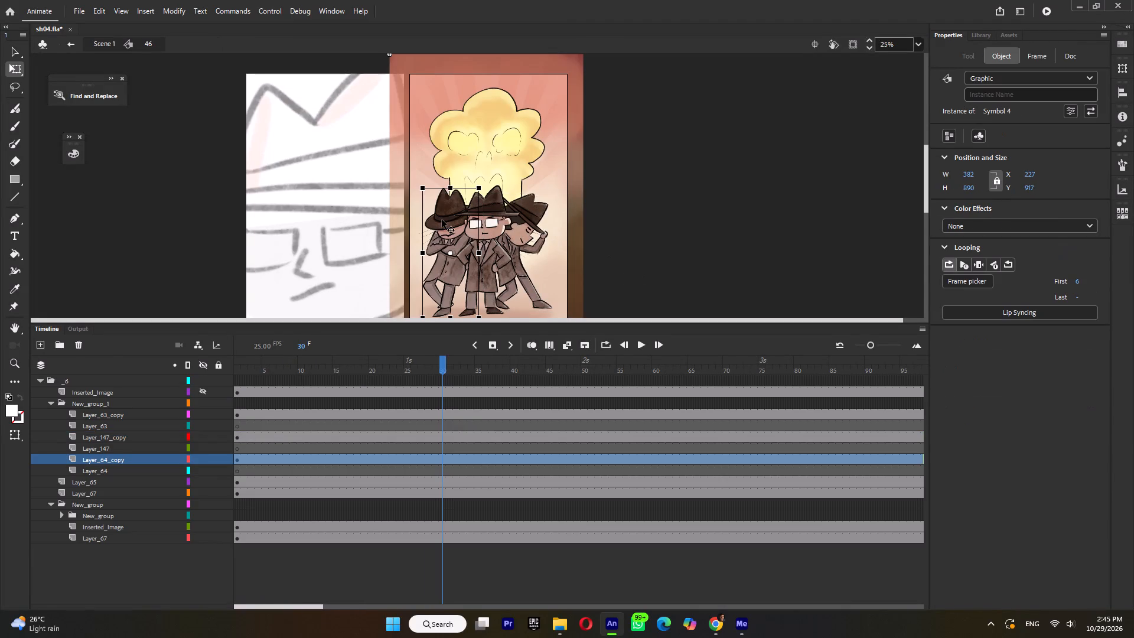
double_click(442, 220)
left_click(255, 381)
key("F5")
key("F5")
key("F5")
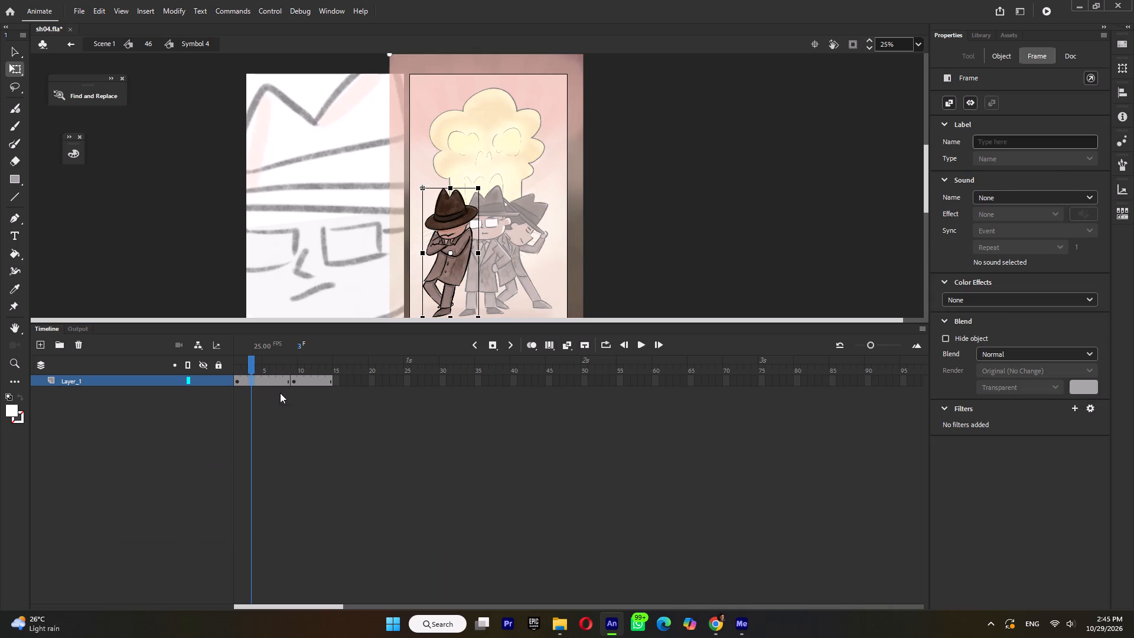
key("F5")
key("F5")
left_click(317, 380)
key("F5")
key("F5")
key("F5")
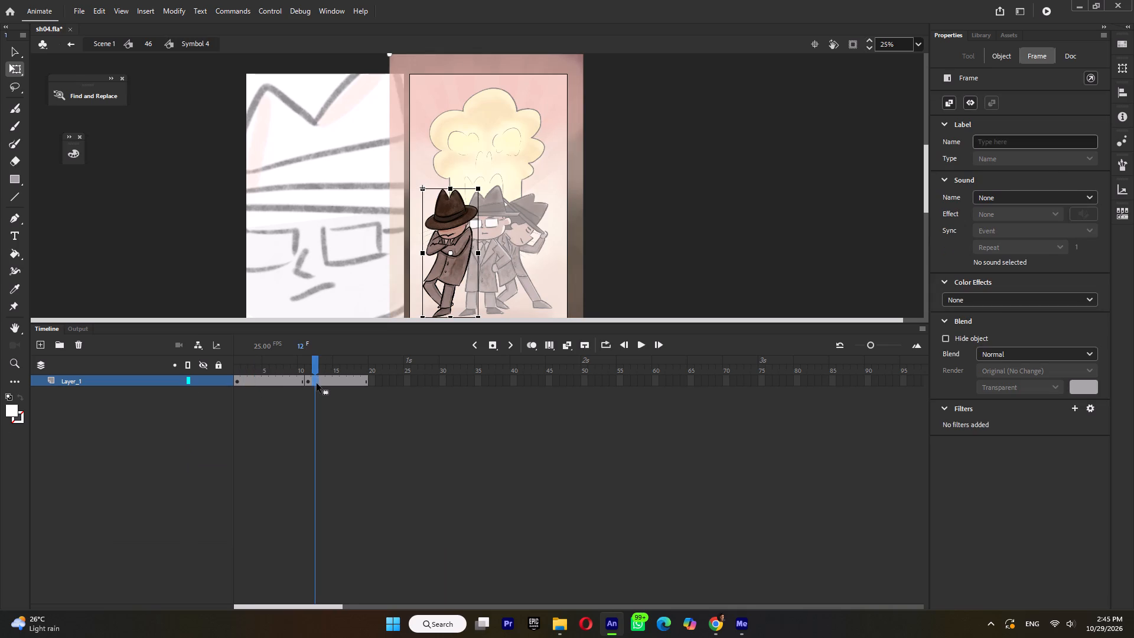
key("F5")
key("F5")
Return to symbol 46 and play back the three men's slowed loops from the first frame.
double_click(787, 222)
left_click_drag(281, 364, 184, 382)
key("Return")
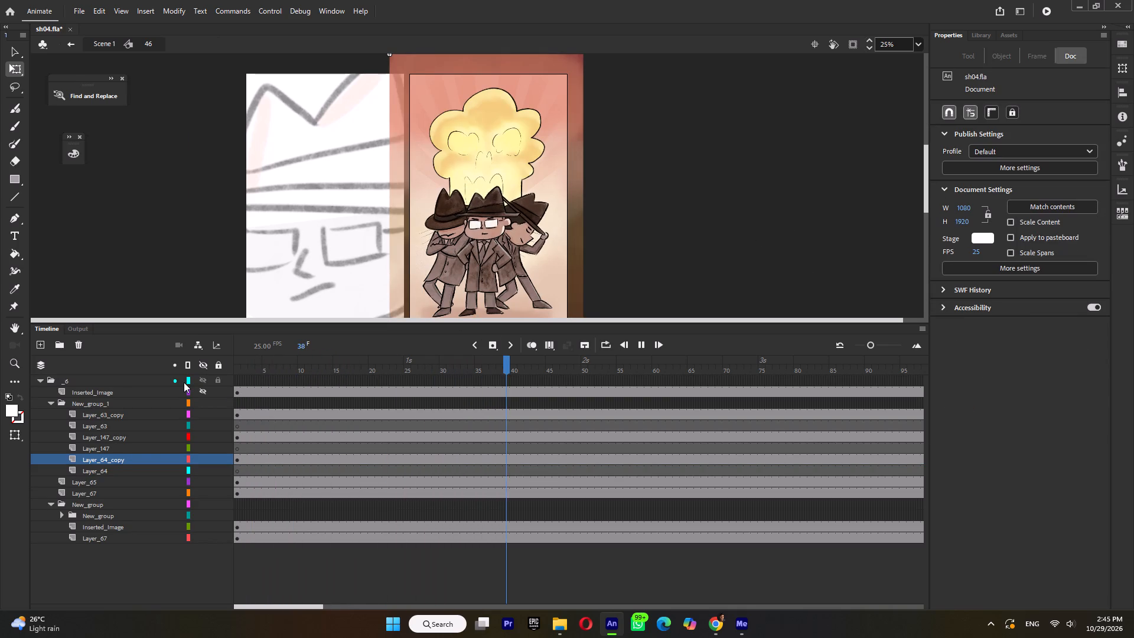
key("Return")
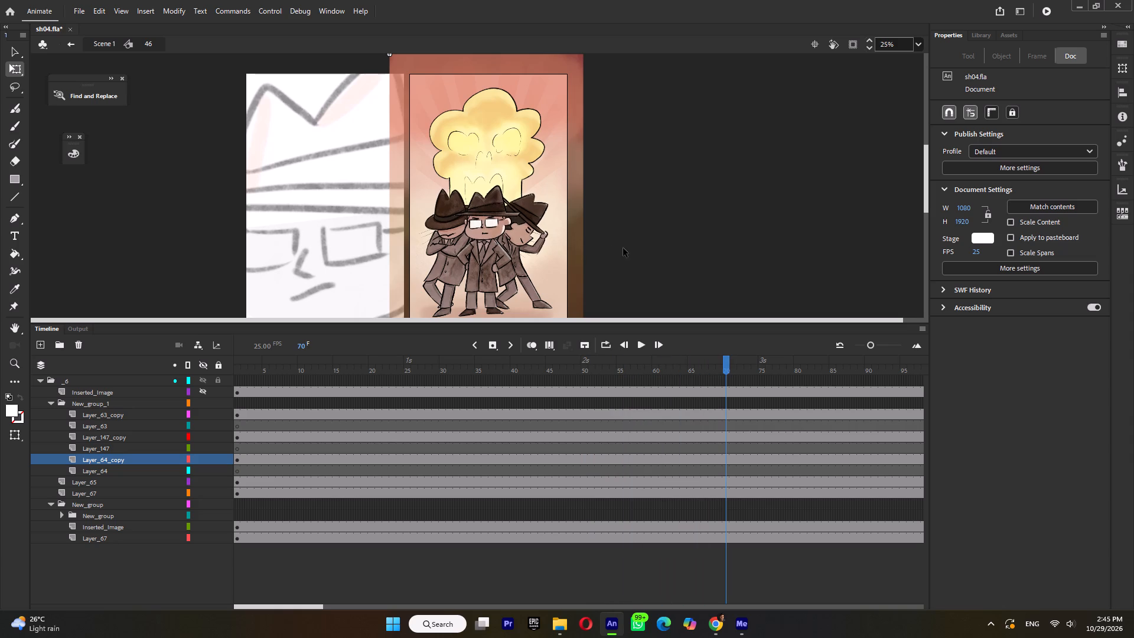
Inspect the explosion symbol and check what each layer inside New_group holds by briefly hiding them in turn.
left_click(498, 147)
left_click(498, 147)
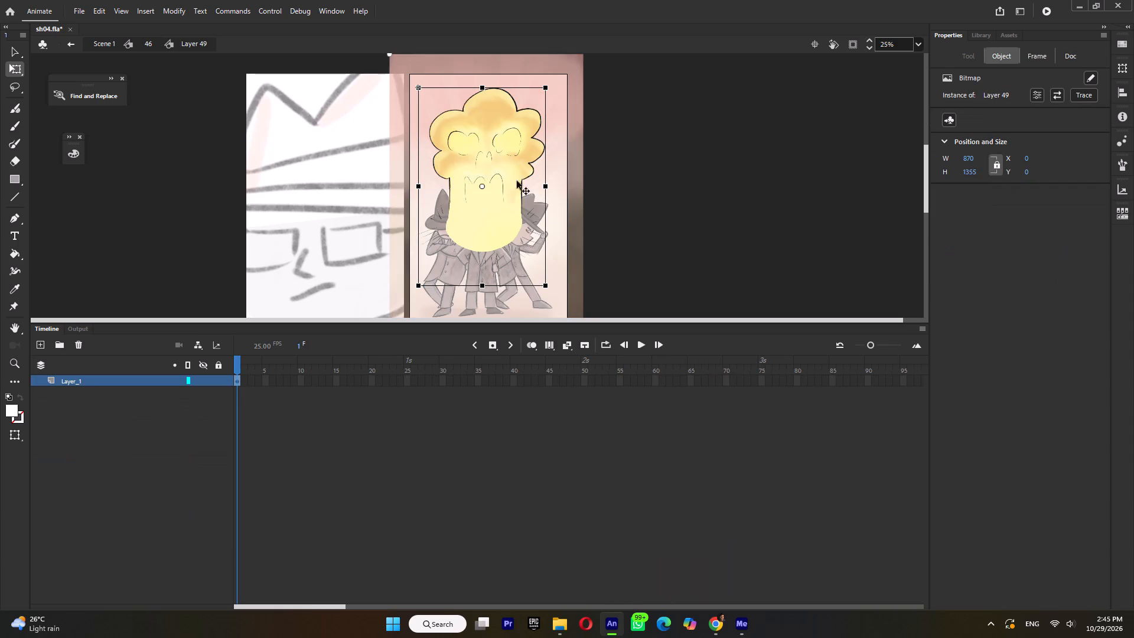
double_click(648, 196)
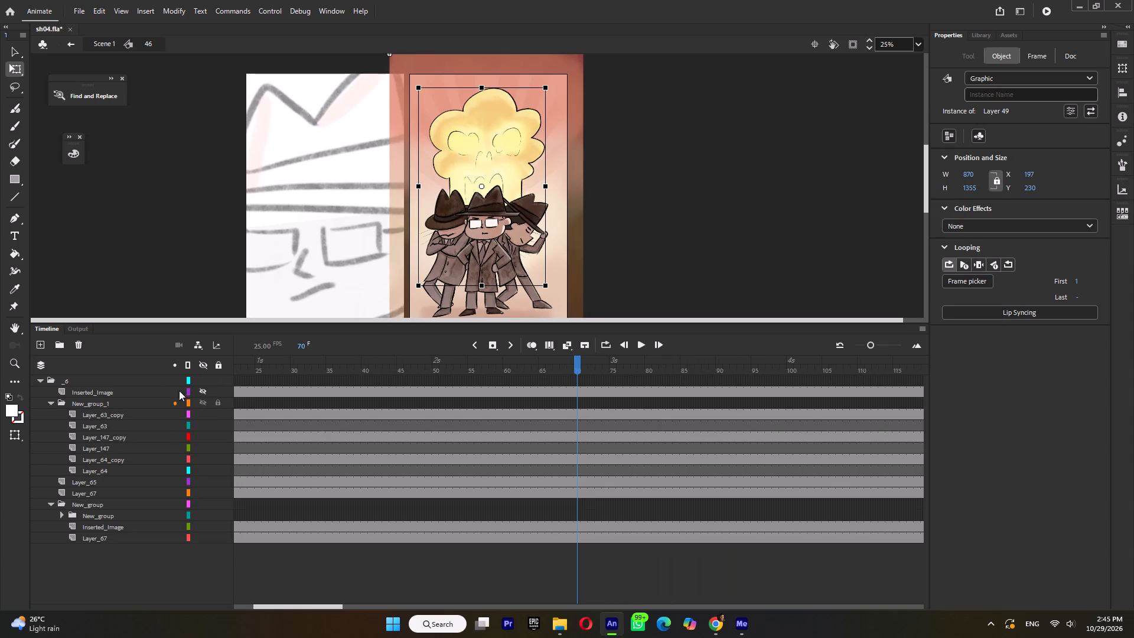
left_click(113, 516)
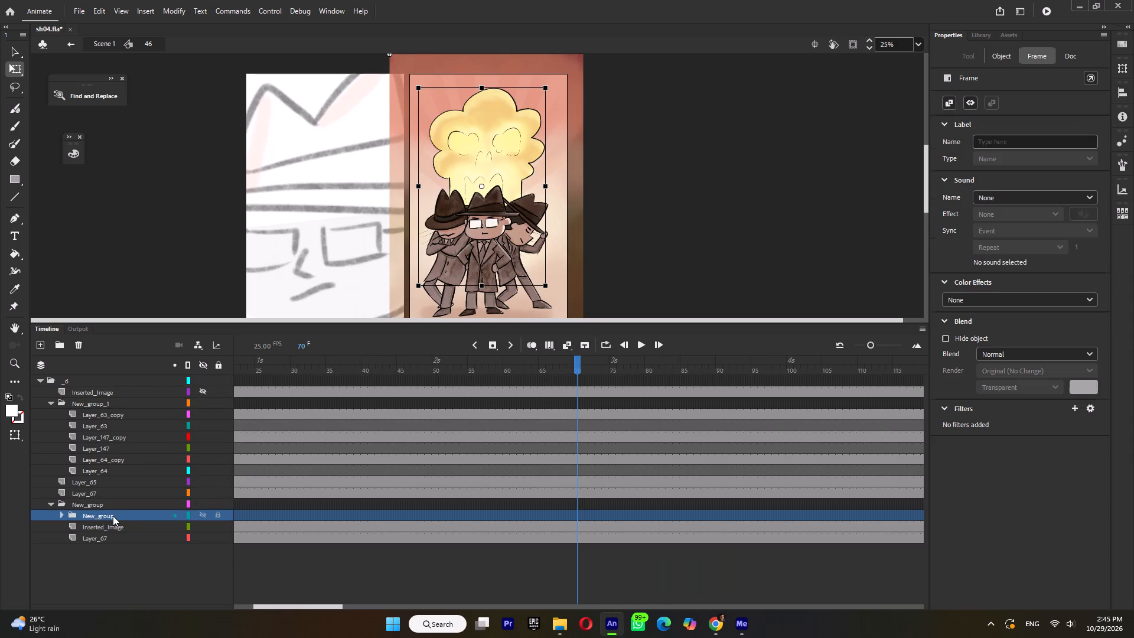
left_click(201, 512)
left_click(202, 512)
left_click(62, 516)
left_click(140, 529)
left_click(128, 539)
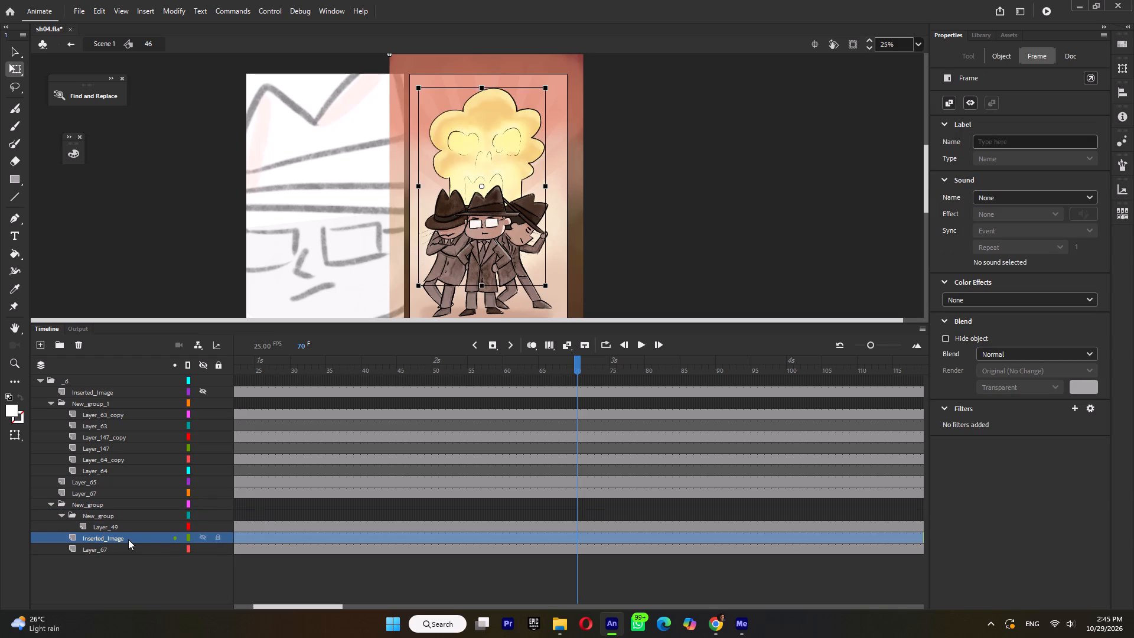
left_click(200, 535)
left_click(200, 535)
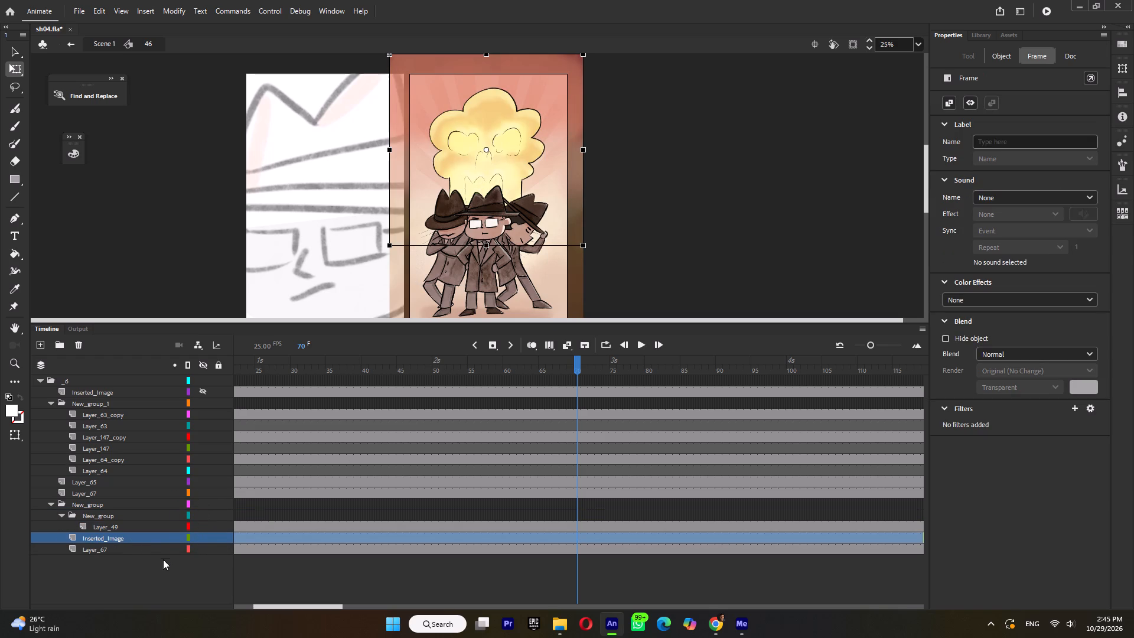
left_click(204, 548)
left_click(204, 548)
Lock every layer except Layer_67 and, inside its sunray symbol, make a ten-frame timeline with a second keyframe at frame 6.
left_click(217, 365)
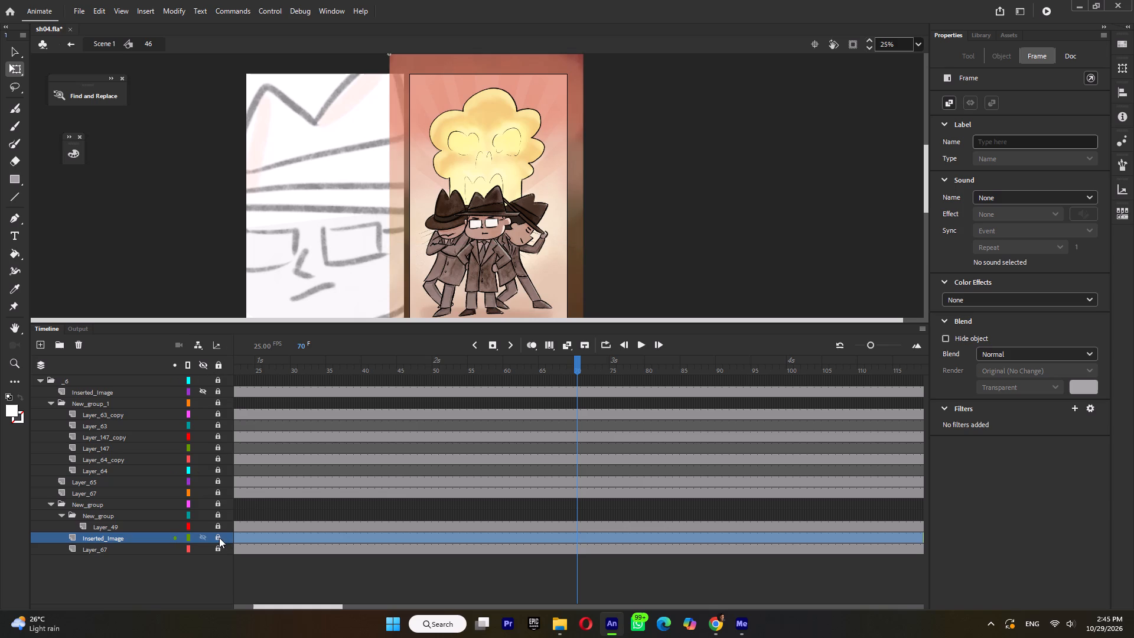
left_click(218, 545)
double_click(565, 149)
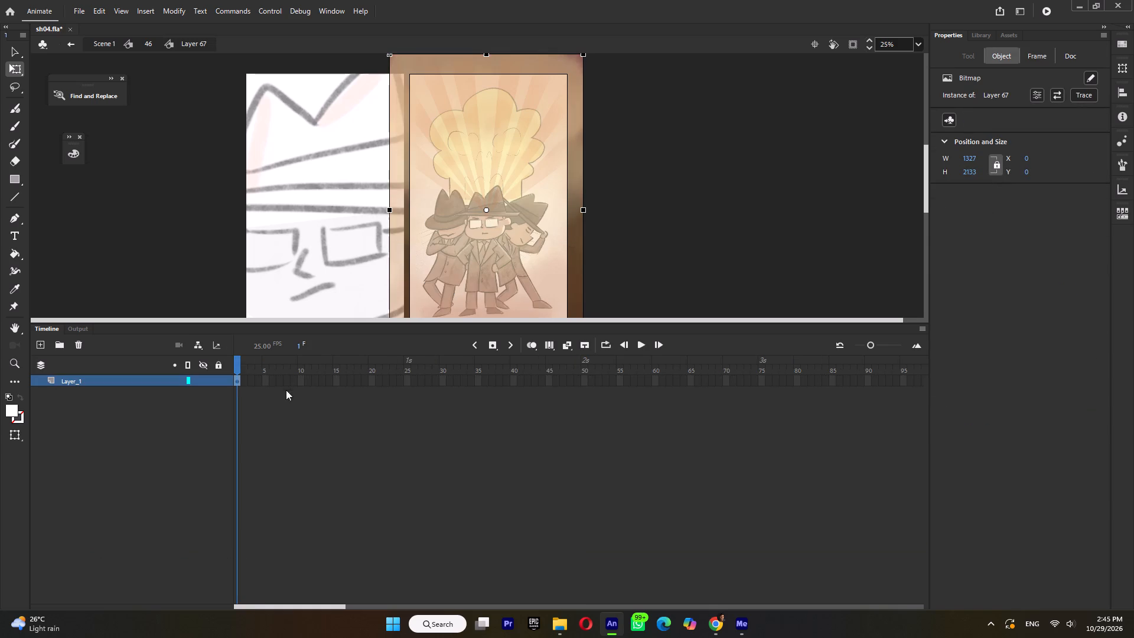
left_click(315, 383)
key("F5")
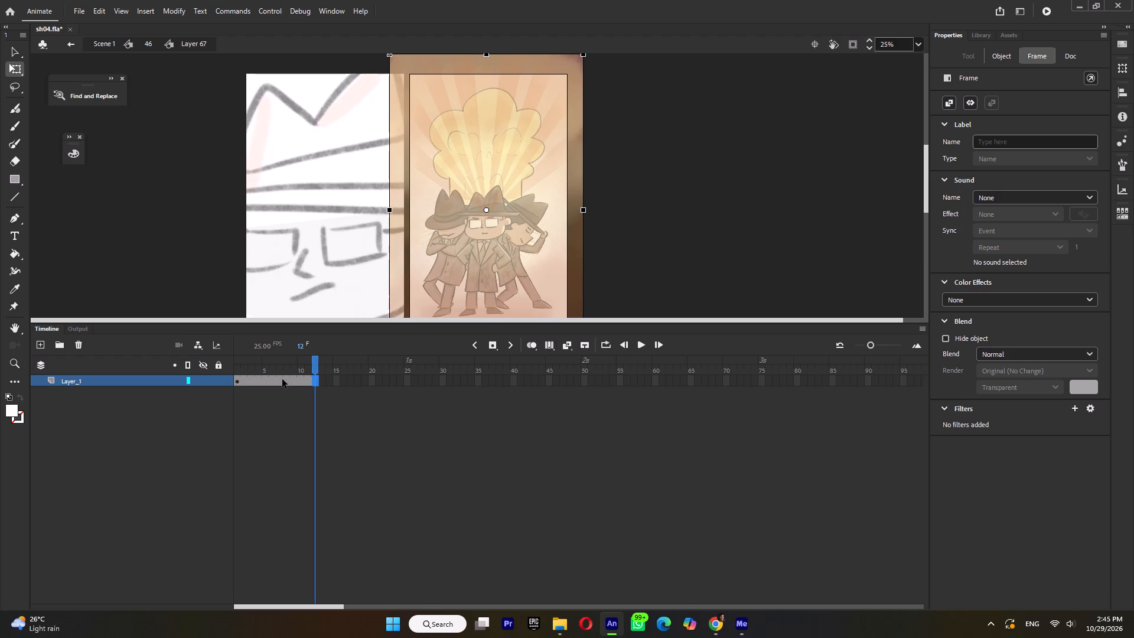
left_click(273, 383)
key("F6")
key("shift+F5")
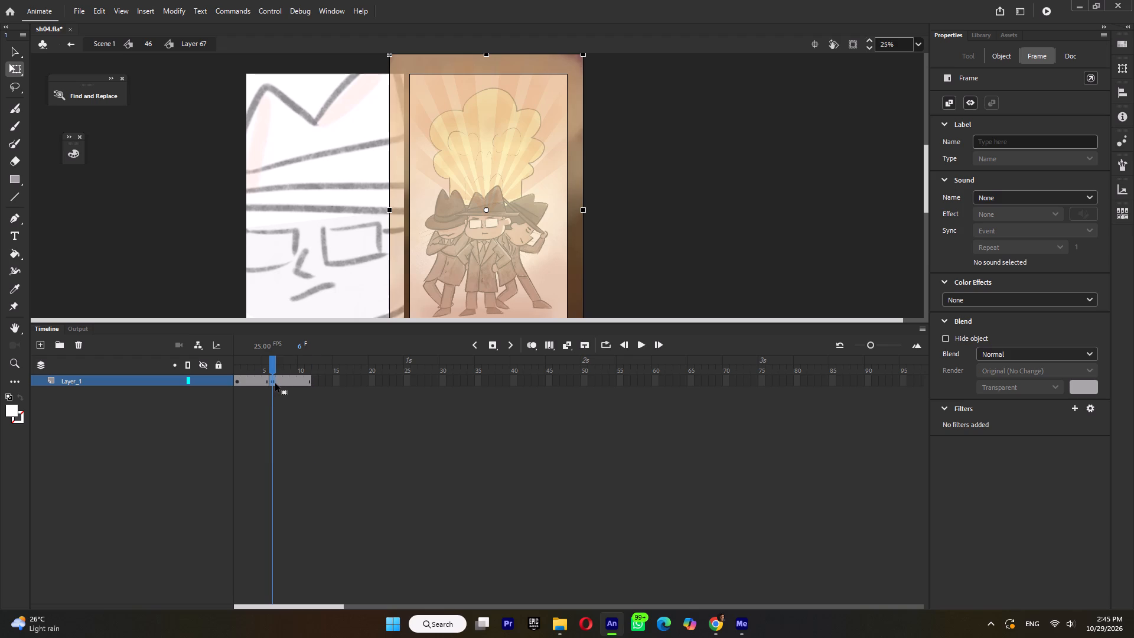
key("shift+F5")
Enlarge the frame 6 sunray bitmap about its centre to about 1458 by 2343, and play the result back in symbol 46.
left_click_drag(585, 56, 599, 40, "shift")
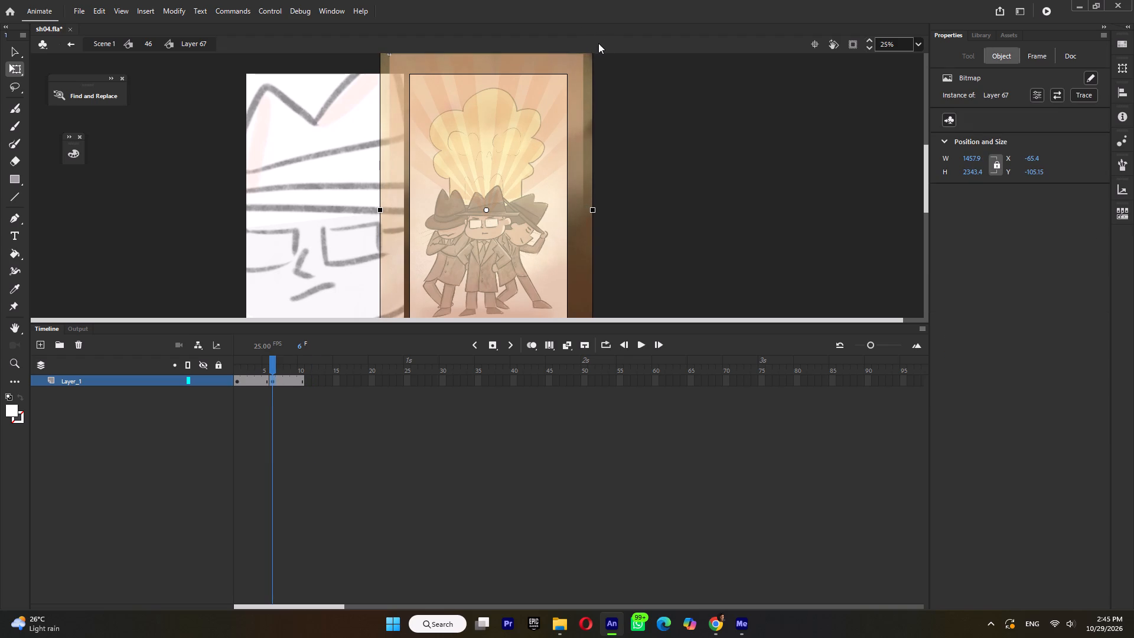
double_click(651, 198)
key("Return")
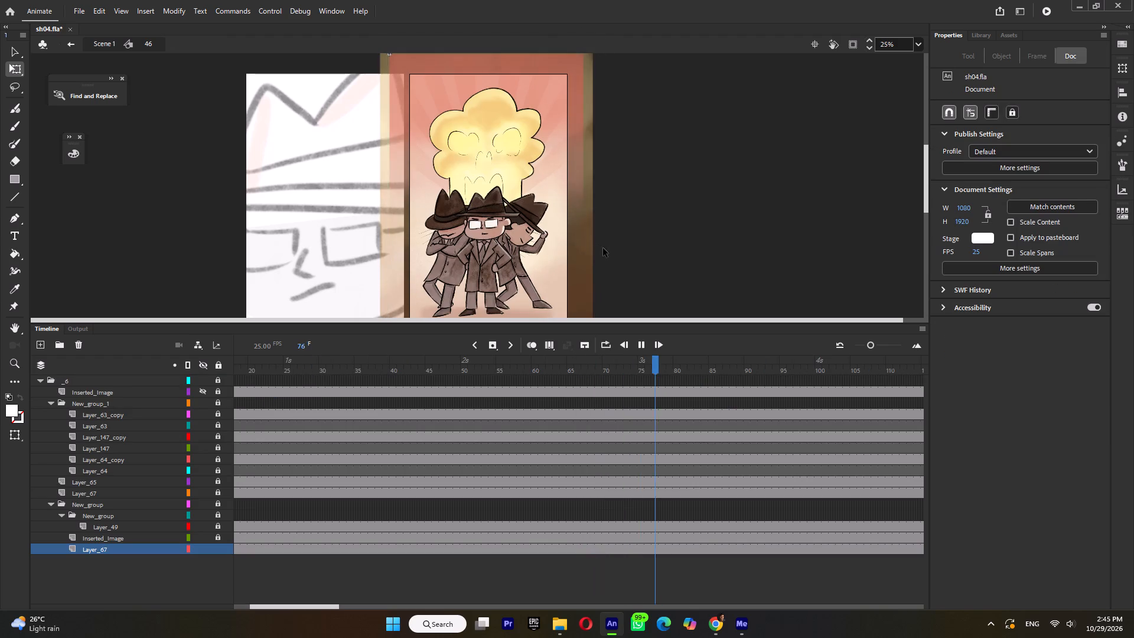
key("Return")
Inside the Layer 67 symbol, rotate the second sunray drawing a few degrees clockwise.
double_click(575, 151)
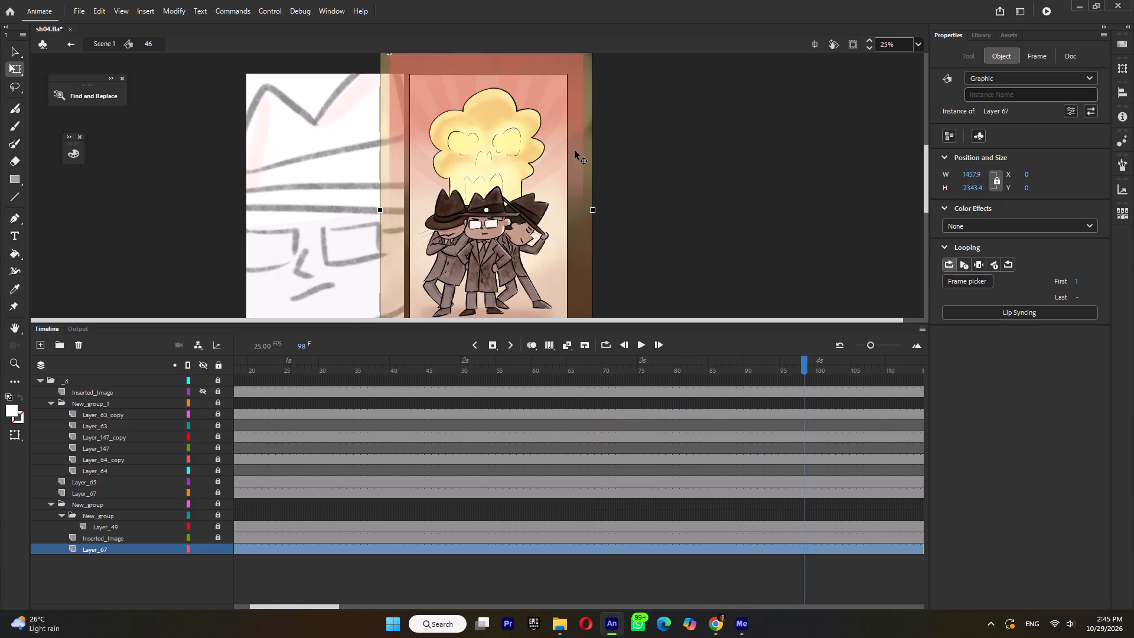
left_click(252, 367)
left_click(282, 369)
scroll(525, 184, "down", 1, "ctrl")
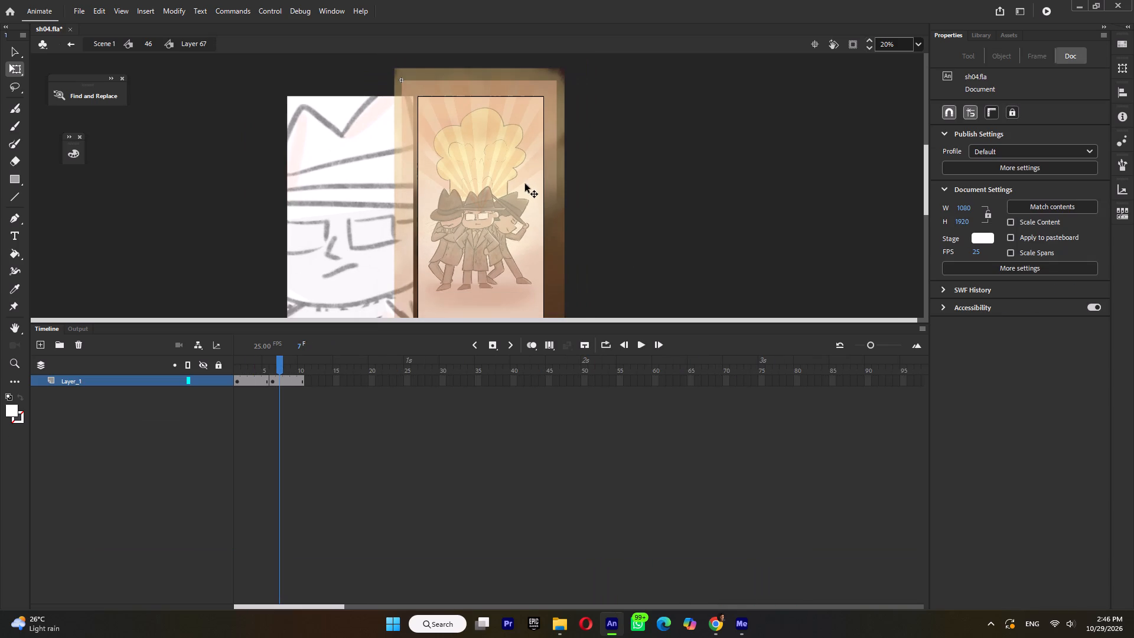
left_click(536, 164)
left_click_drag(571, 60, 582, 65)
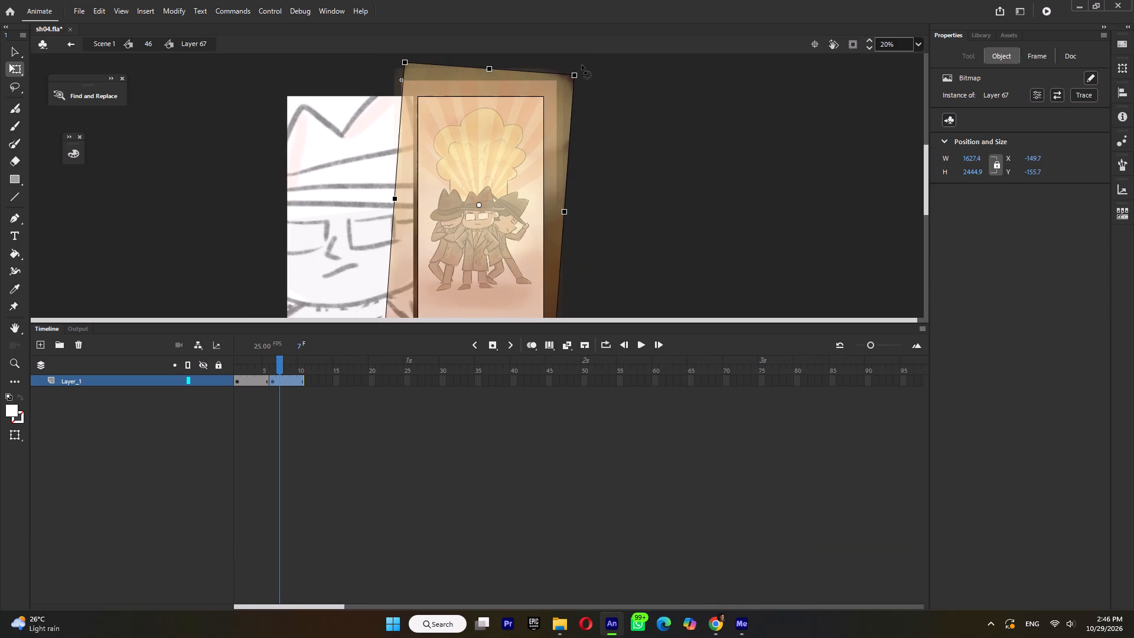
left_click_drag(582, 65, 581, 65)
left_click(628, 132)
key("Return")
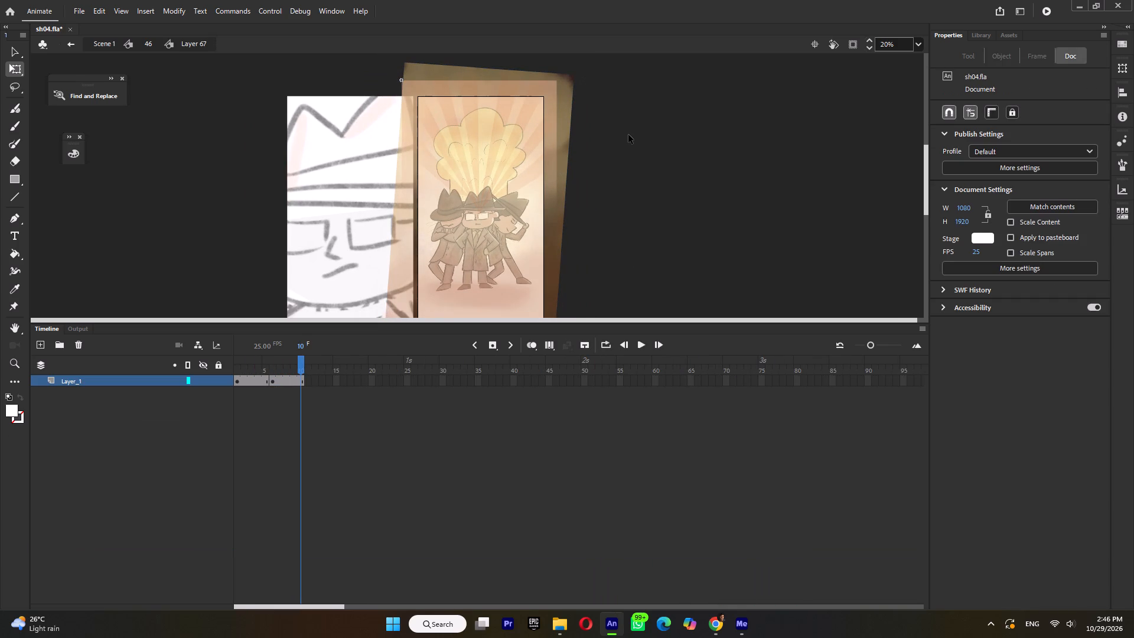
Return to symbol 46, play back the rotating sunray background, and move back to an earlier frame.
double_click(657, 164)
key("Return")
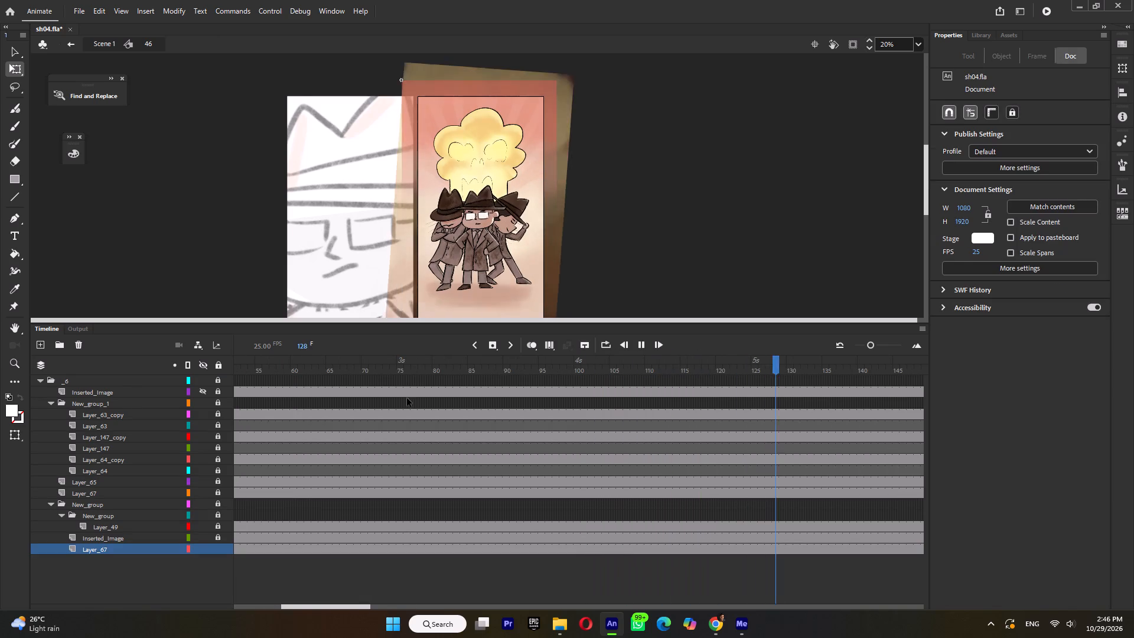
key("Return")
left_click_drag(258, 363, 182, 390)
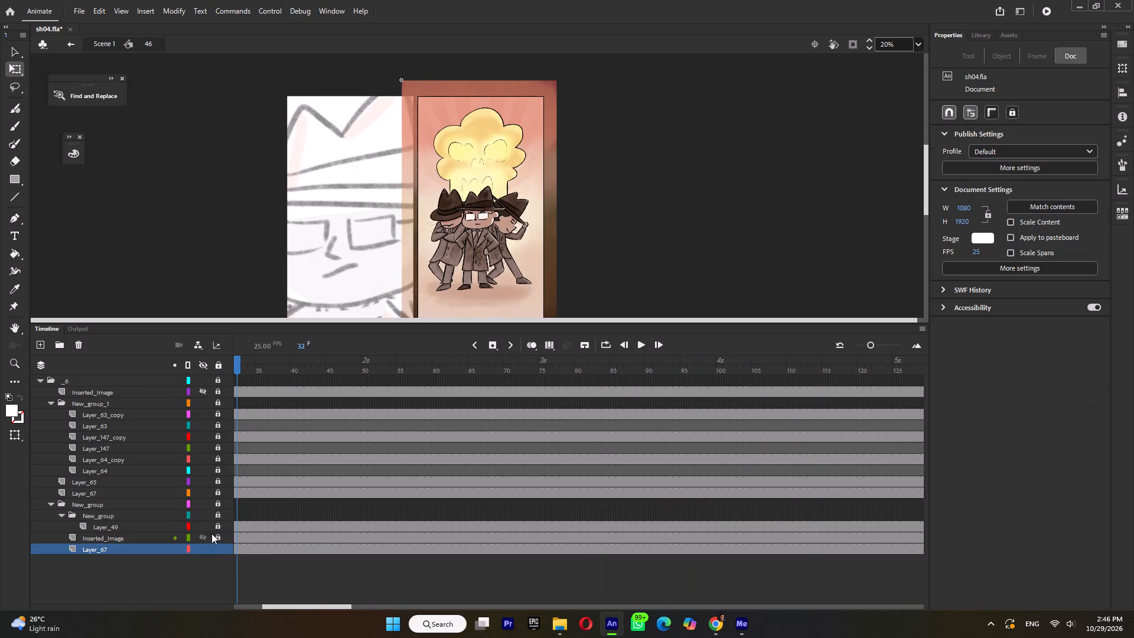
Unlock Layer_49 and open the explosion symbol for editing.
left_click(204, 525)
left_click(204, 525)
left_click(484, 180)
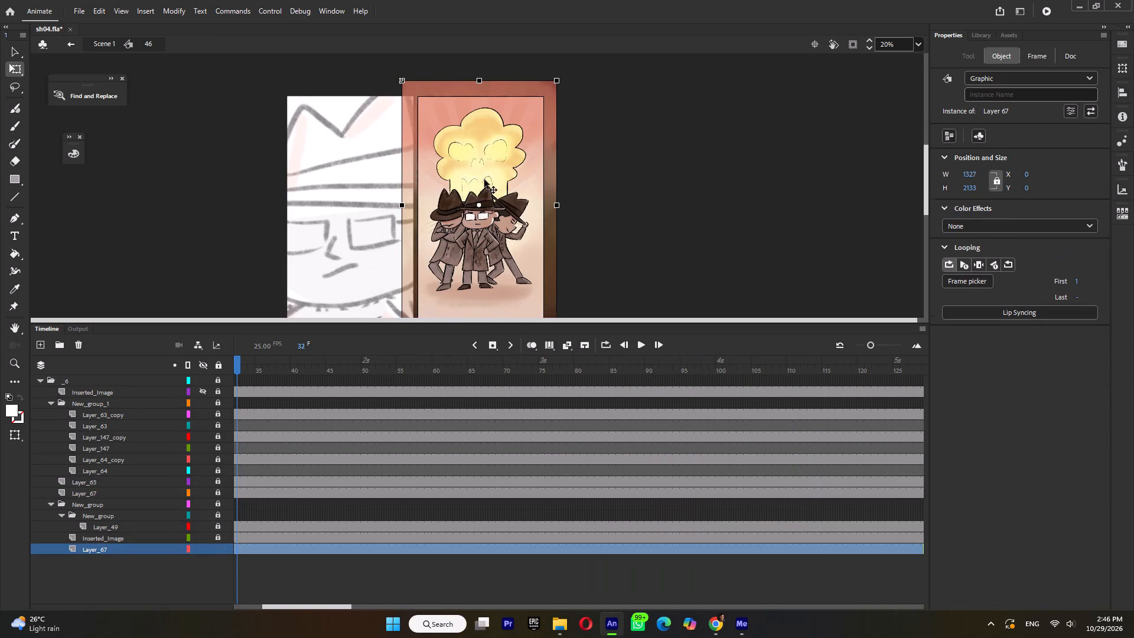
left_click(484, 157)
left_click(219, 527)
double_click(474, 141)
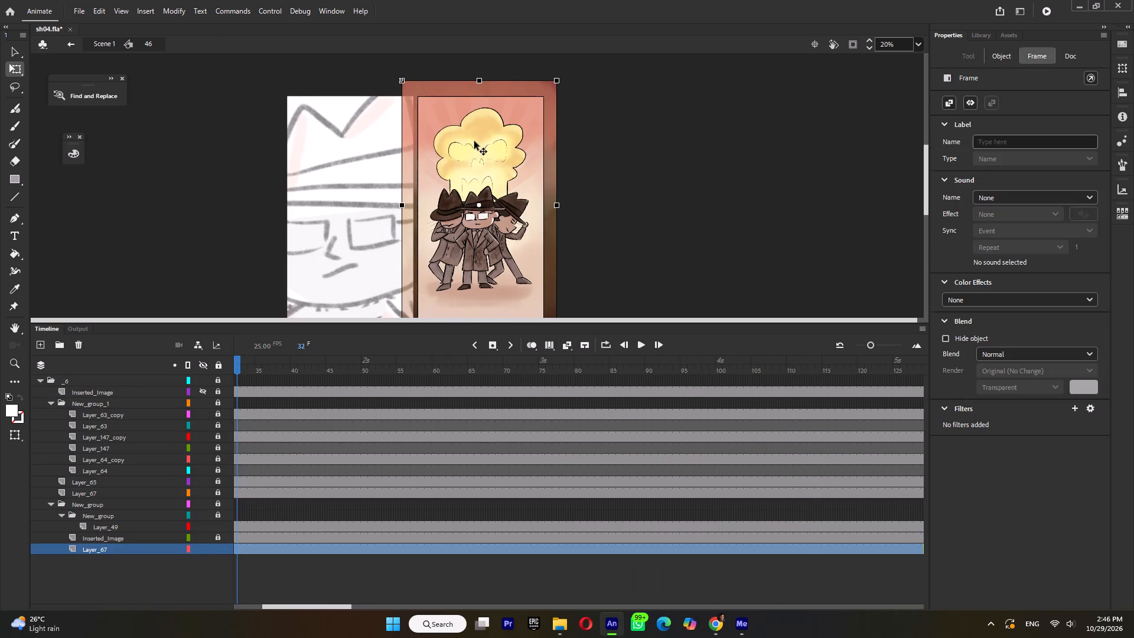
Extend the explosion symbol to twelve frames, with keyframes at frames 4, 7 and 10 so each drawing holds three frames.
left_click(289, 378)
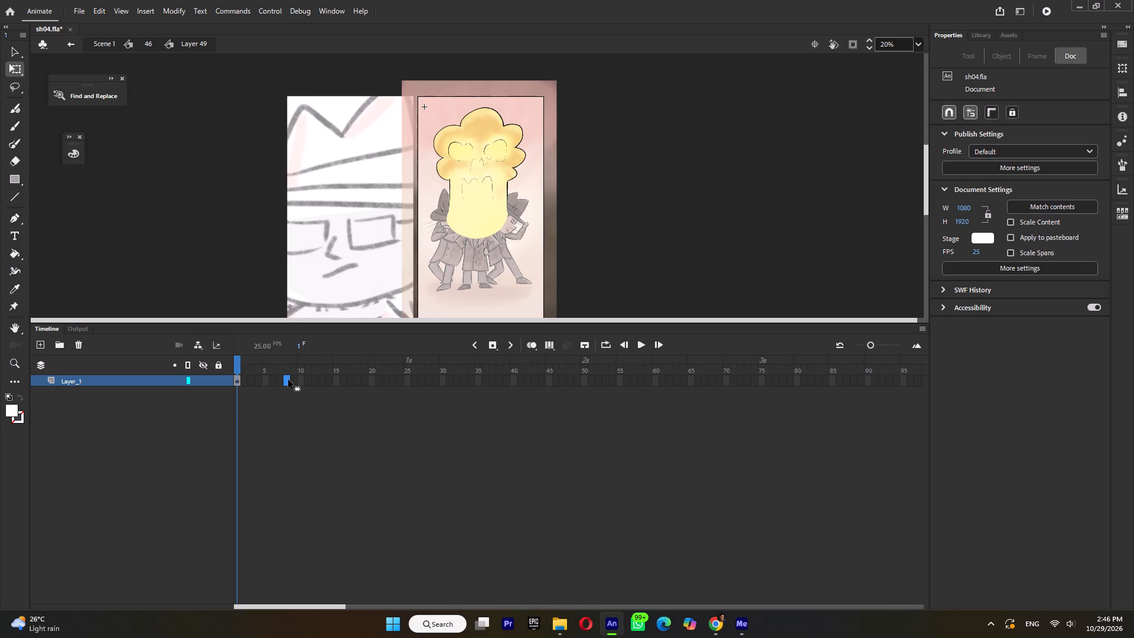
key("F5")
left_click(252, 379)
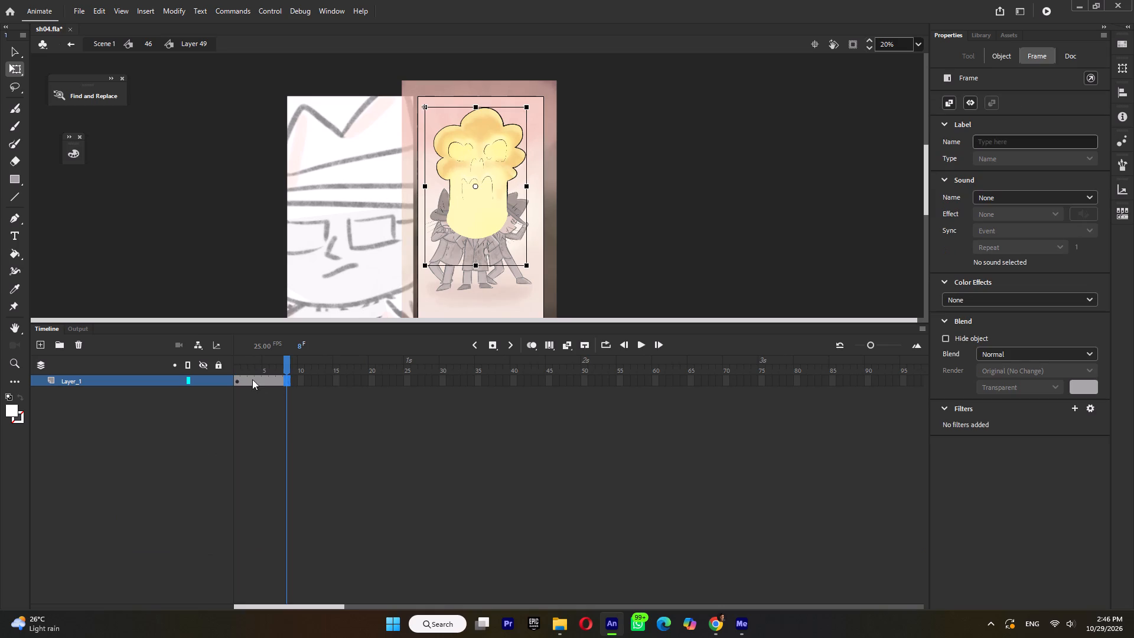
left_click(256, 381)
key("F6")
key("F5")
key("F5")
left_click(280, 379)
key("F6")
key("F5")
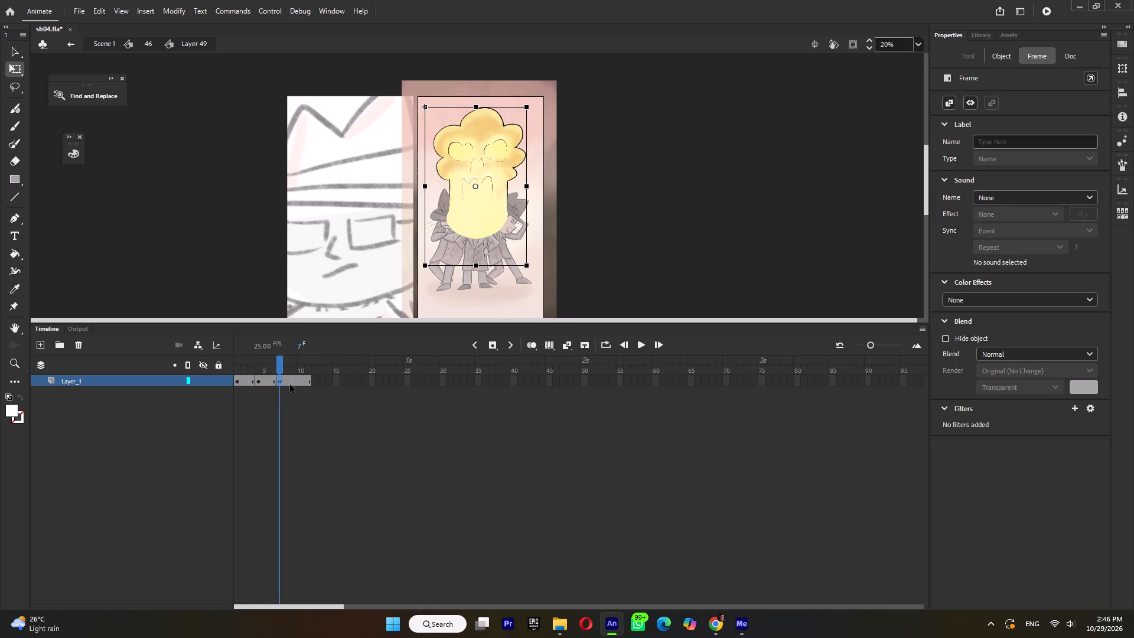
key("F5")
left_click(302, 379)
key("F6")
On the explosion's second drawing, lower the transformation point toward the cloud's base and slightly transform the bitmap from its upper corner.
left_click(263, 382)
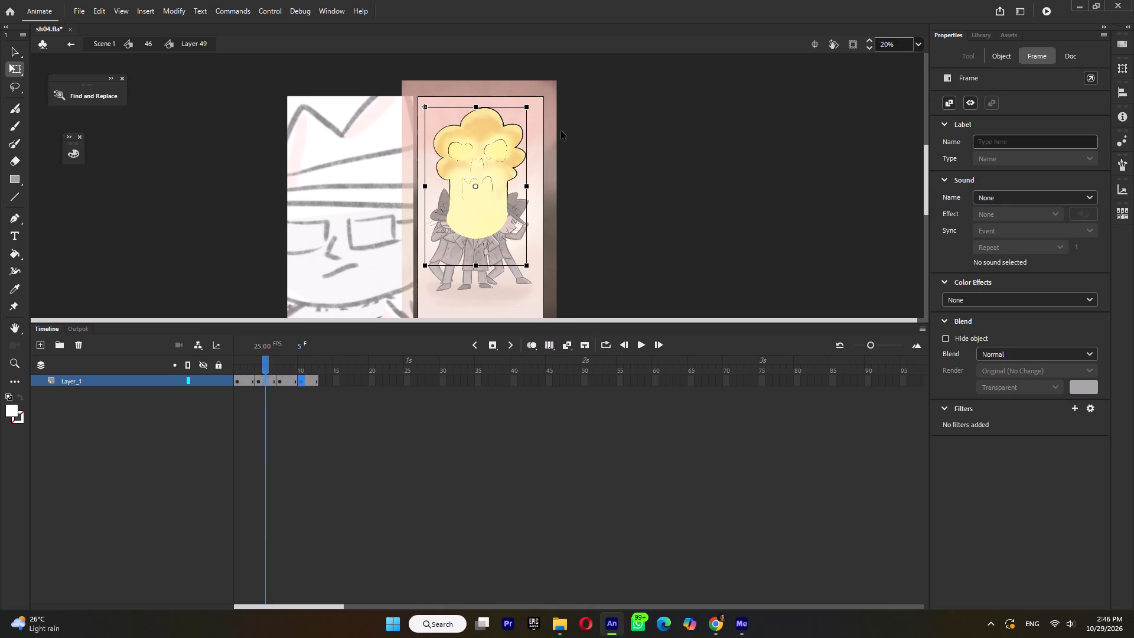
left_click_drag(474, 185, 475, 227)
left_click_drag(528, 107, 527, 112, "shift")
Flip the explosion bitmap horizontally at the frame 7 keyframe.
left_click(282, 382)
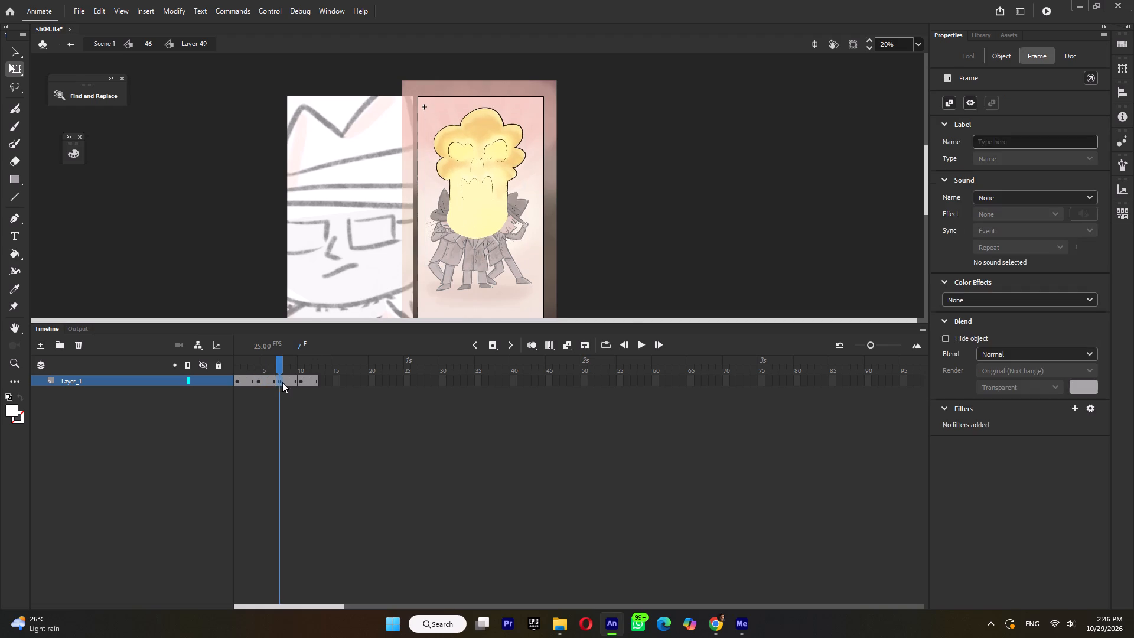
right_click(465, 191)
left_click(507, 357)
left_click(507, 362)
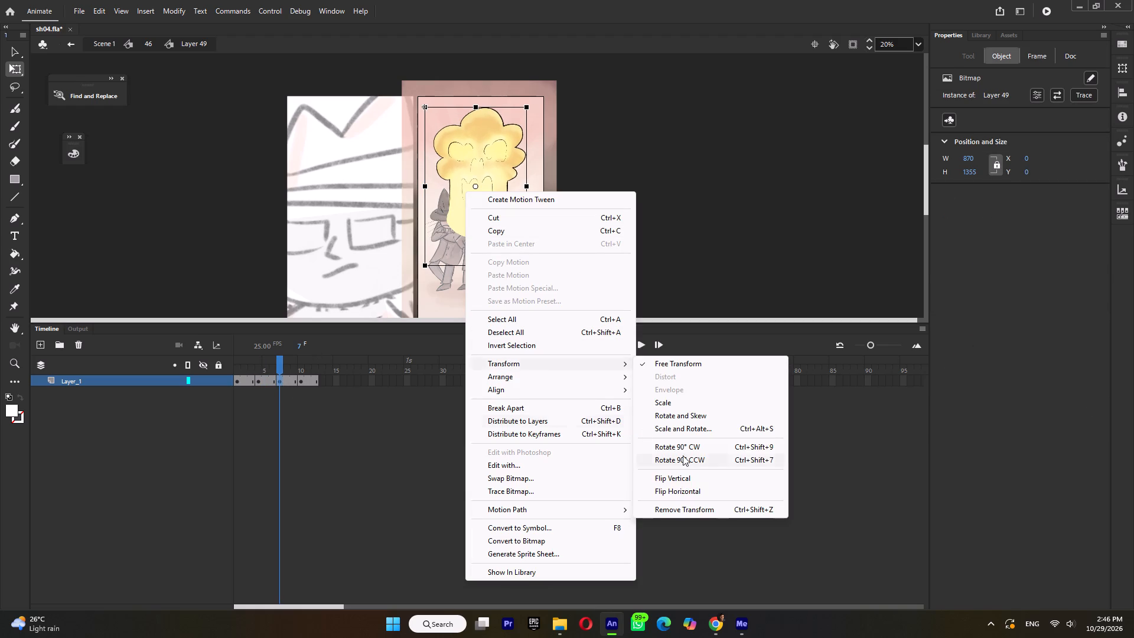
left_click(673, 487)
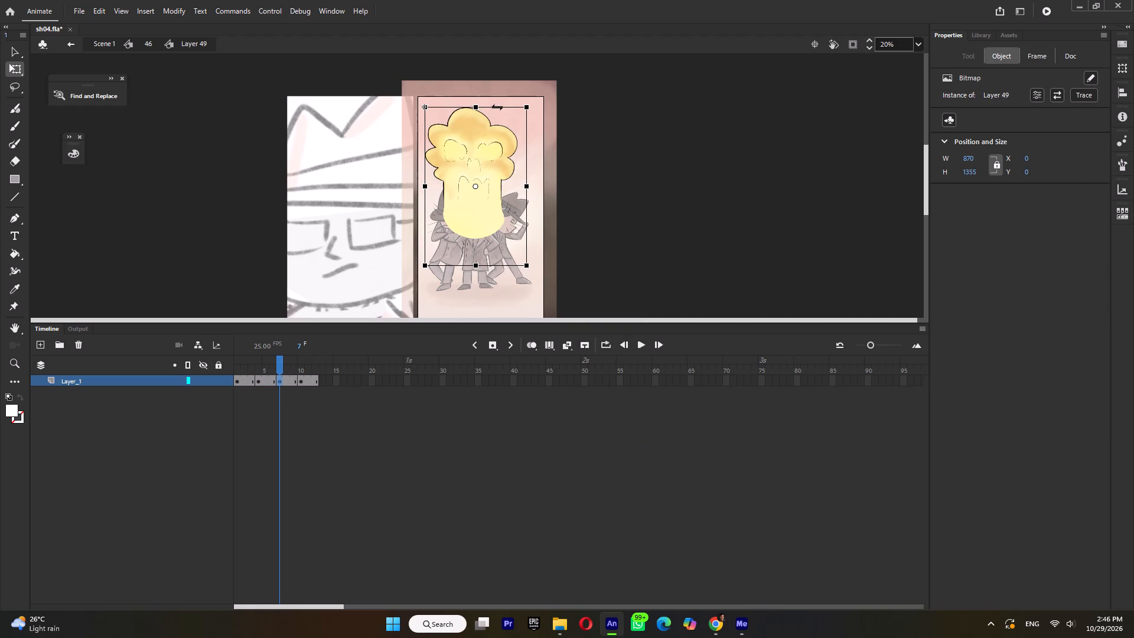
Turn on onion skinning and nudge the flipped explosion right to X 38 to line it up with the neighbouring drawings.
left_click(530, 344)
key("Right")
key("Right")
key("Right")
key("Right")
key("Right")
key("Right")
key("Right")
key("Right")
key("Right")
key("Right")
key("Right")
key("Right")
key("Right")
key("Right")
key("Right")
key("Right")
key("Right")
key("Right")
key("Right")
key("Right")
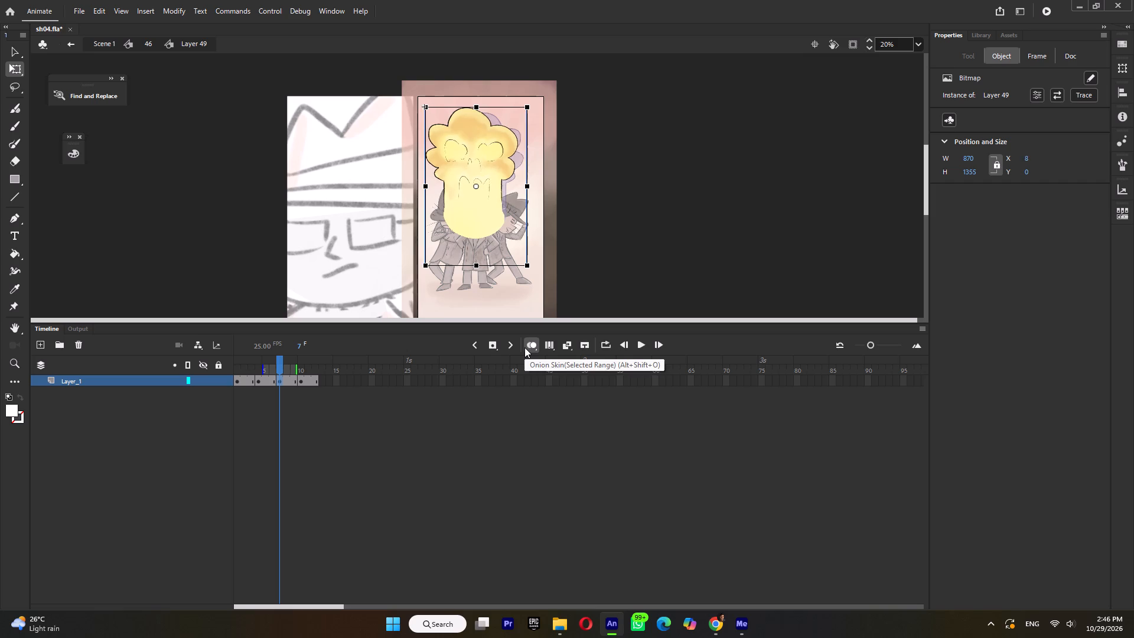
Skew the flipped explosion slightly along its top edge, to a width of about 880.
left_click(500, 107)
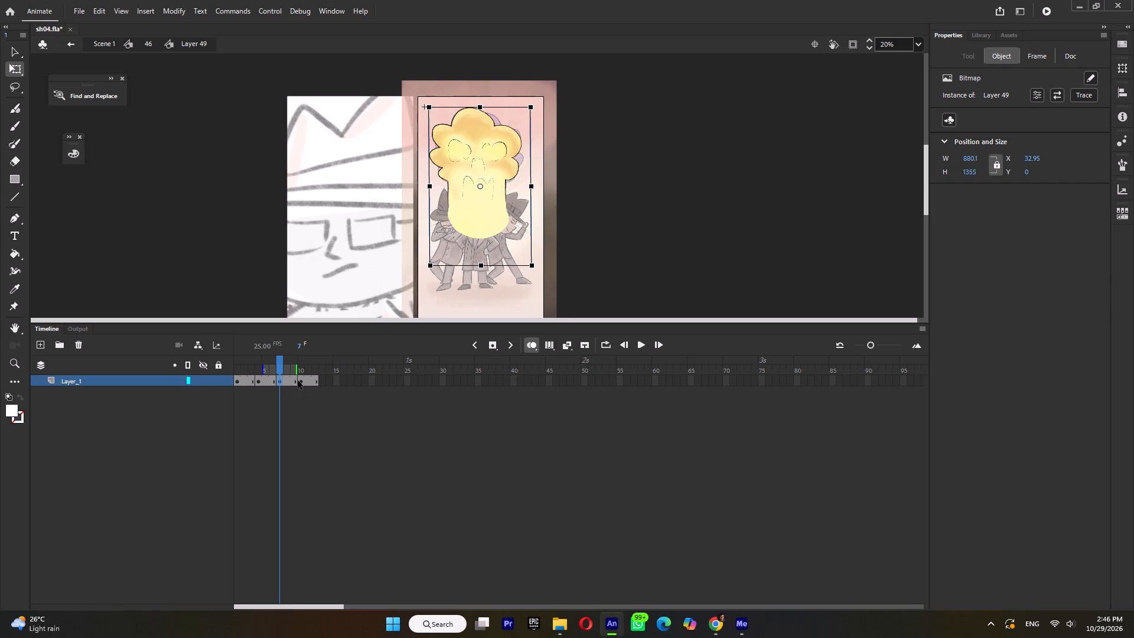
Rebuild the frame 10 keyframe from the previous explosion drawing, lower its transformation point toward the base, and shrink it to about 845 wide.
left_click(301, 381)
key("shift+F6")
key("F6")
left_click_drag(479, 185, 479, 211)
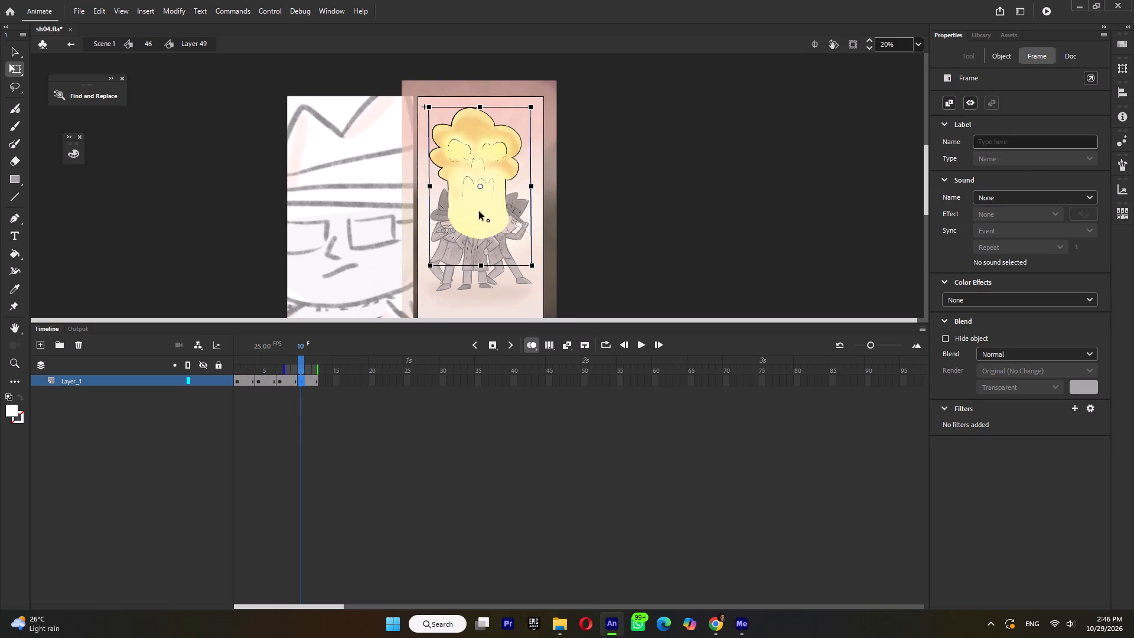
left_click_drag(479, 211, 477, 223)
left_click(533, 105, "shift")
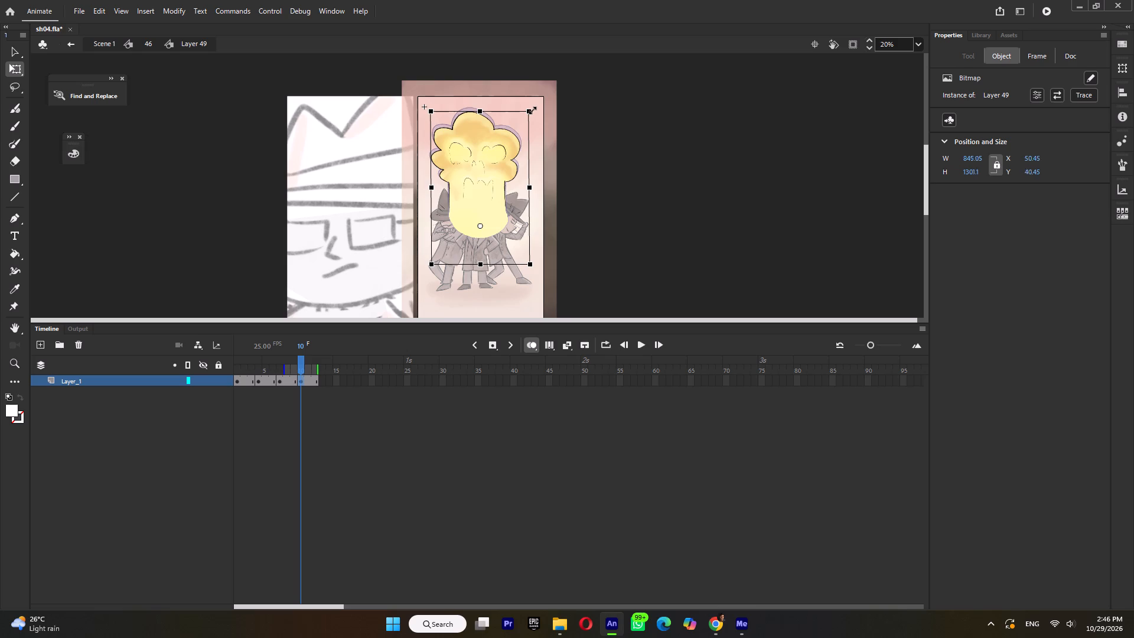
Return to symbol 46 and play back the explosion loop behind the men.
double_click(603, 184)
key("Return")
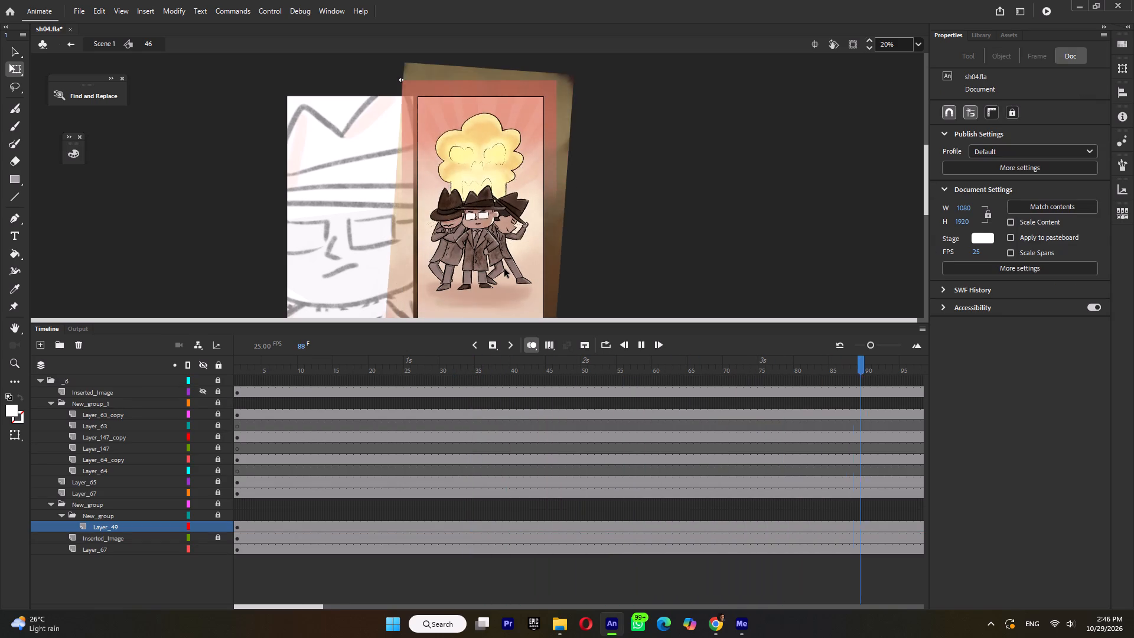
key("Return")
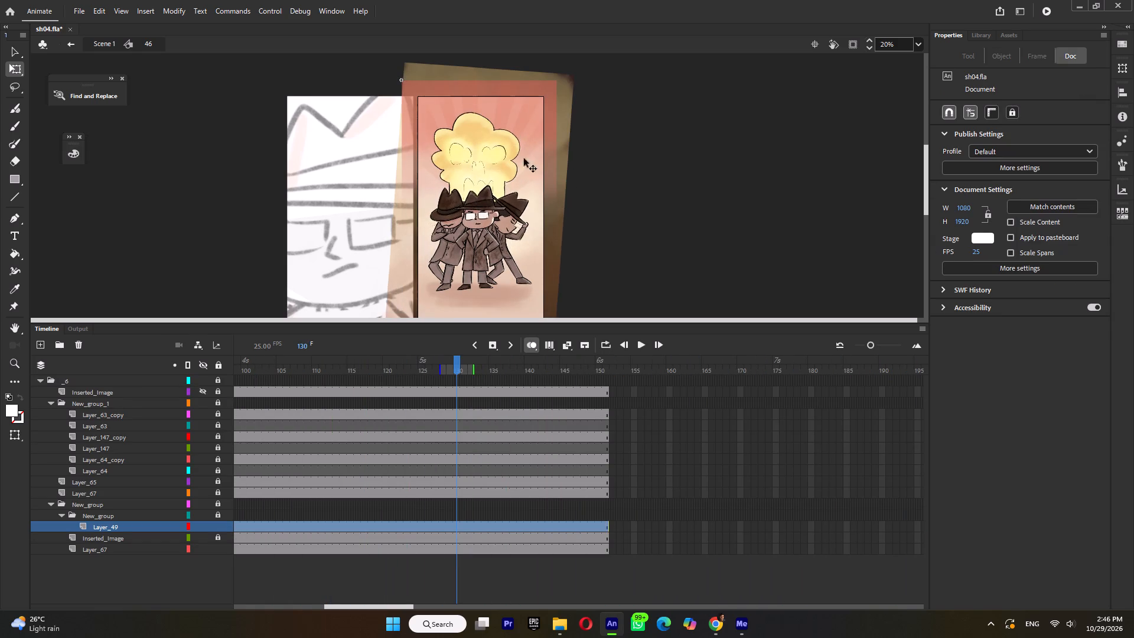
Inside the explosion symbol, remove all frames from frame 6 onward, including the third and fourth drawings.
double_click(494, 166)
left_click_drag(273, 382, 302, 377)
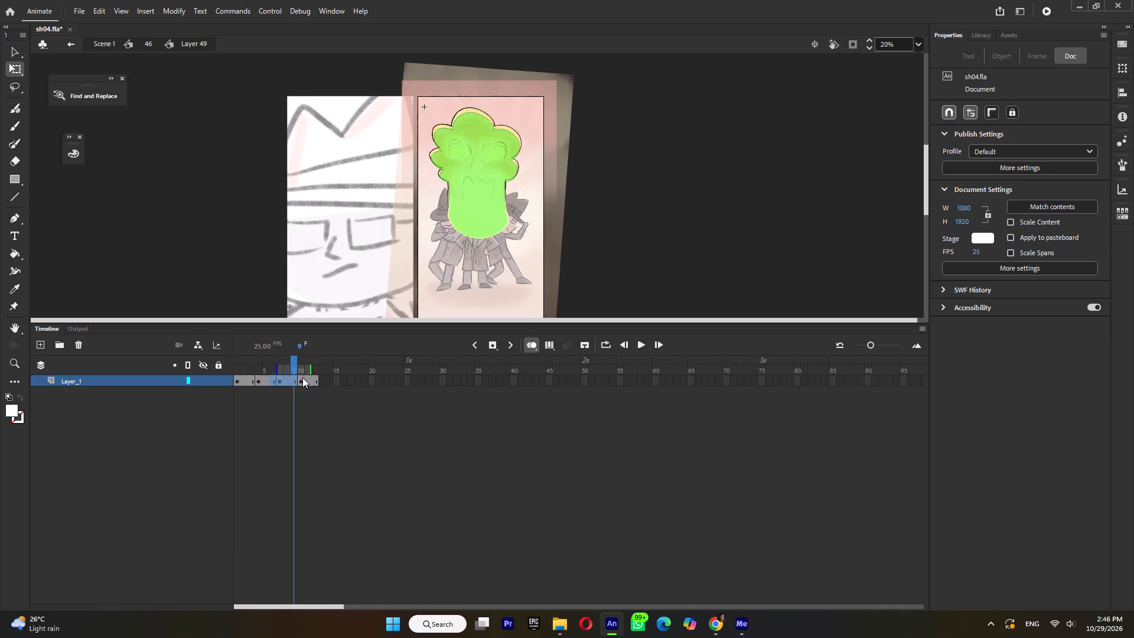
left_click_drag(302, 377, 322, 378)
key("shift+F5")
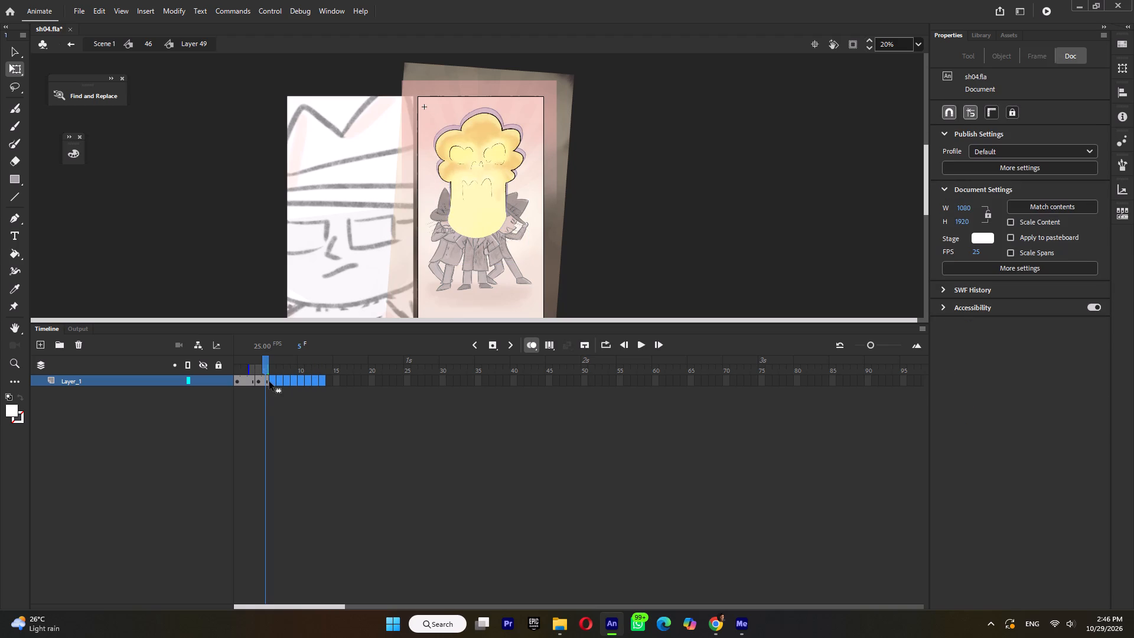
Extend the two remaining explosion drawings to four frames each.
left_click(262, 383)
key("F5")
left_click(247, 381)
key("F5")
left_click(272, 379)
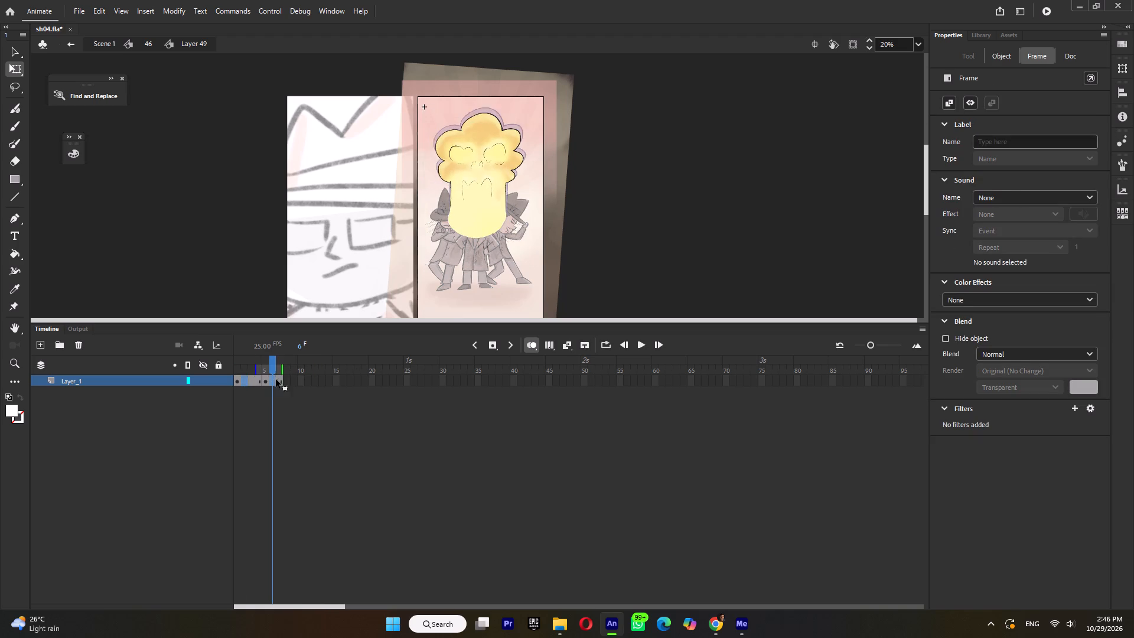
key("F5")
Return to symbol 46 and play back the two-drawing explosion loop.
double_click(643, 253)
key("Return")
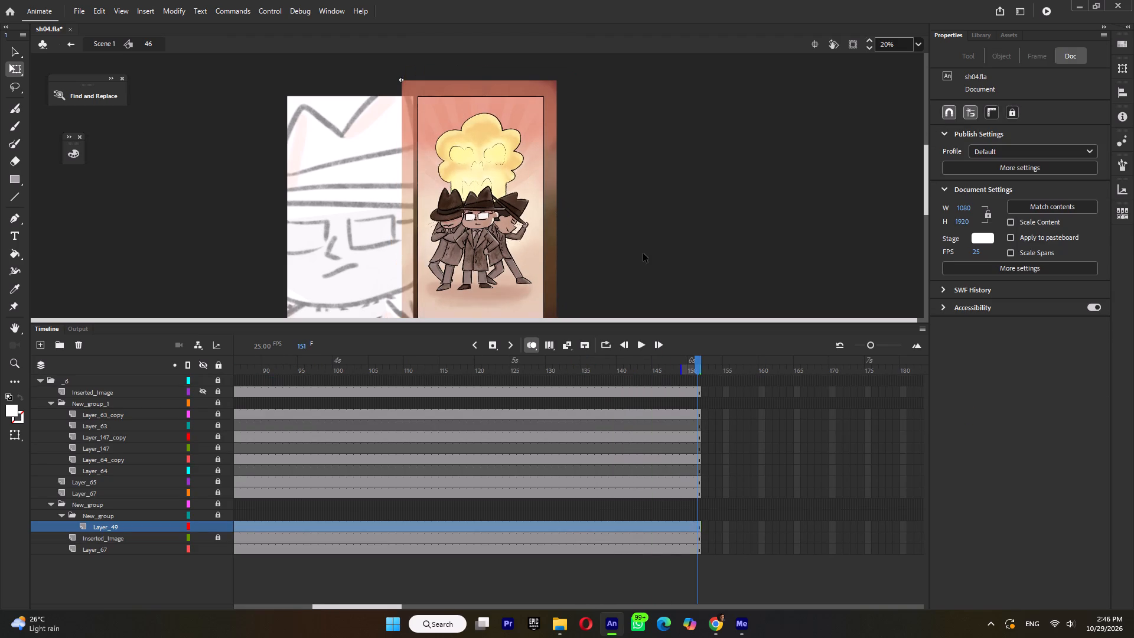
key("Return")
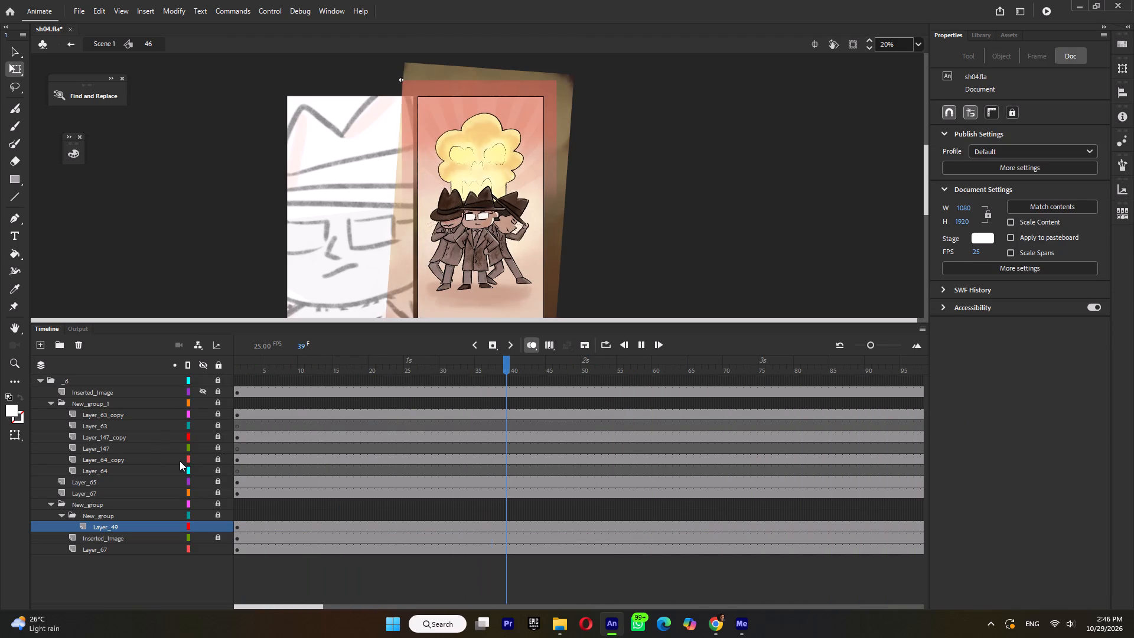
key("Return")
Show and unlock the top Inserted_Image layer with the radiating speed lines.
left_click(200, 390)
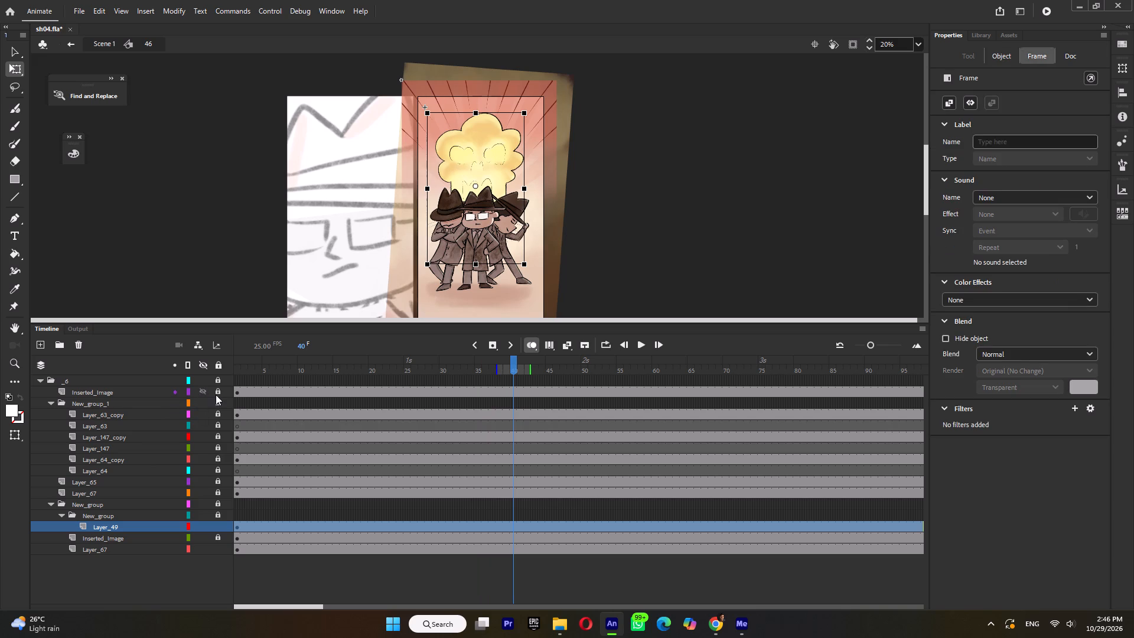
left_click(216, 395)
Toggle the visibility of Layer_63_copy, Layer_65 and the upper Layer_67 to check what they hold.
left_click(204, 415)
left_click(201, 415)
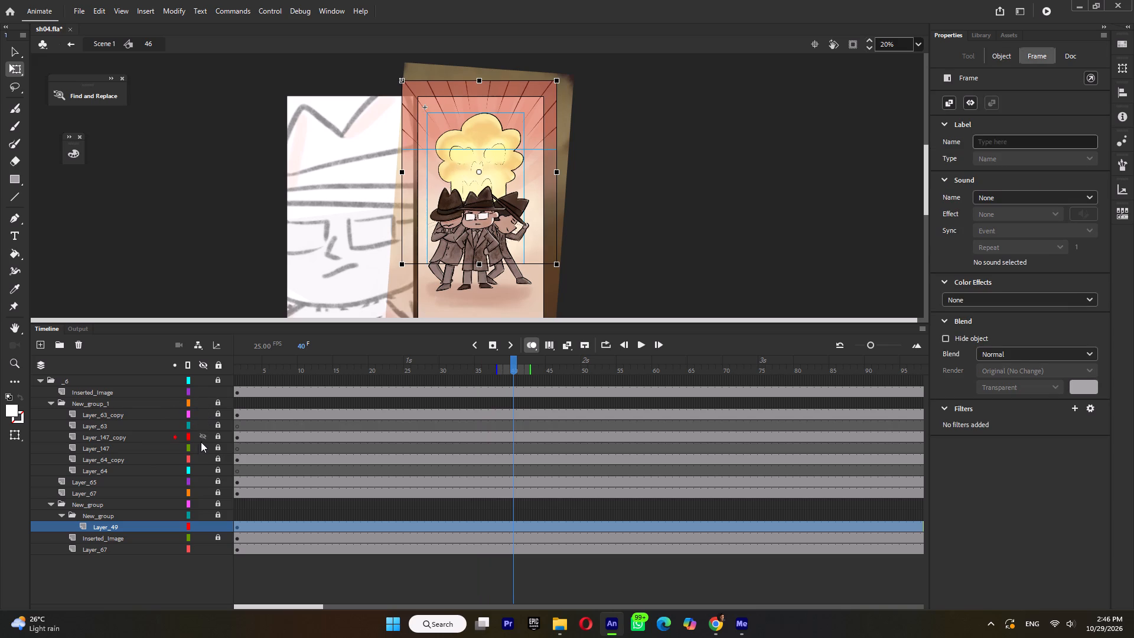
left_click(200, 479)
left_click(201, 479)
left_click(205, 496)
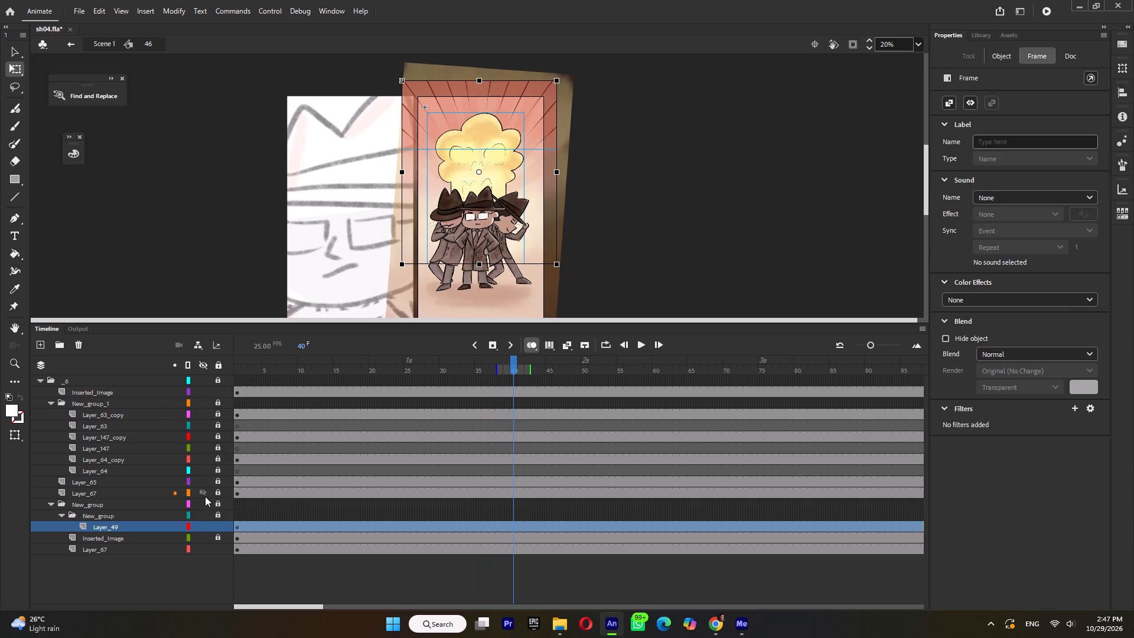
left_click(204, 492)
In Scene 1, insert a keyframe on Layer_2 at frame 325 and turn off onion skinning.
double_click(692, 190)
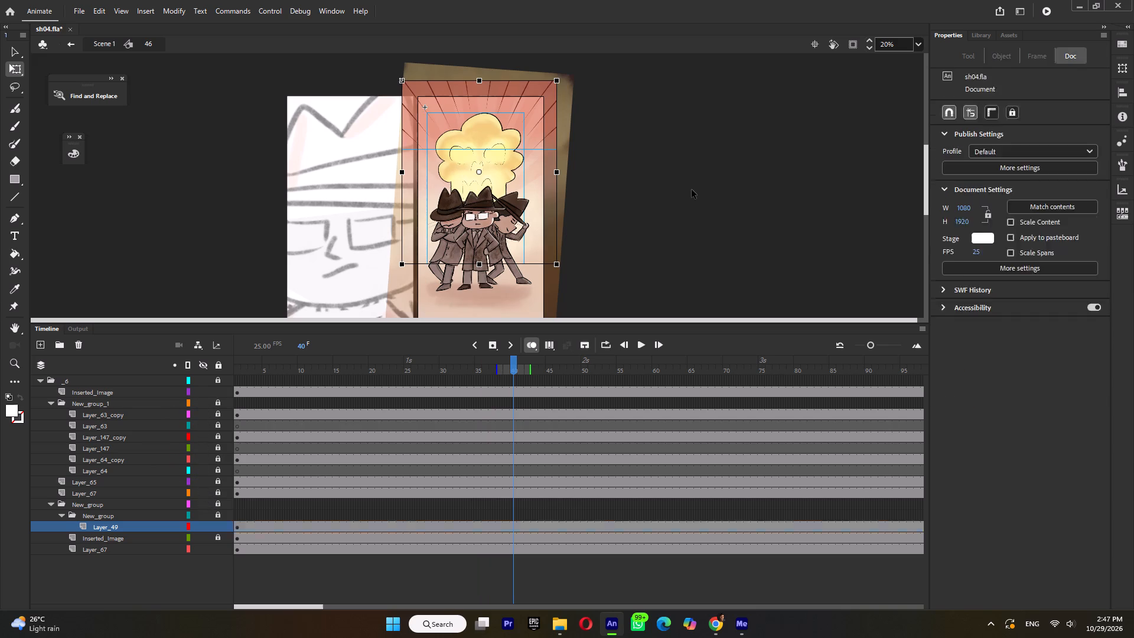
left_click_drag(297, 366, 483, 403)
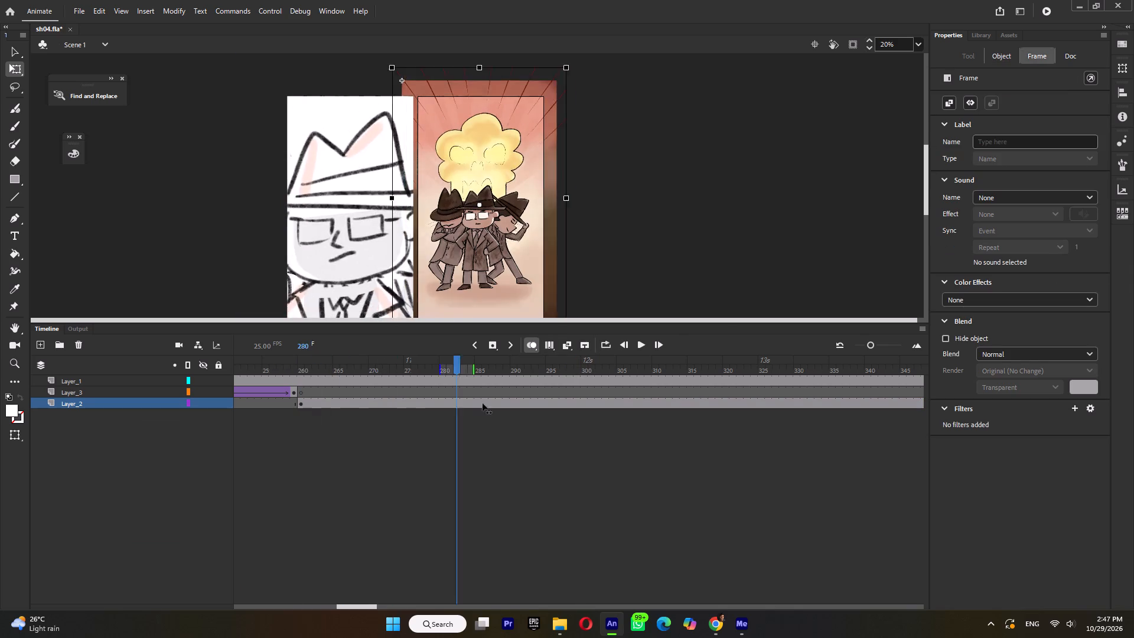
left_click_drag(483, 403, 751, 431)
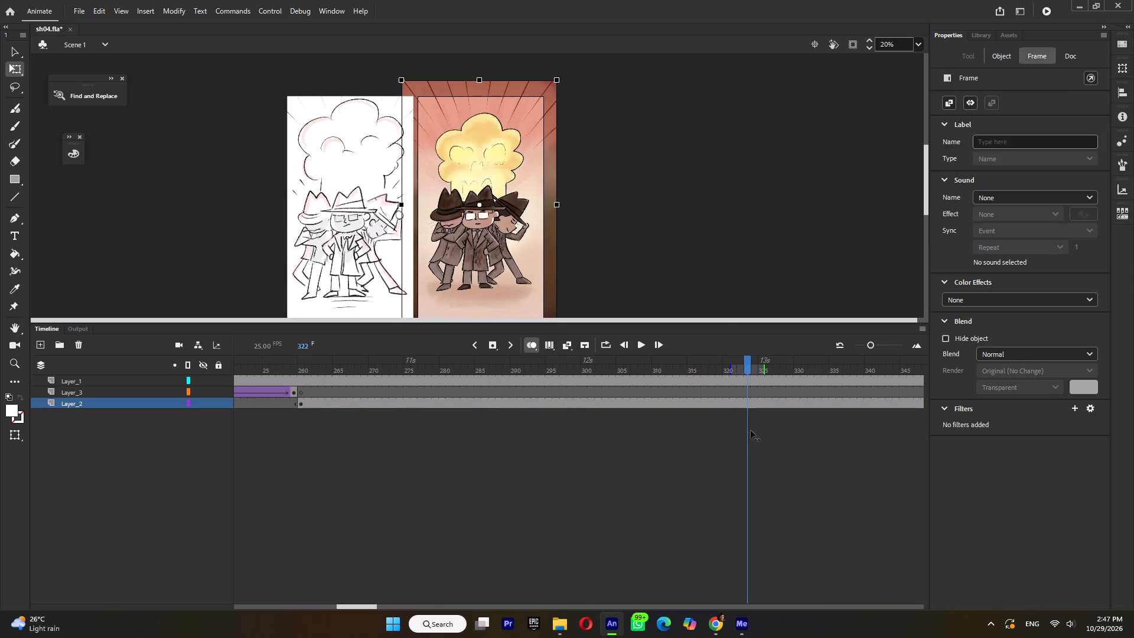
left_click_drag(751, 431, 761, 434)
left_click(762, 403)
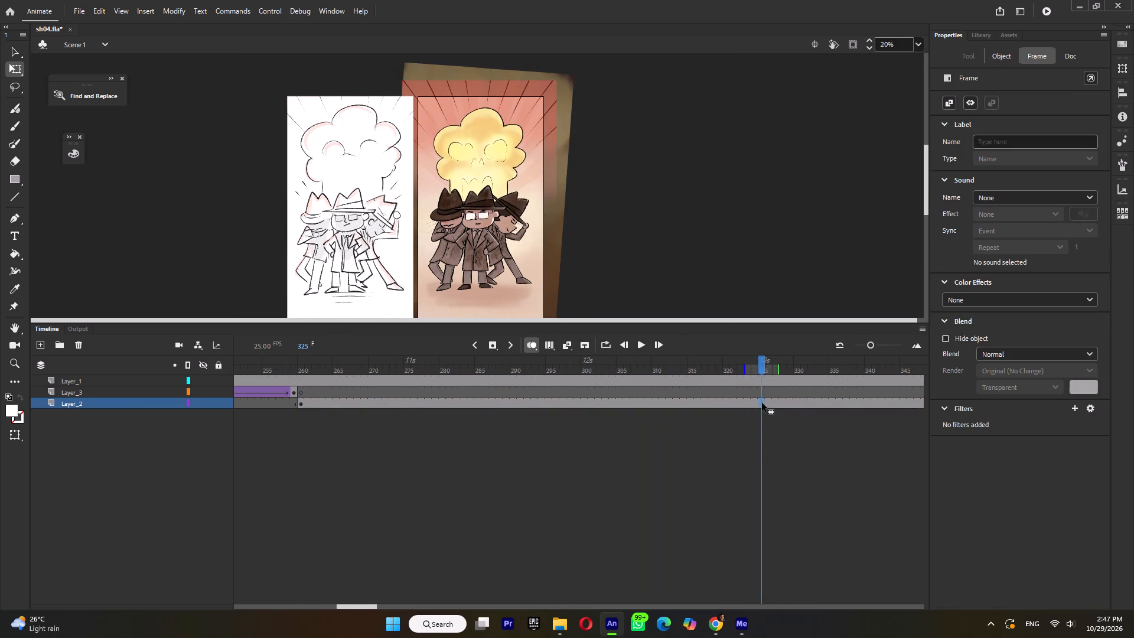
key("F6")
left_click(534, 344)
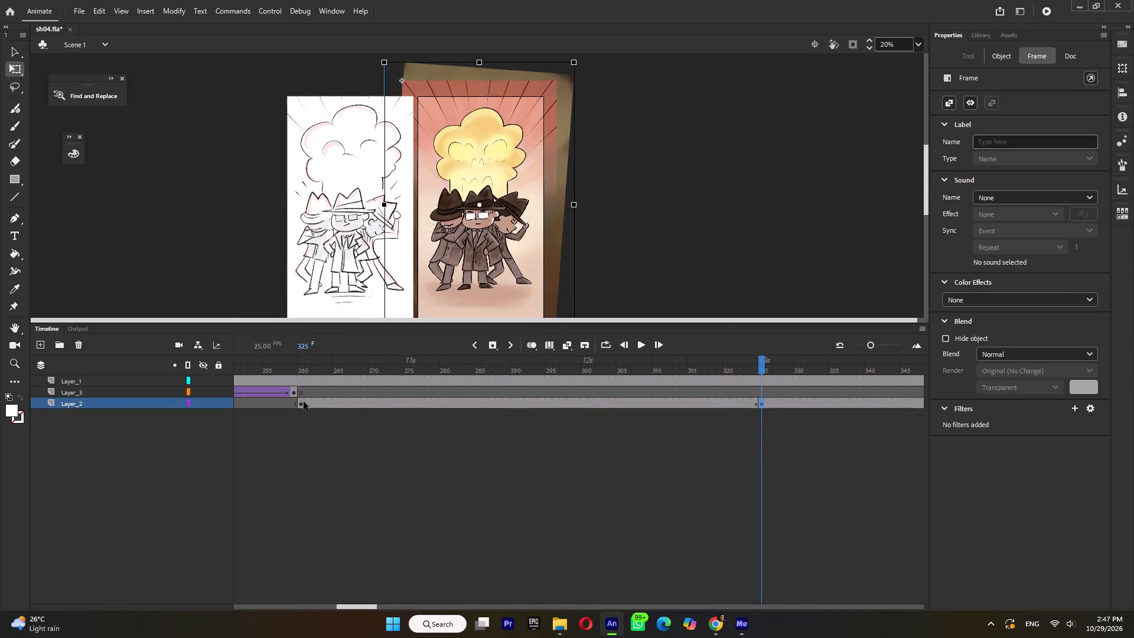
At the frame 260 keyframe on Layer_2, enlarge symbol 46 to about 6622 wide and shift it slightly upward.
left_click(304, 402)
scroll(471, 187, "down", 2, "ctrl")
left_click_drag(526, 119, 674, 0, "shift")
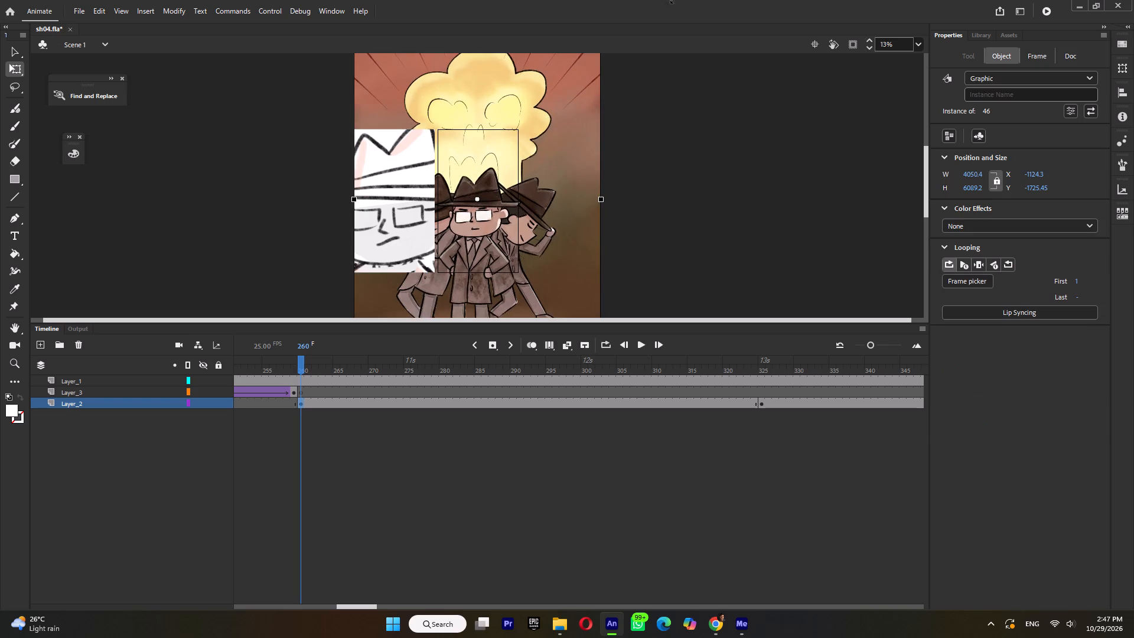
left_click_drag(674, 0, 688, 0, "shift")
scroll(473, 206, "down", 1, "ctrl")
left_click(479, 219)
scroll(509, 248, "down", 4, "ctrl")
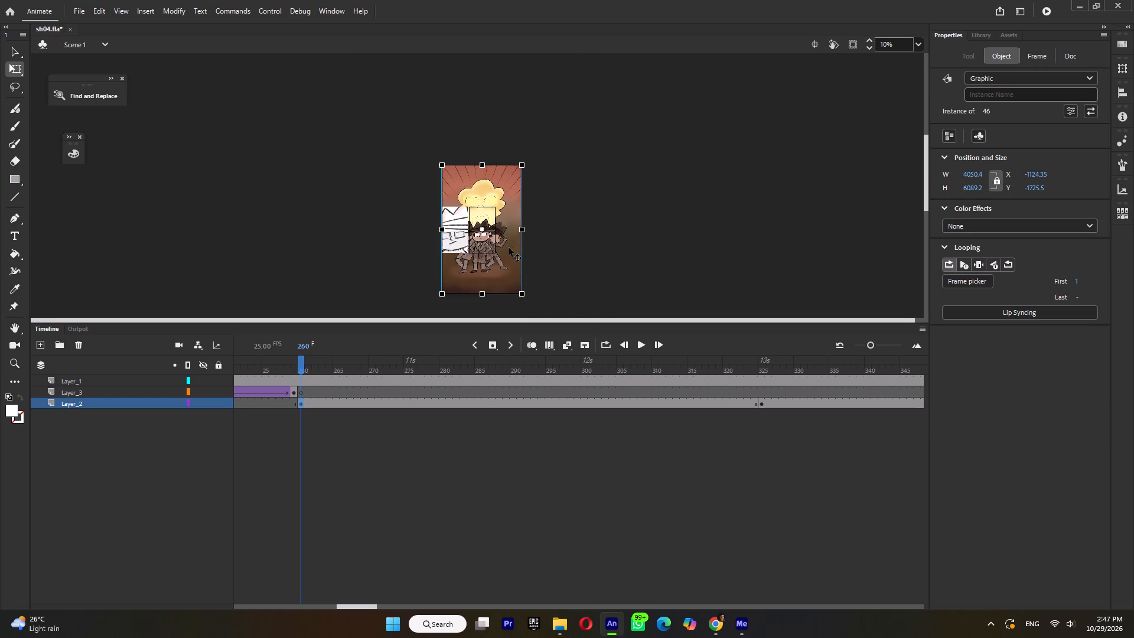
left_click_drag(521, 167, 566, 126, "shift")
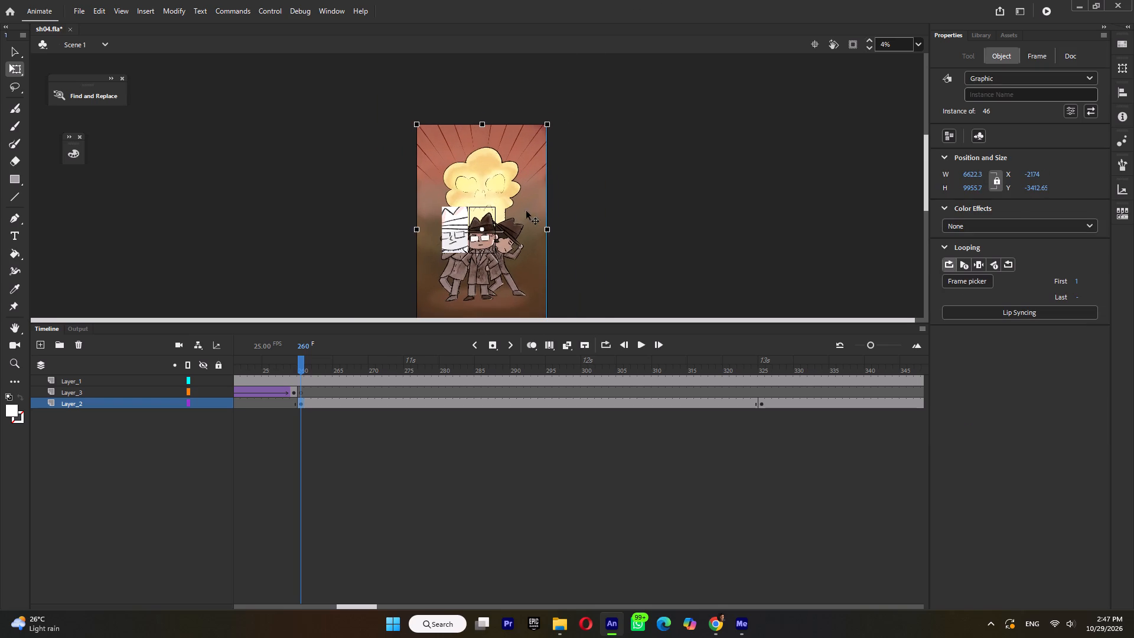
left_click_drag(514, 252, 514, 245, "ctrl")
Create a classic tween on Layer_2 between frames 260 and 325.
key("ctrl+m")
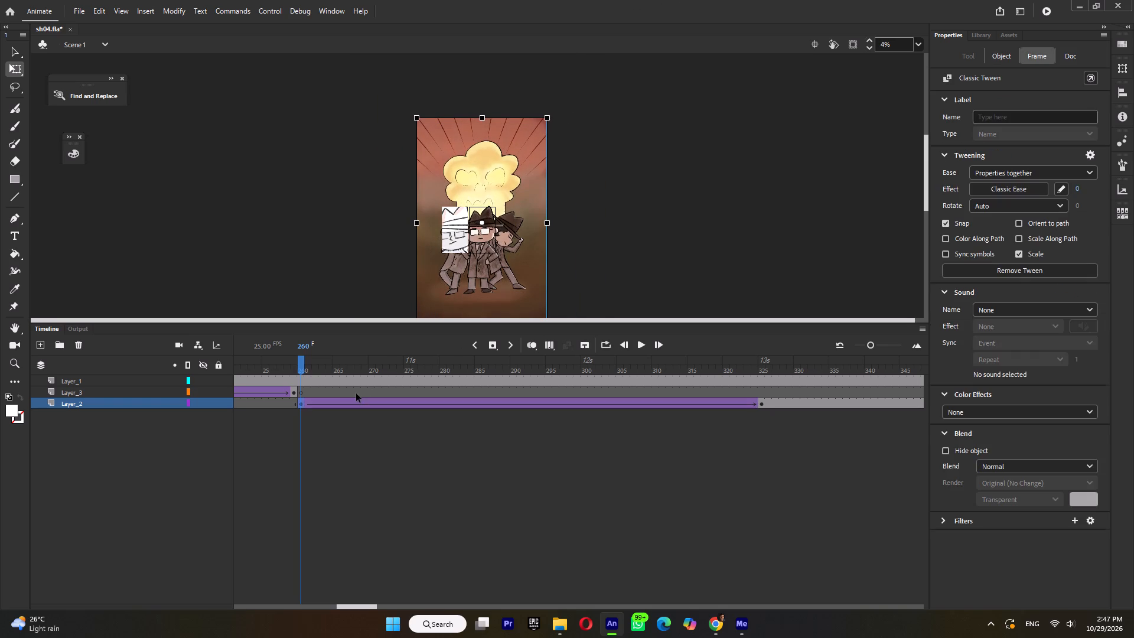
Play back the zoom-out on the men and the explosion.
left_click(279, 357)
key("Return")
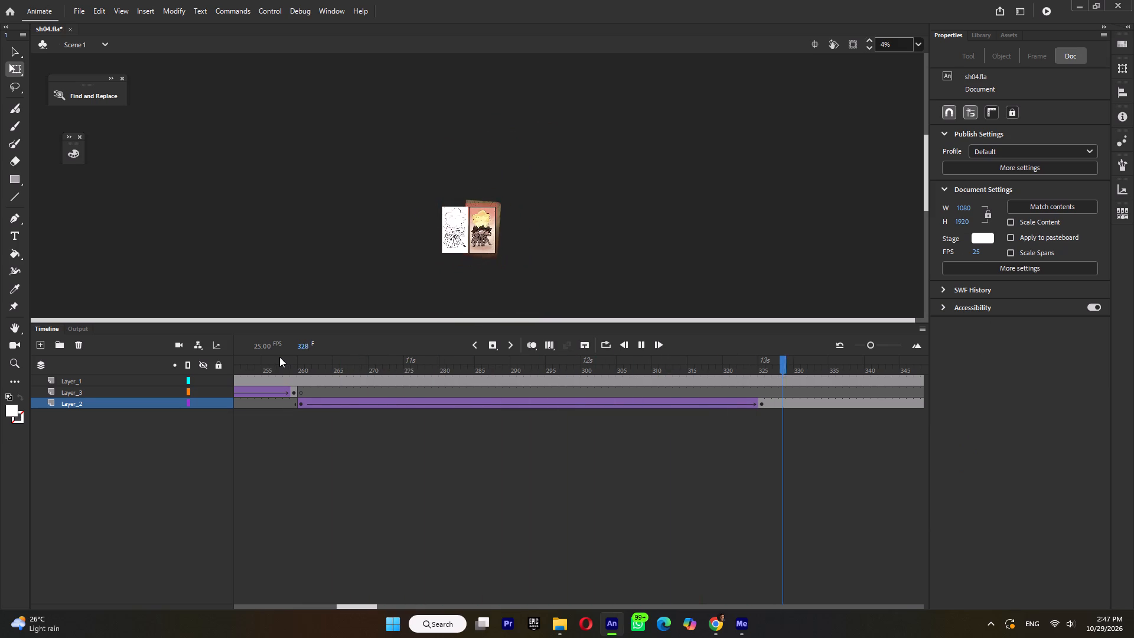
key("Return")
Insert a keyframe on Layer_2 at frame 368, the last frame of the shot.
left_click_drag(787, 366, 753, 439)
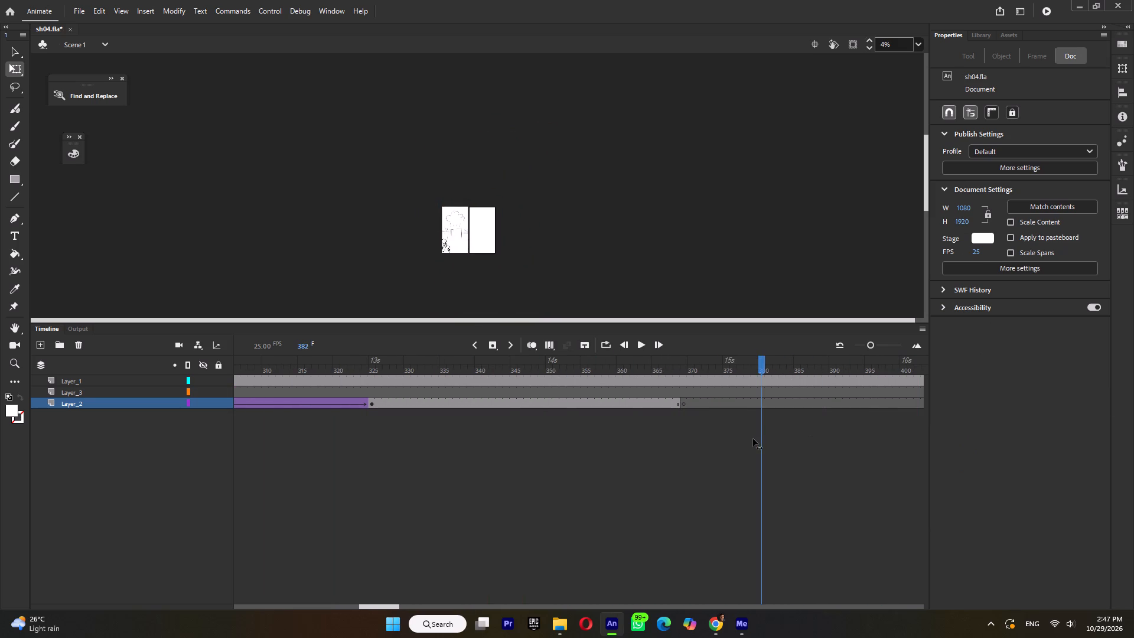
left_click_drag(753, 439, 712, 437)
left_click(677, 402)
scroll(510, 262, "up", 4, "ctrl")
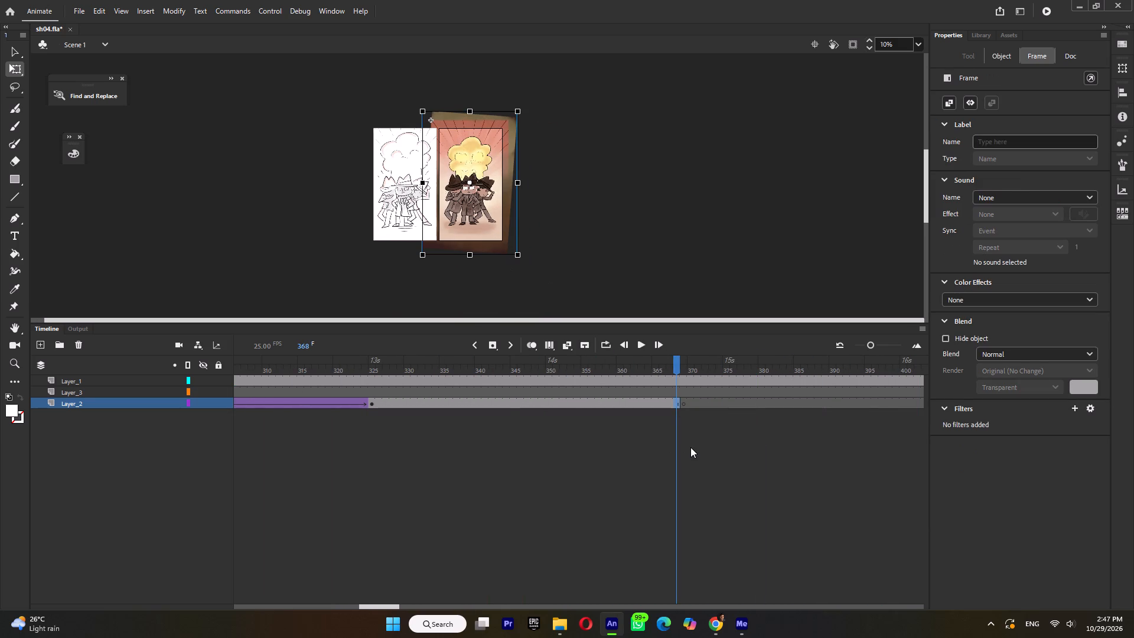
key("F6")
Nudge symbol 46 slightly left at frame 325 and slightly right at frame 368 for a slow sideways drift.
key("Right")
left_click(373, 405)
key("Left")
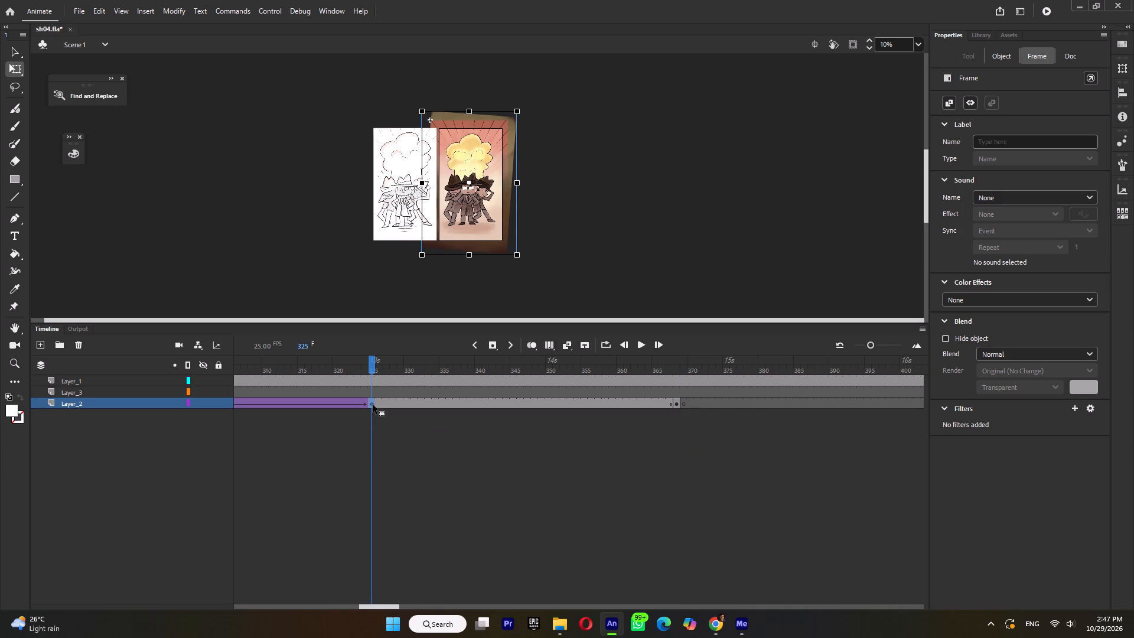
key("Left")
left_click(675, 404)
key("Right")
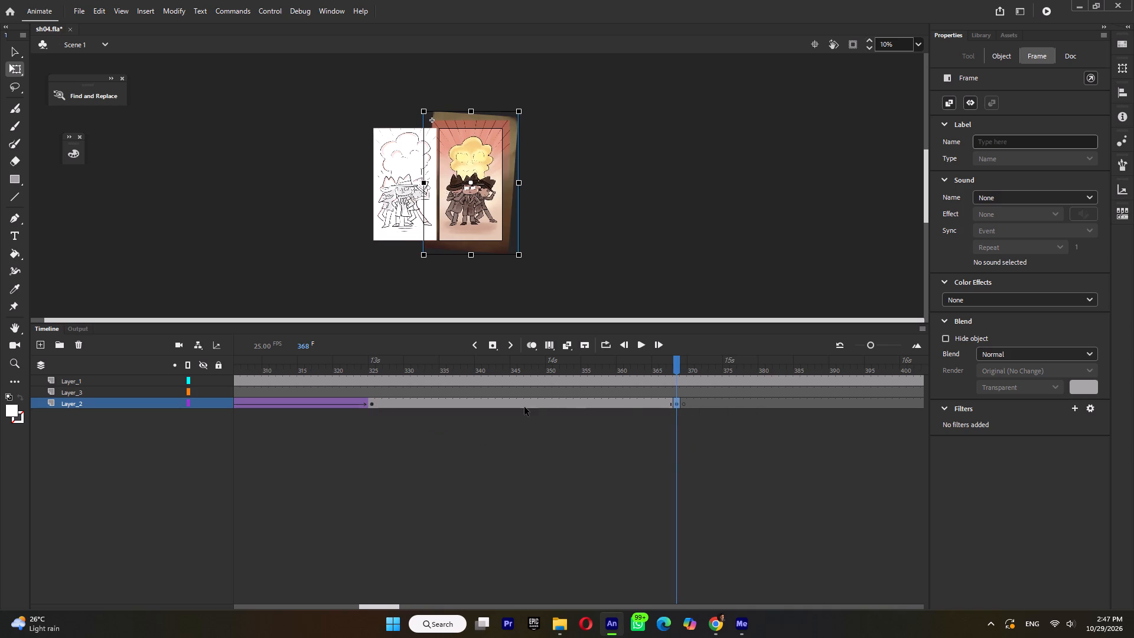
Create a classic tween on Layer_2 between frames 325 and 368.
left_click(524, 403)
key("ctrl+m")
Play back the zoom-out and the sideways drift of the shot.
left_click(335, 364)
key("Return")
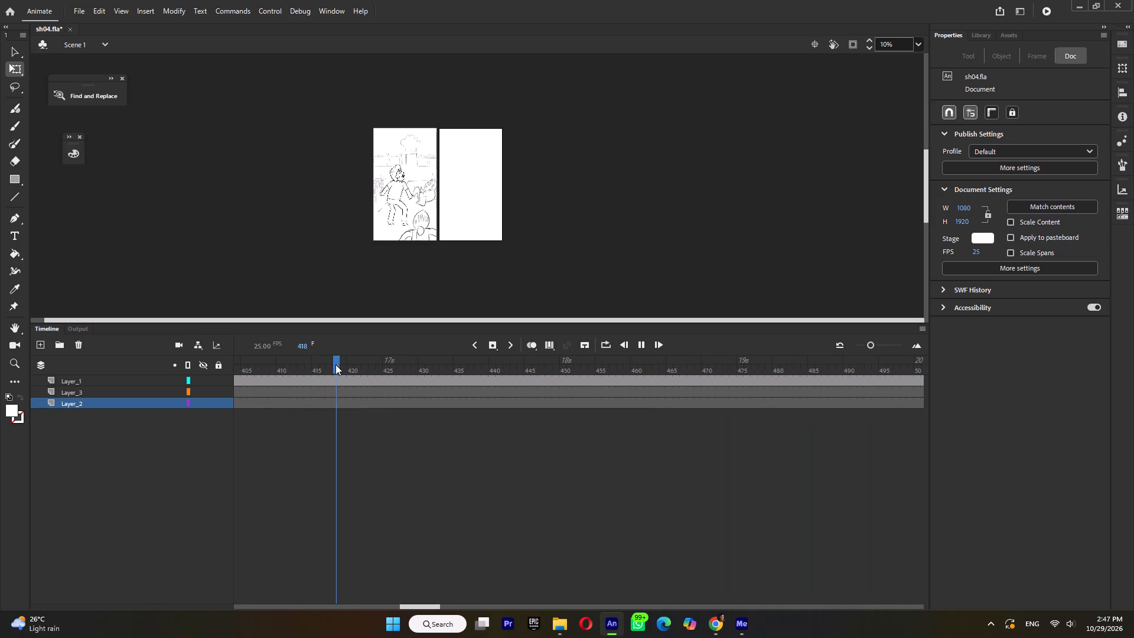
key("Return")
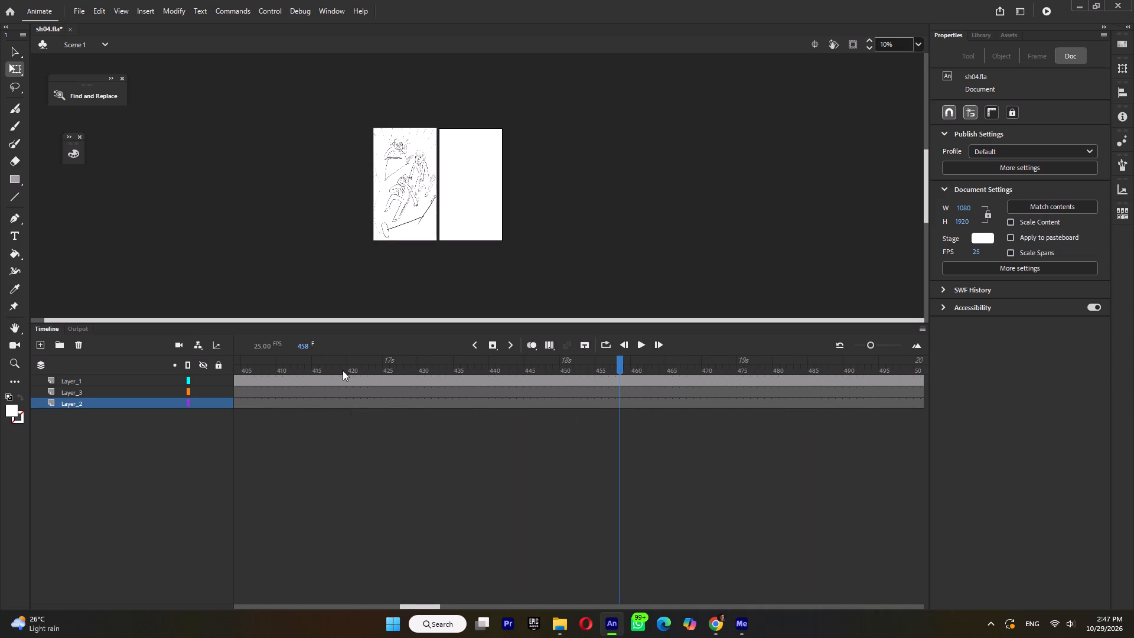
Scrub through the remaining sketch to the film's end, and play the timeline again to review the animated shots.
left_click_drag(347, 370, 1133, 423)
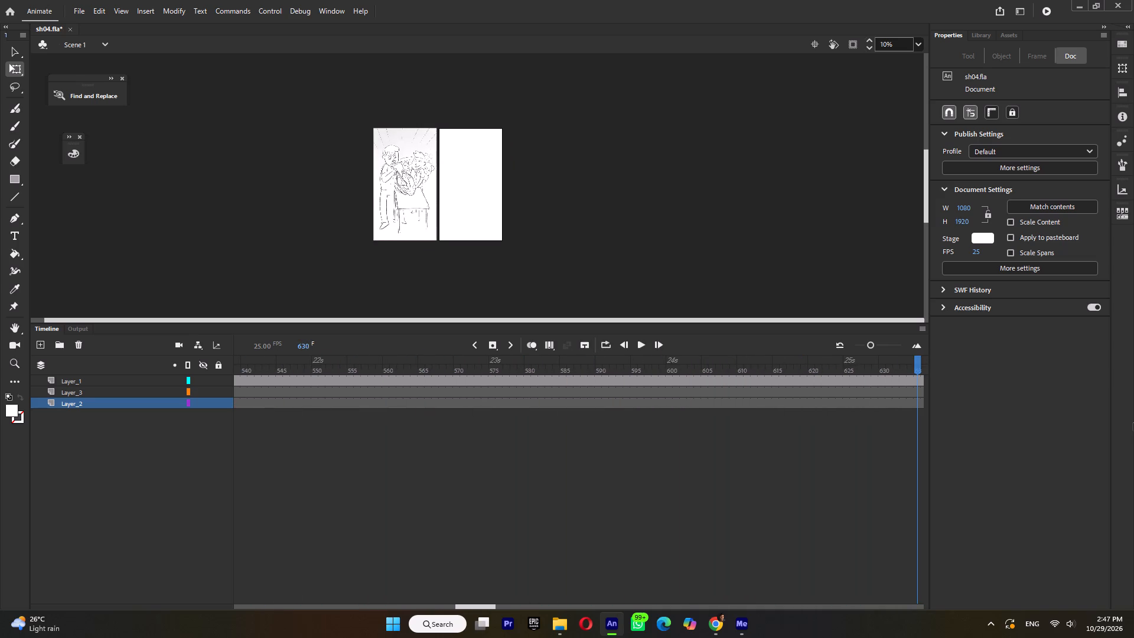
left_click_drag(1133, 423, 532, 441)
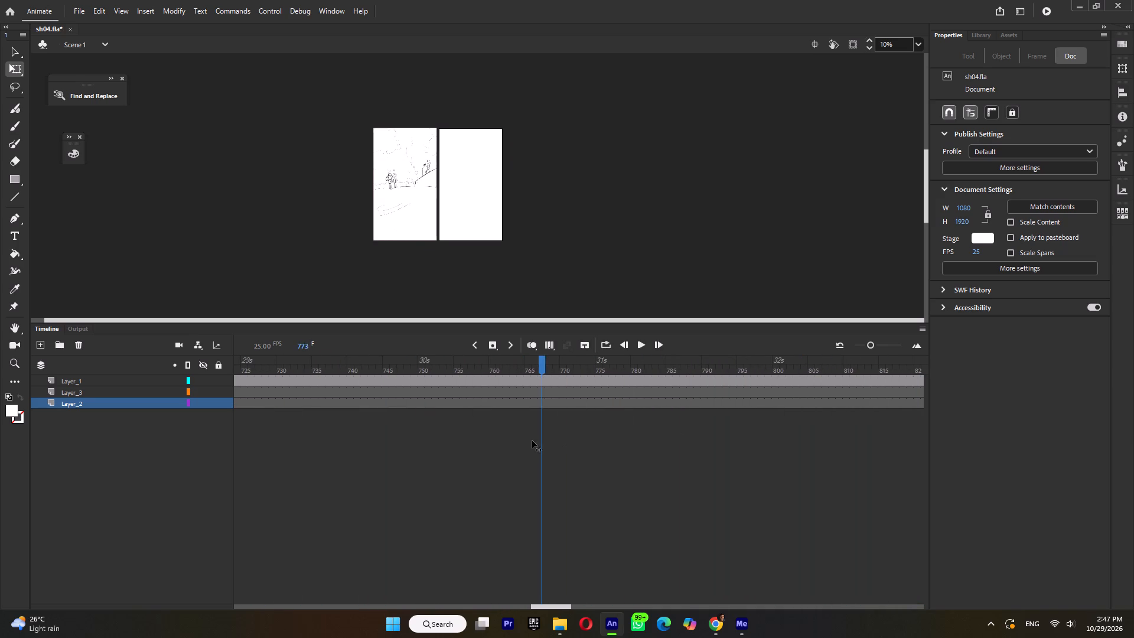
left_click_drag(532, 441, 898, 432)
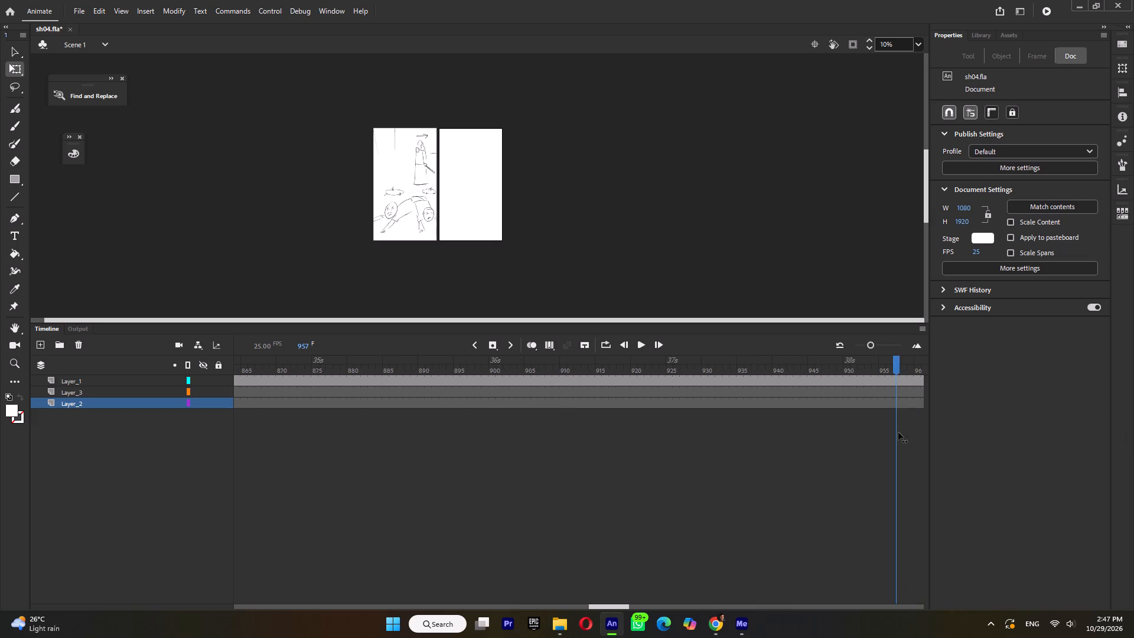
left_click_drag(898, 432, 1133, 432)
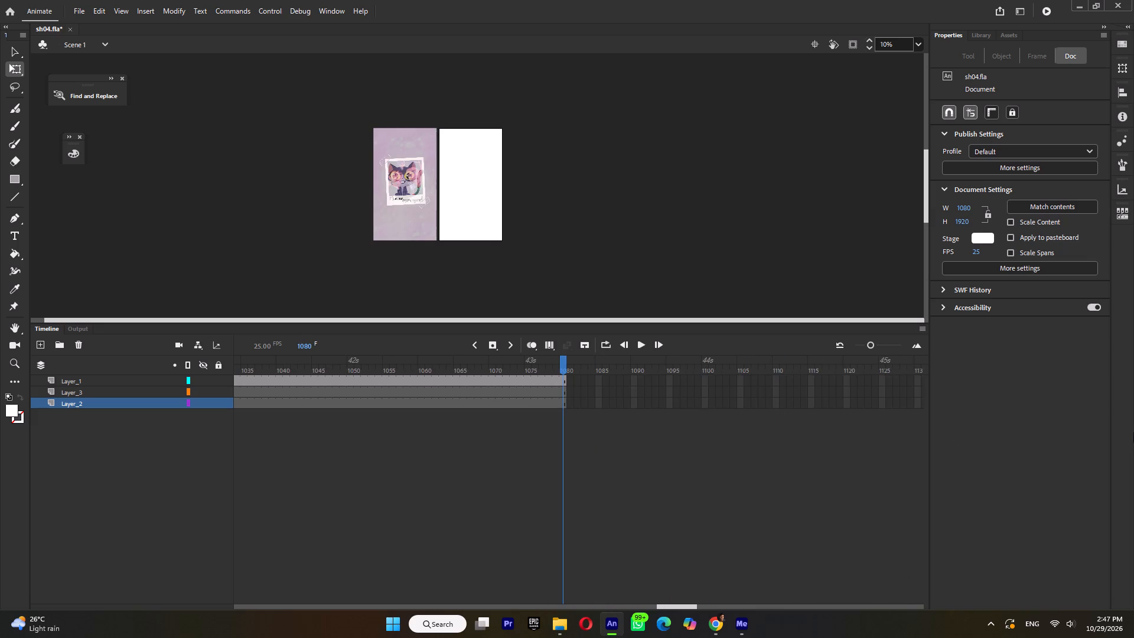
key("Return")
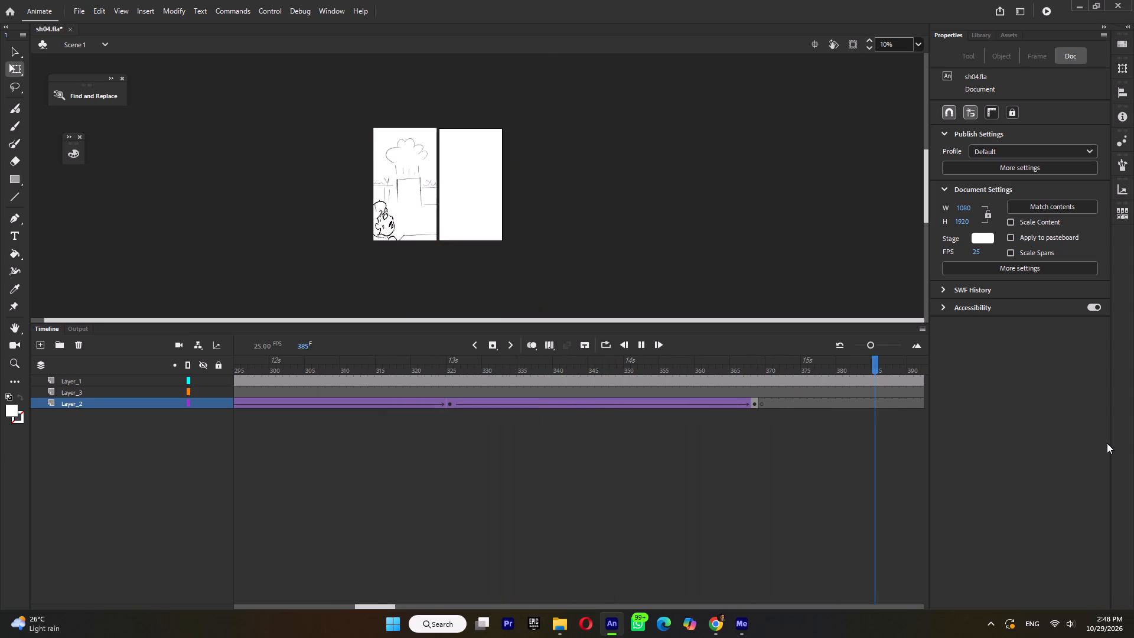
key("Return")
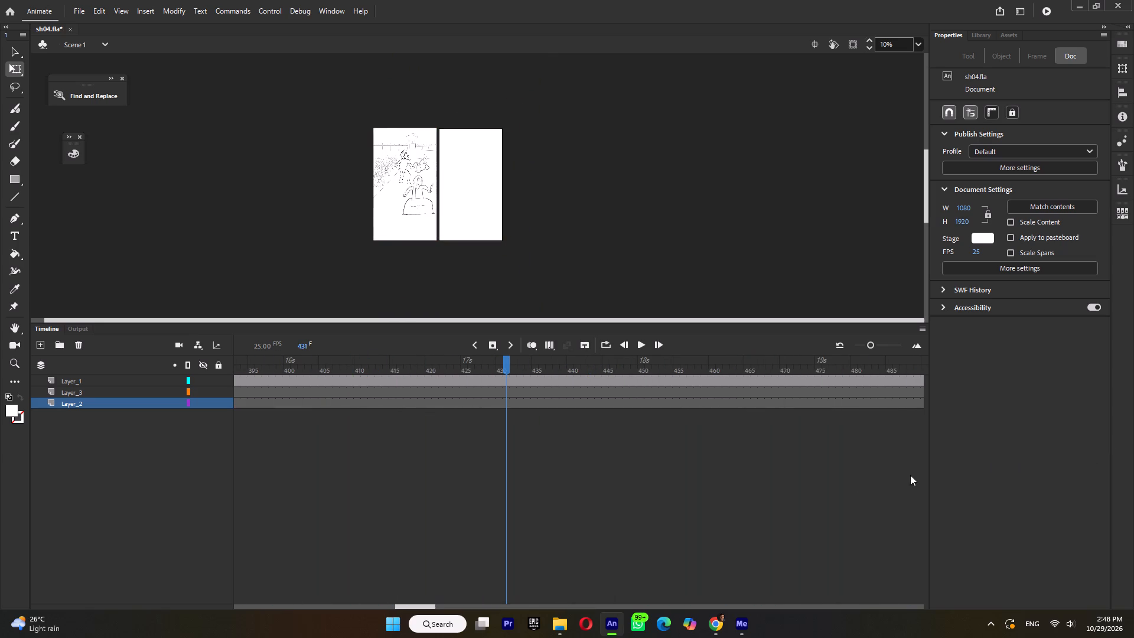
Save sh04.fla.
key("ctrl+s")
Start a new document 1080 pixels wide and 1920 pixels high.
left_click(74, 11)
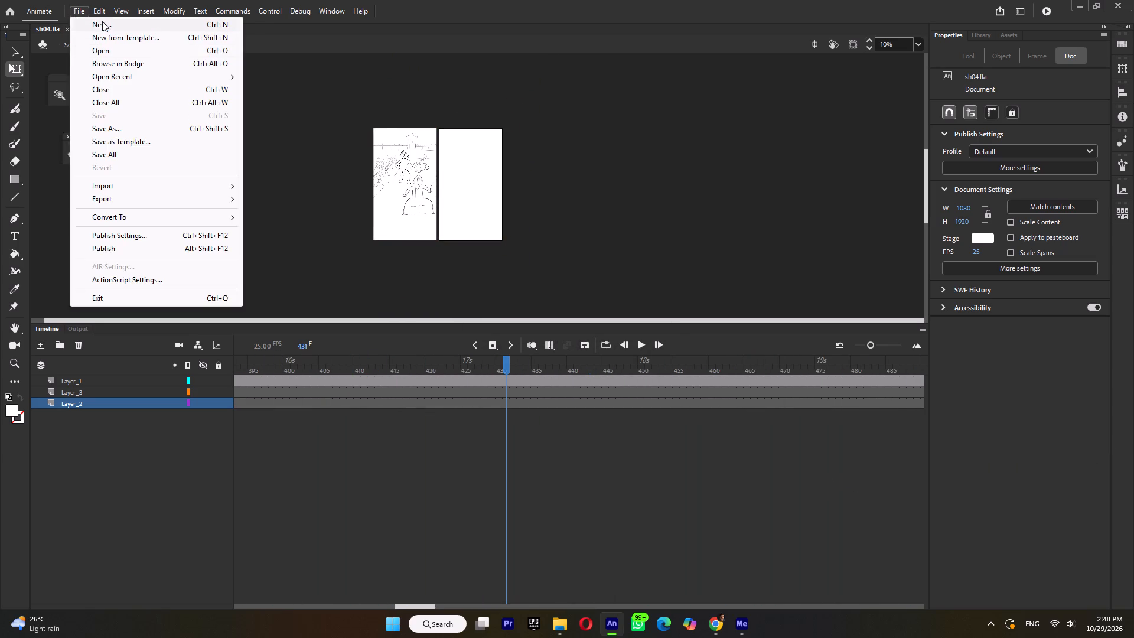
left_click(102, 21)
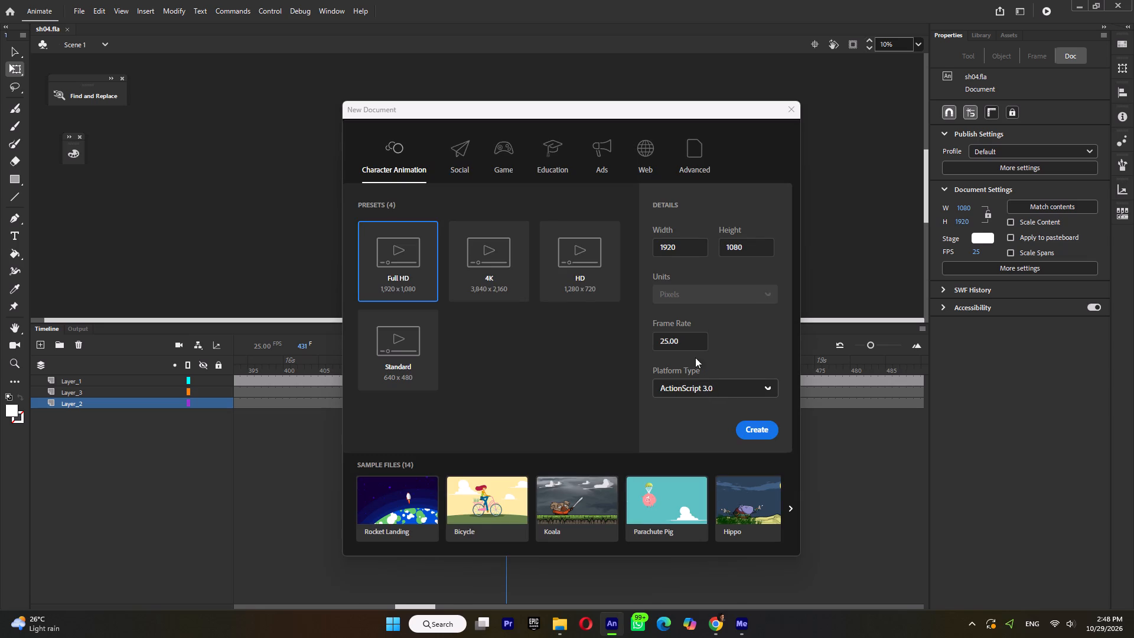
left_click_drag(683, 246, 595, 254)
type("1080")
left_click_drag(767, 251, 643, 257)
key("1")
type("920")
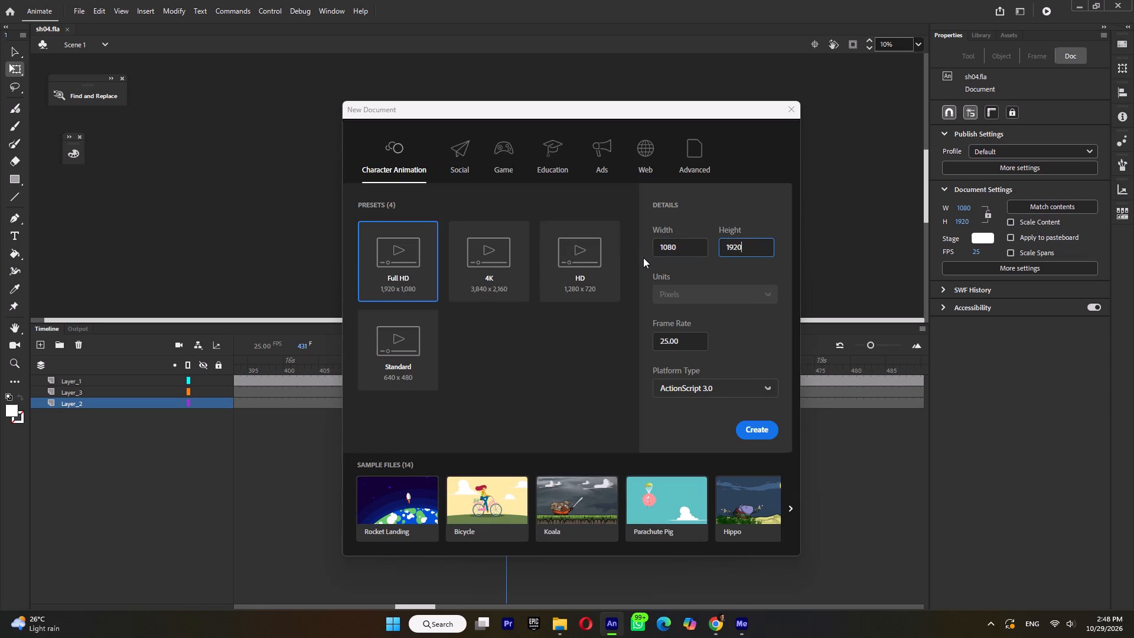
Confirm creation of the 1080 by 1920 pixel ActionScript 3.0 document at 25 fps and fit its whole stage in view.
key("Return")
left_click(754, 429)
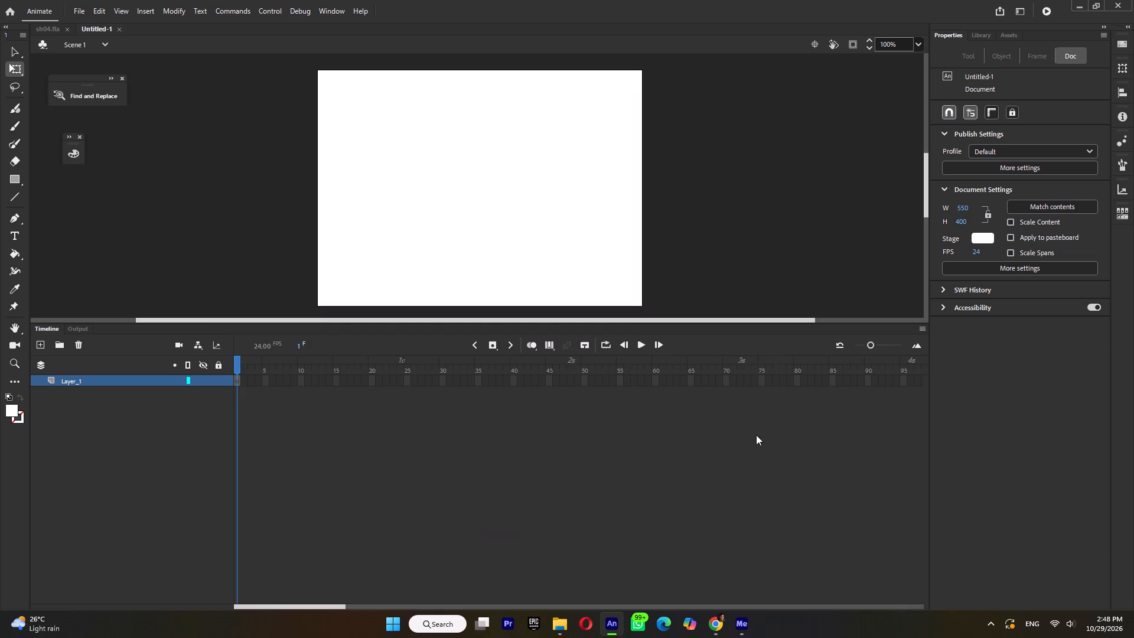
scroll(599, 229, "down", 10, "ctrl")
Switch to File Explorer, show the Diwali km folder's files as large thumbnails, and open 34-40.psd.
left_click(560, 630)
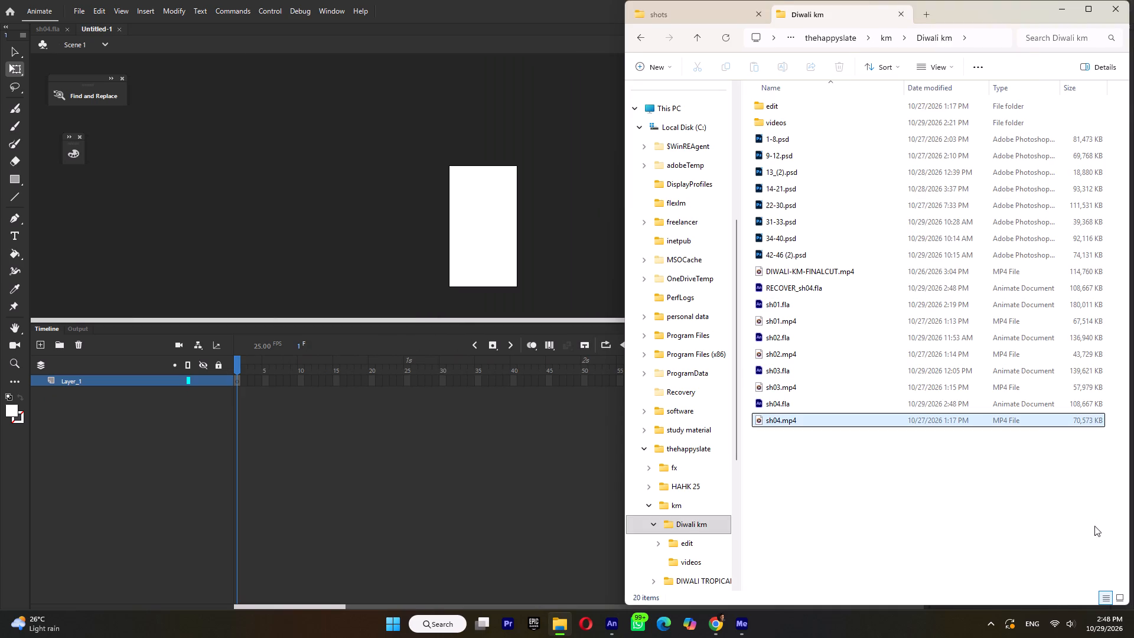
left_click(1117, 596)
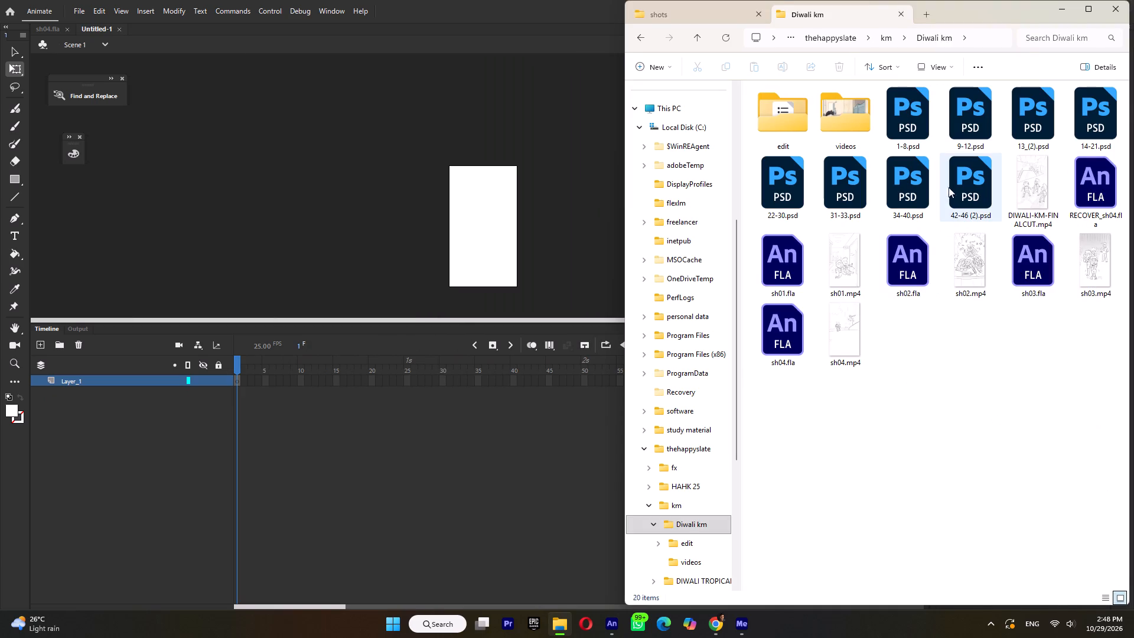
left_click(959, 177)
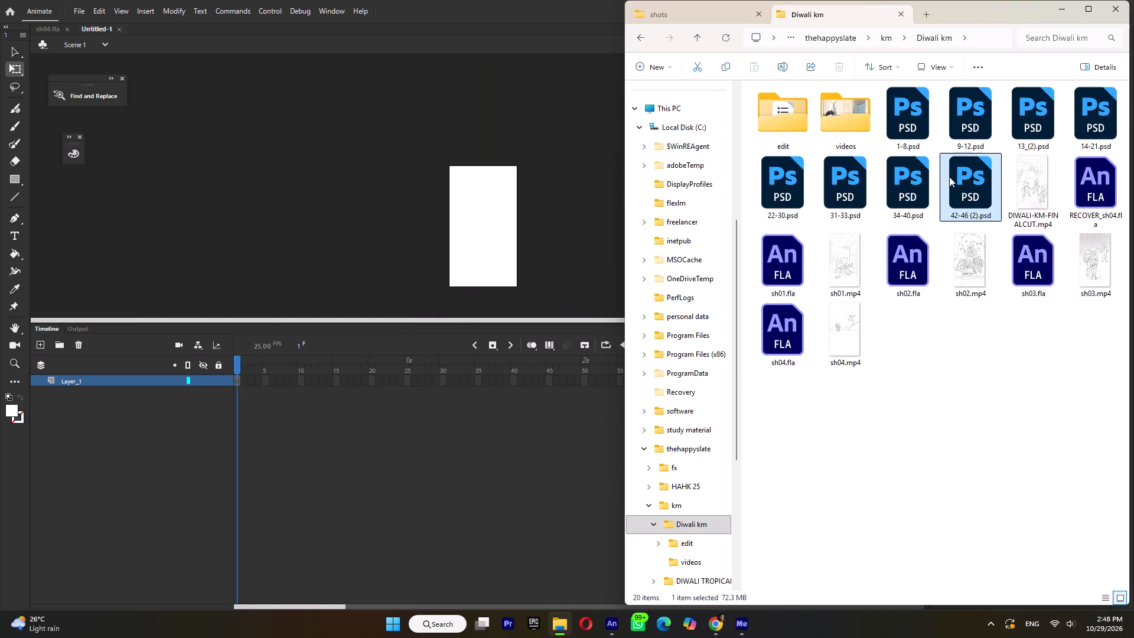
double_click(907, 186)
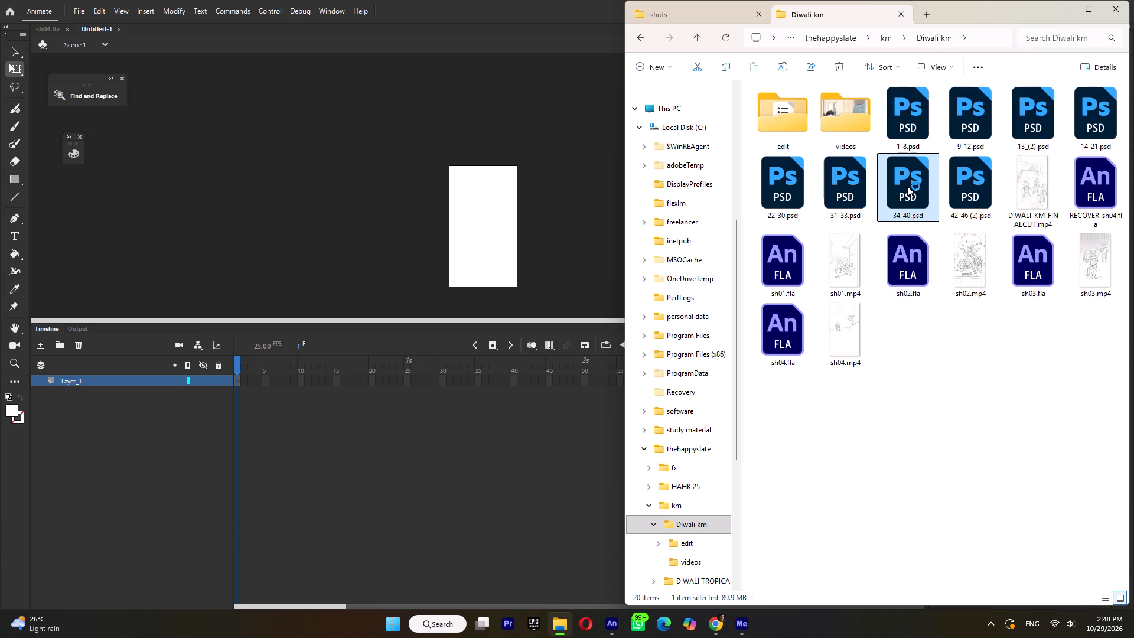